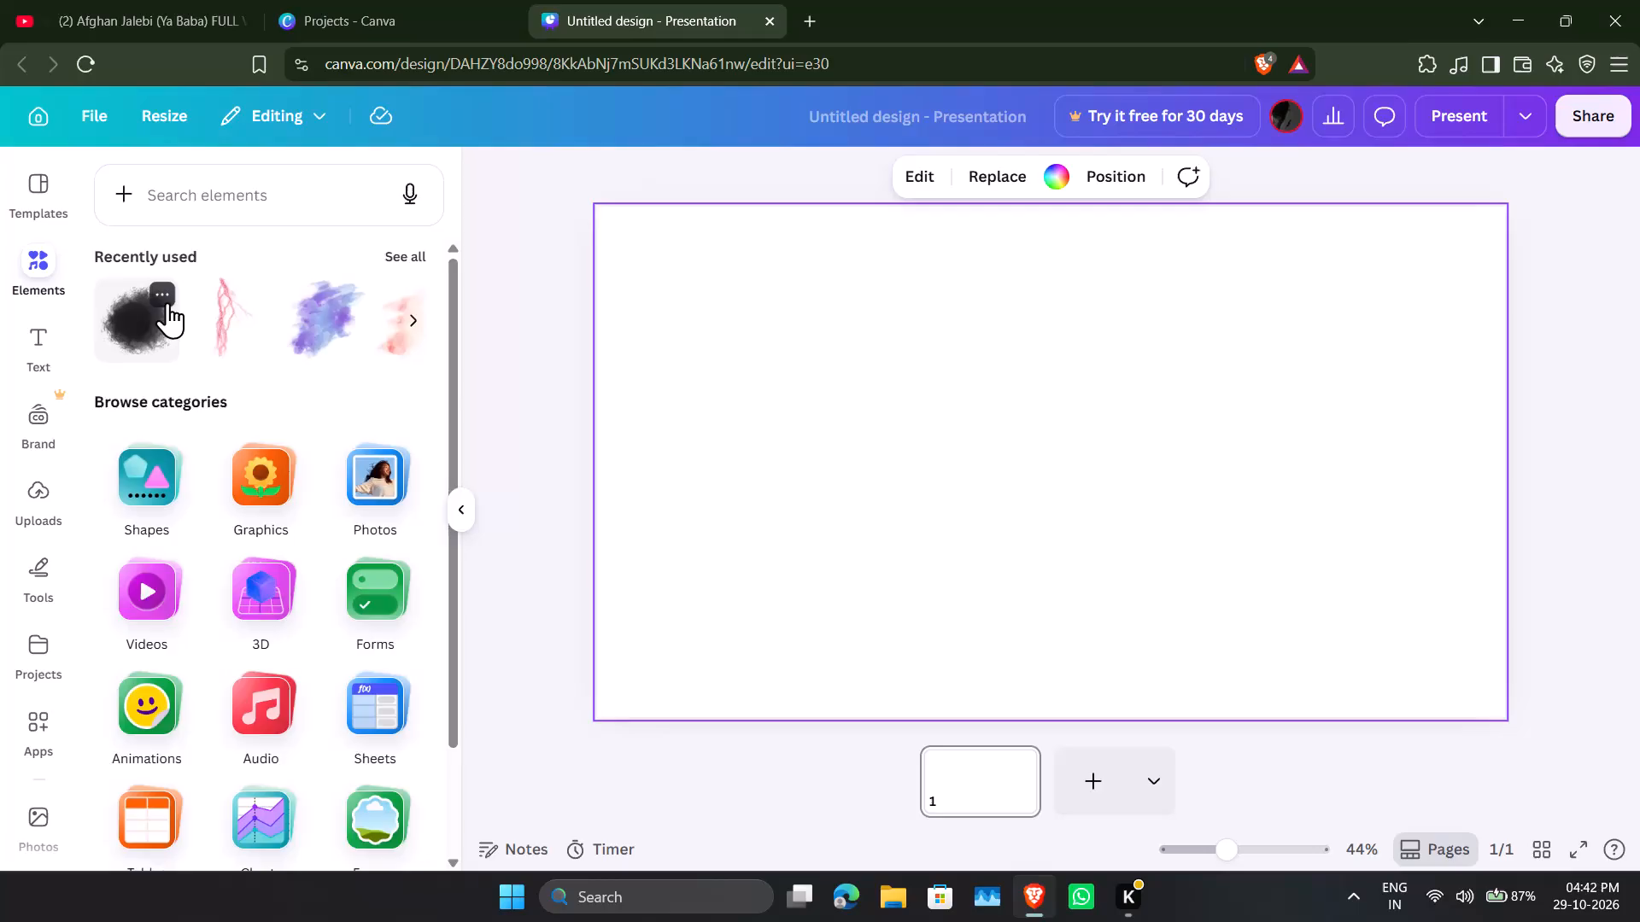
Add the pink lightning graphic from the recently used elements to the blank page, left of centre.
left_click(624, 313)
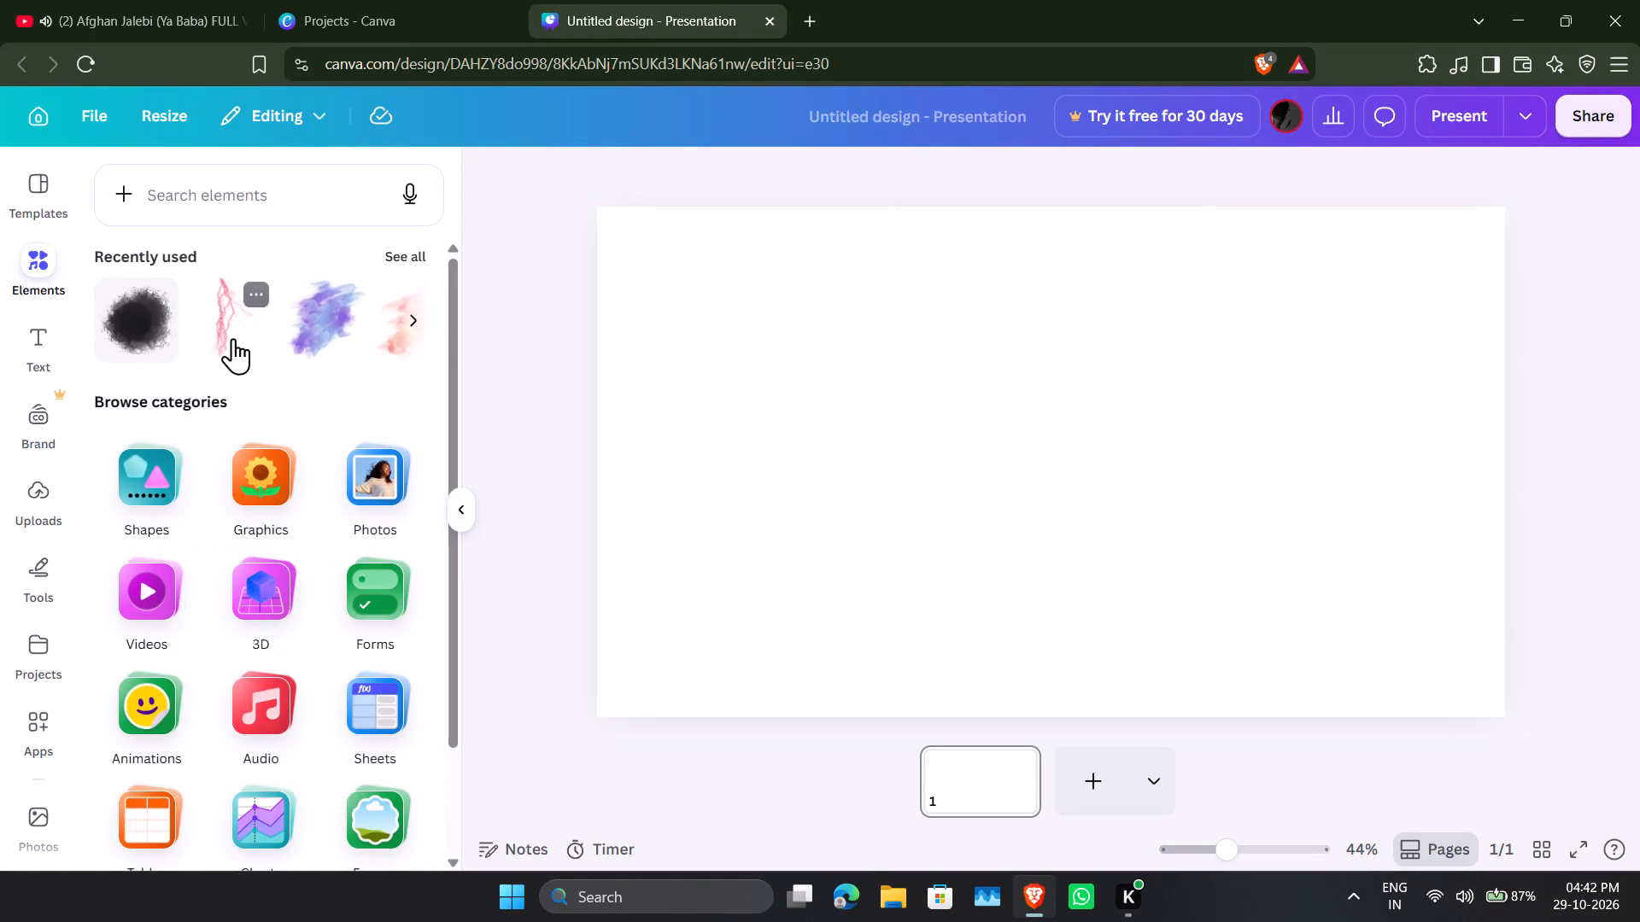
left_click_drag(233, 338, 713, 347)
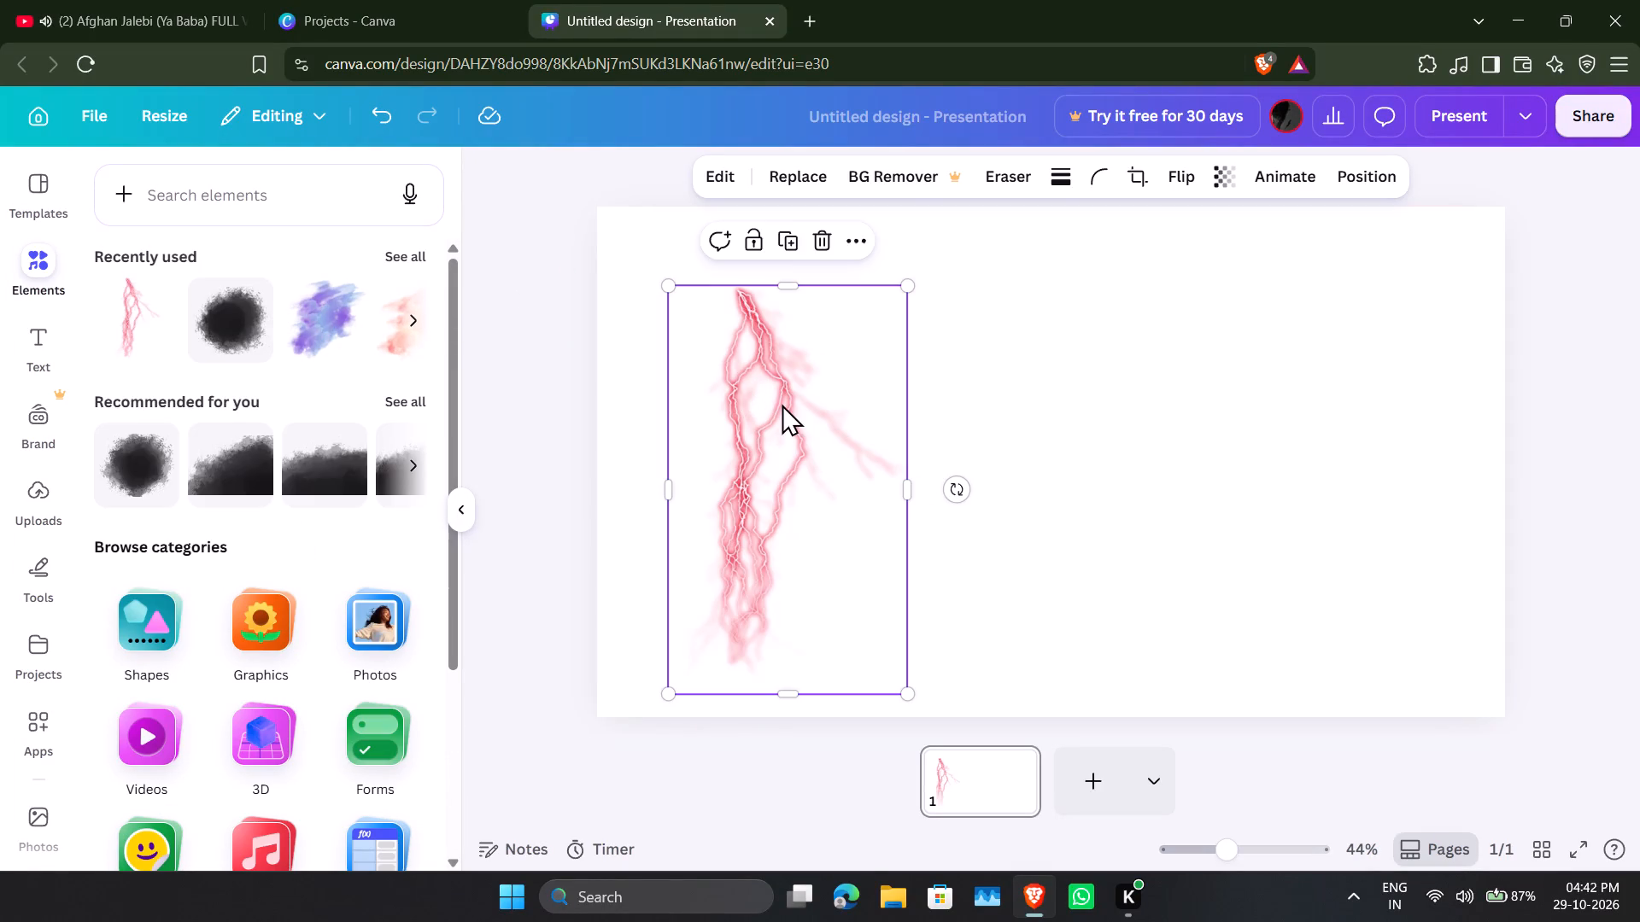
left_click_drag(782, 404, 759, 375)
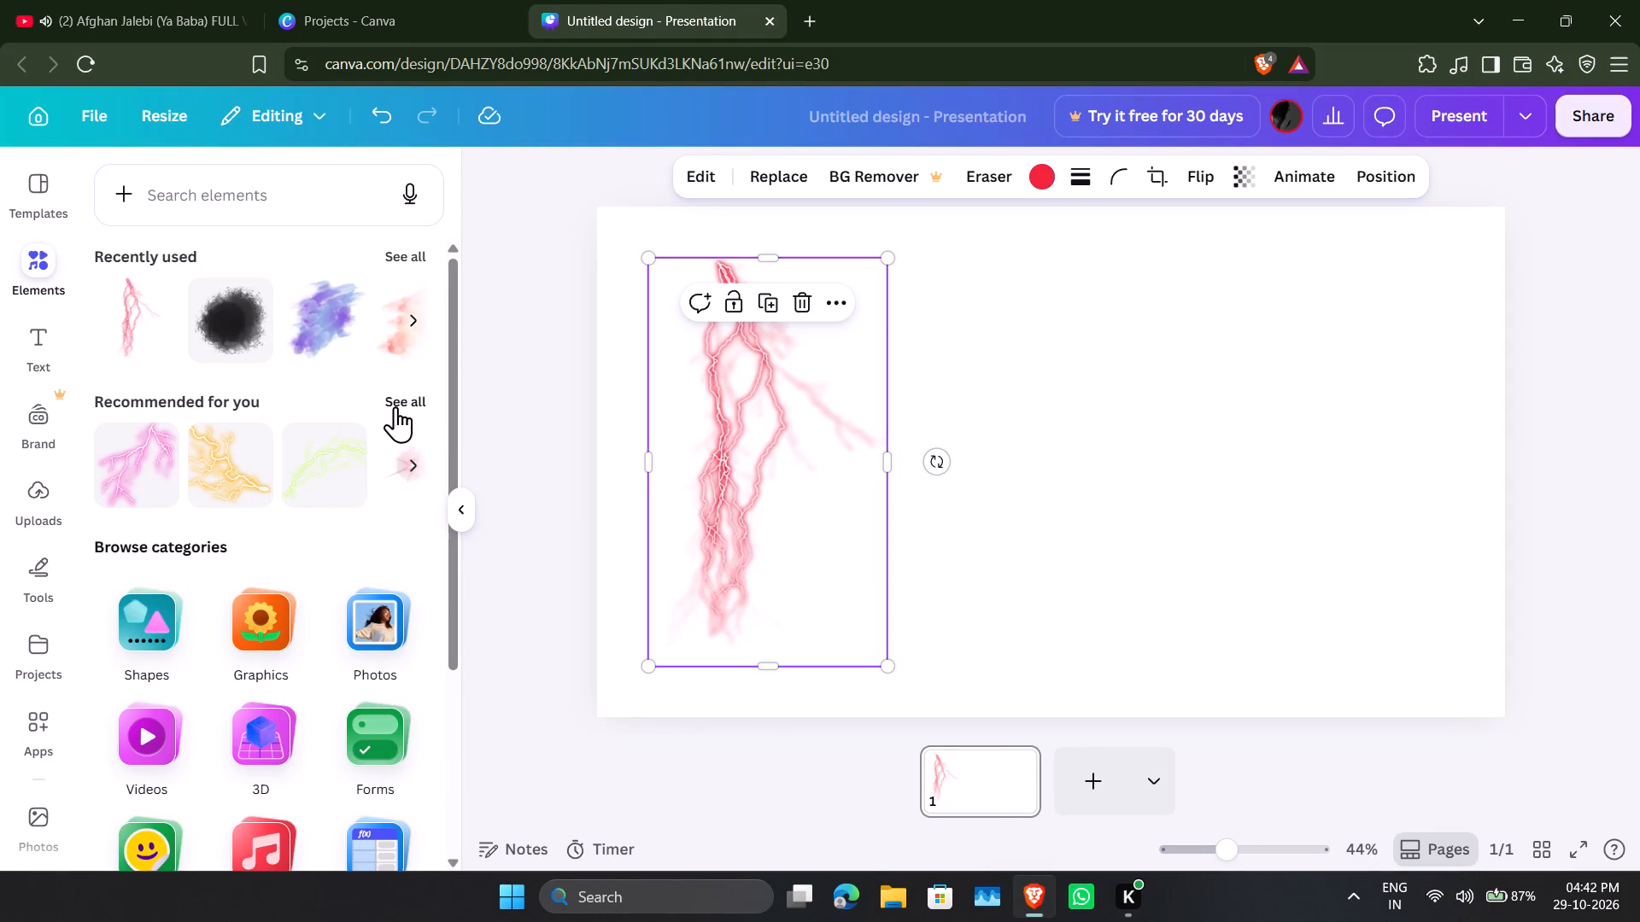
Replace the lightning with the red smoke graphic from the full recommendations and move it just left of the page centre.
left_click(395, 406)
scroll(227, 505, "down", 2)
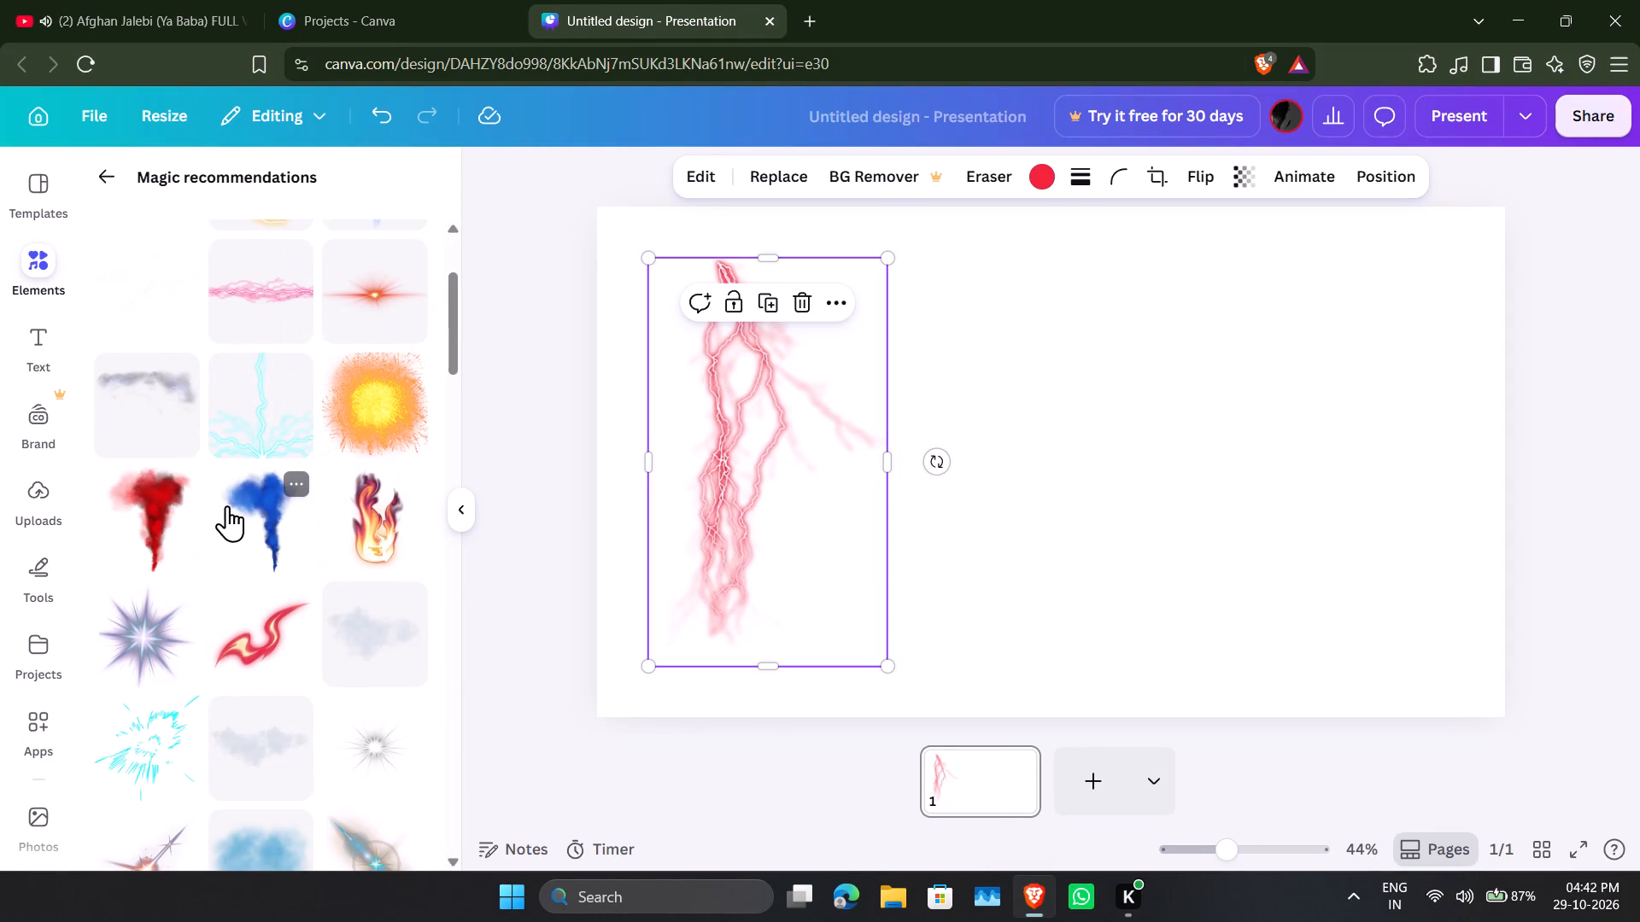
left_click_drag(155, 530, 860, 386)
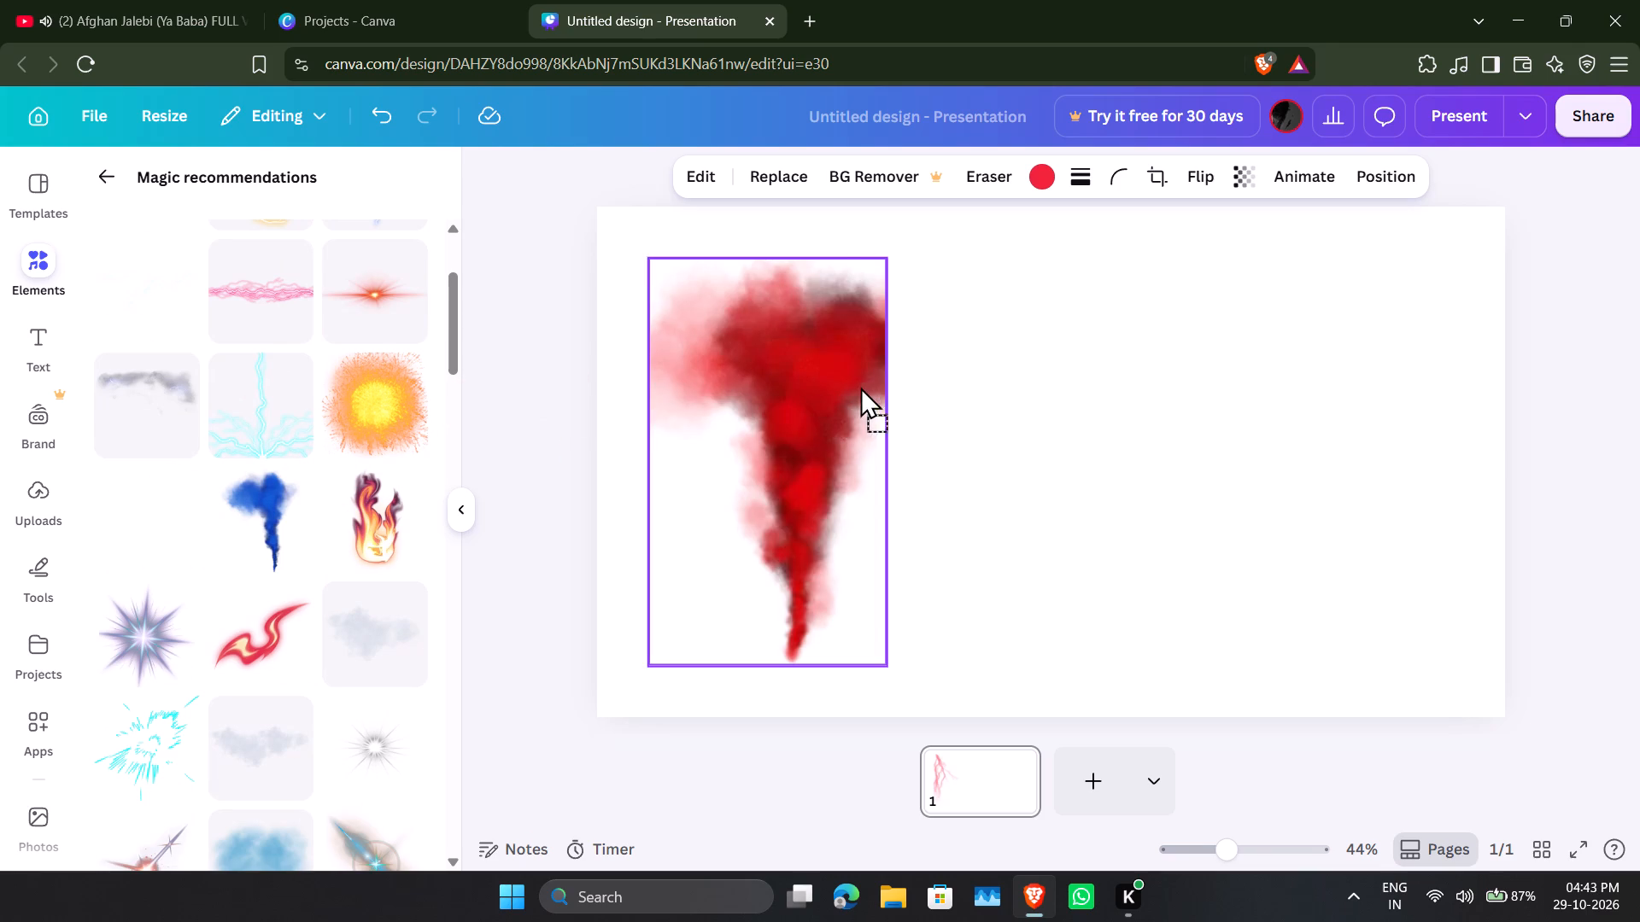
left_click_drag(860, 386, 866, 385)
left_click_drag(726, 427, 781, 443)
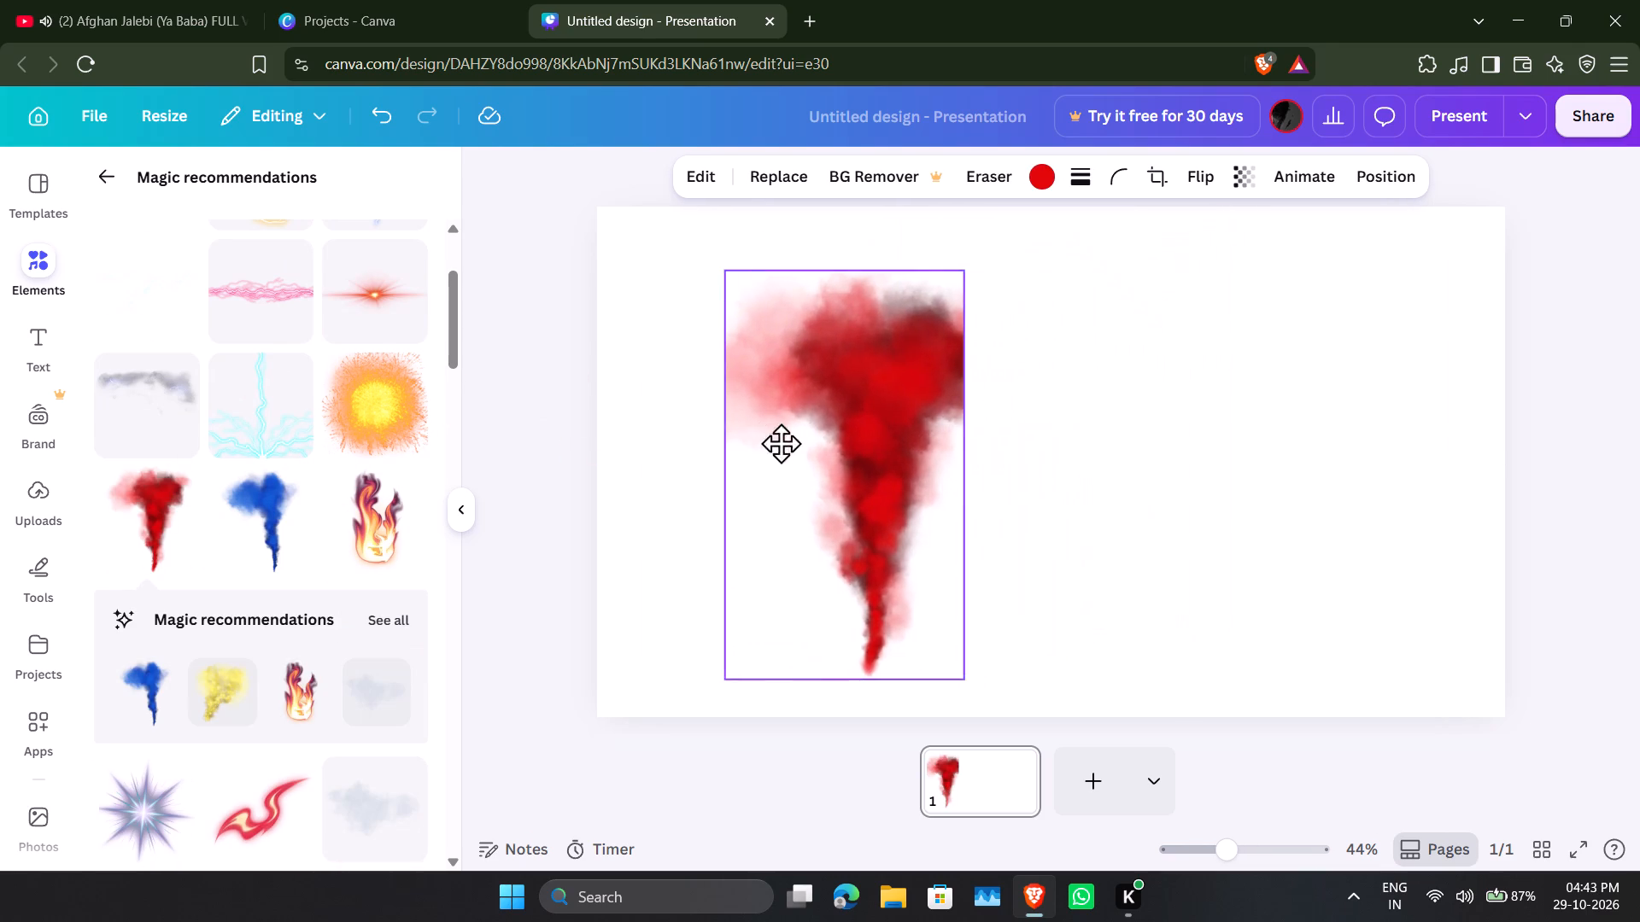
left_click_drag(781, 443, 743, 443)
left_click_drag(791, 504, 740, 491)
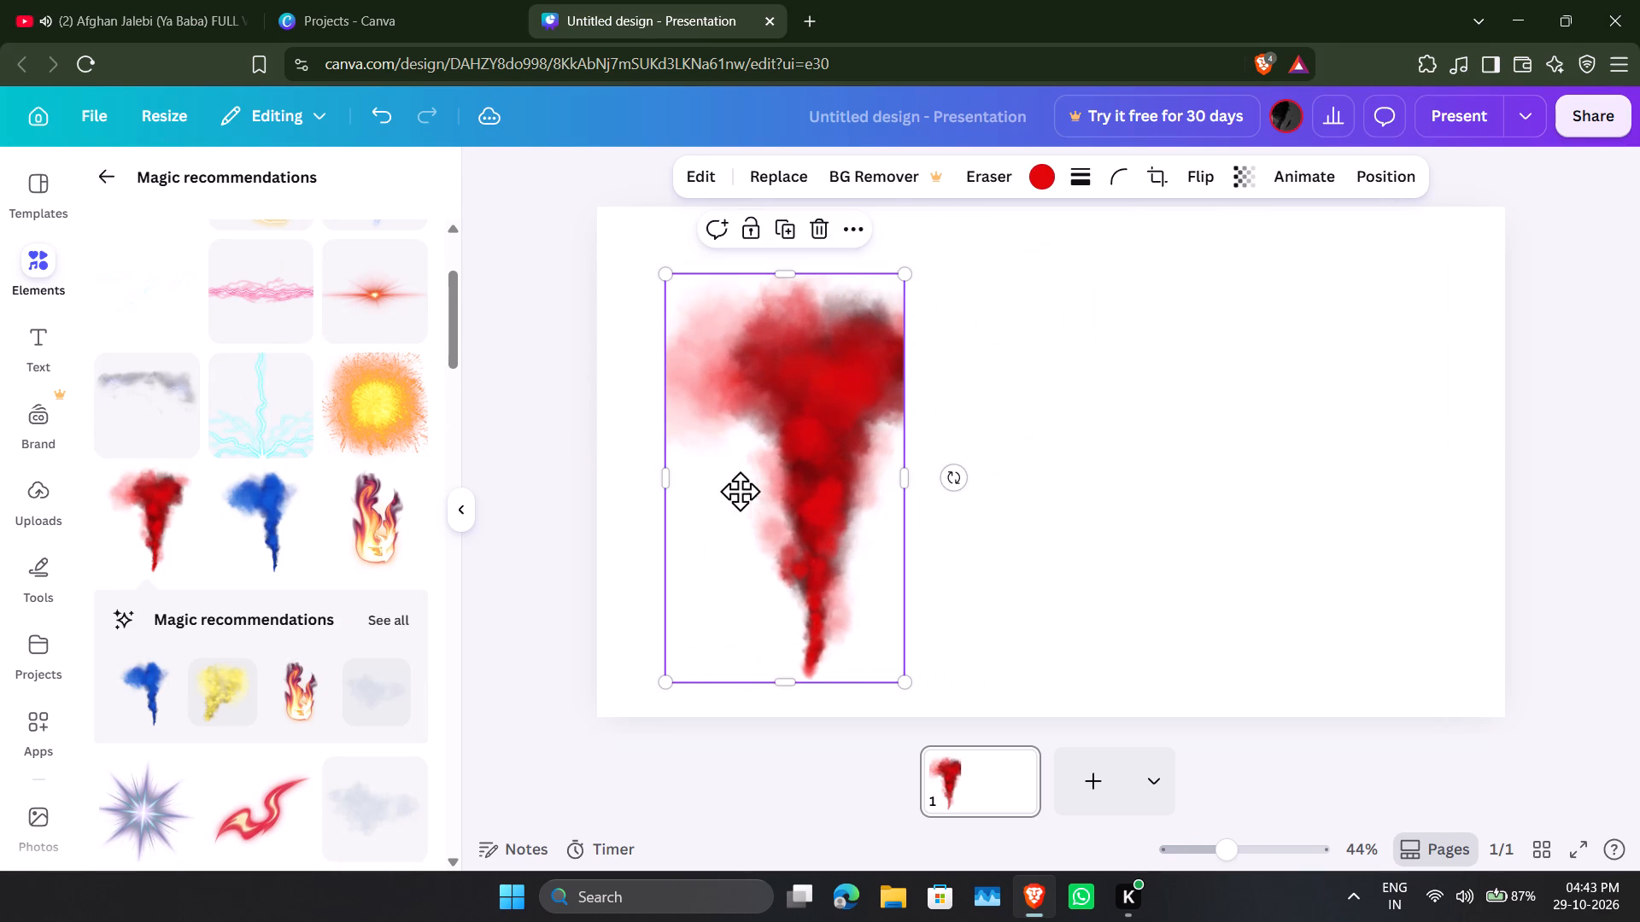
left_click_drag(740, 491, 891, 468)
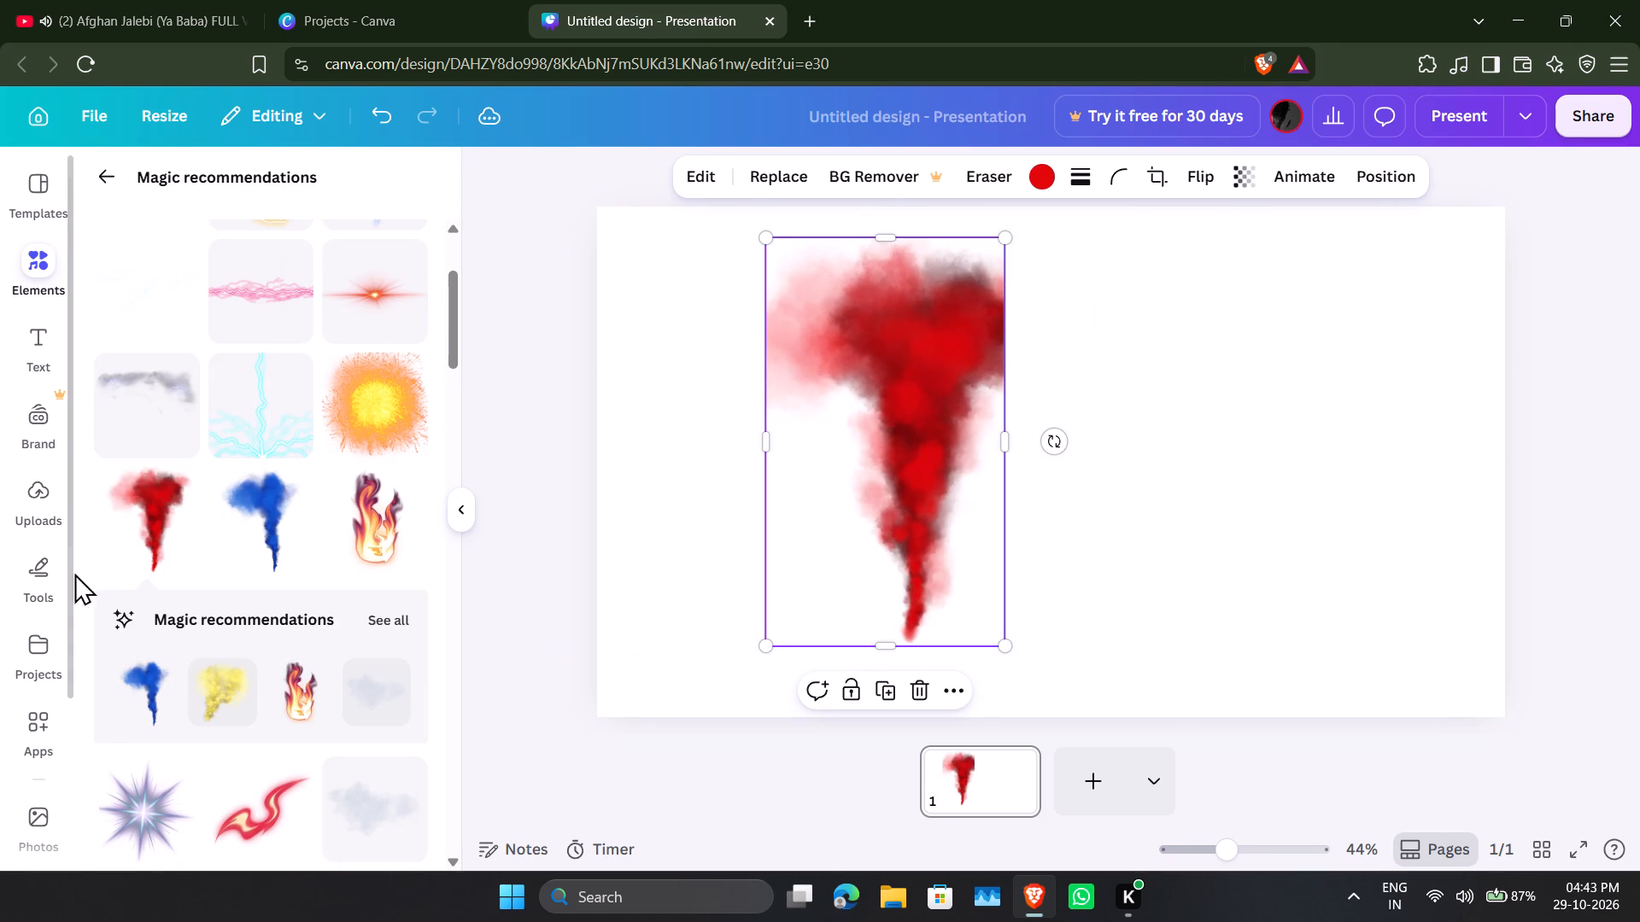
Add the recommended blue smoke graphic and position it directly beside the red smoke on its right.
left_click_drag(278, 522, 1071, 349)
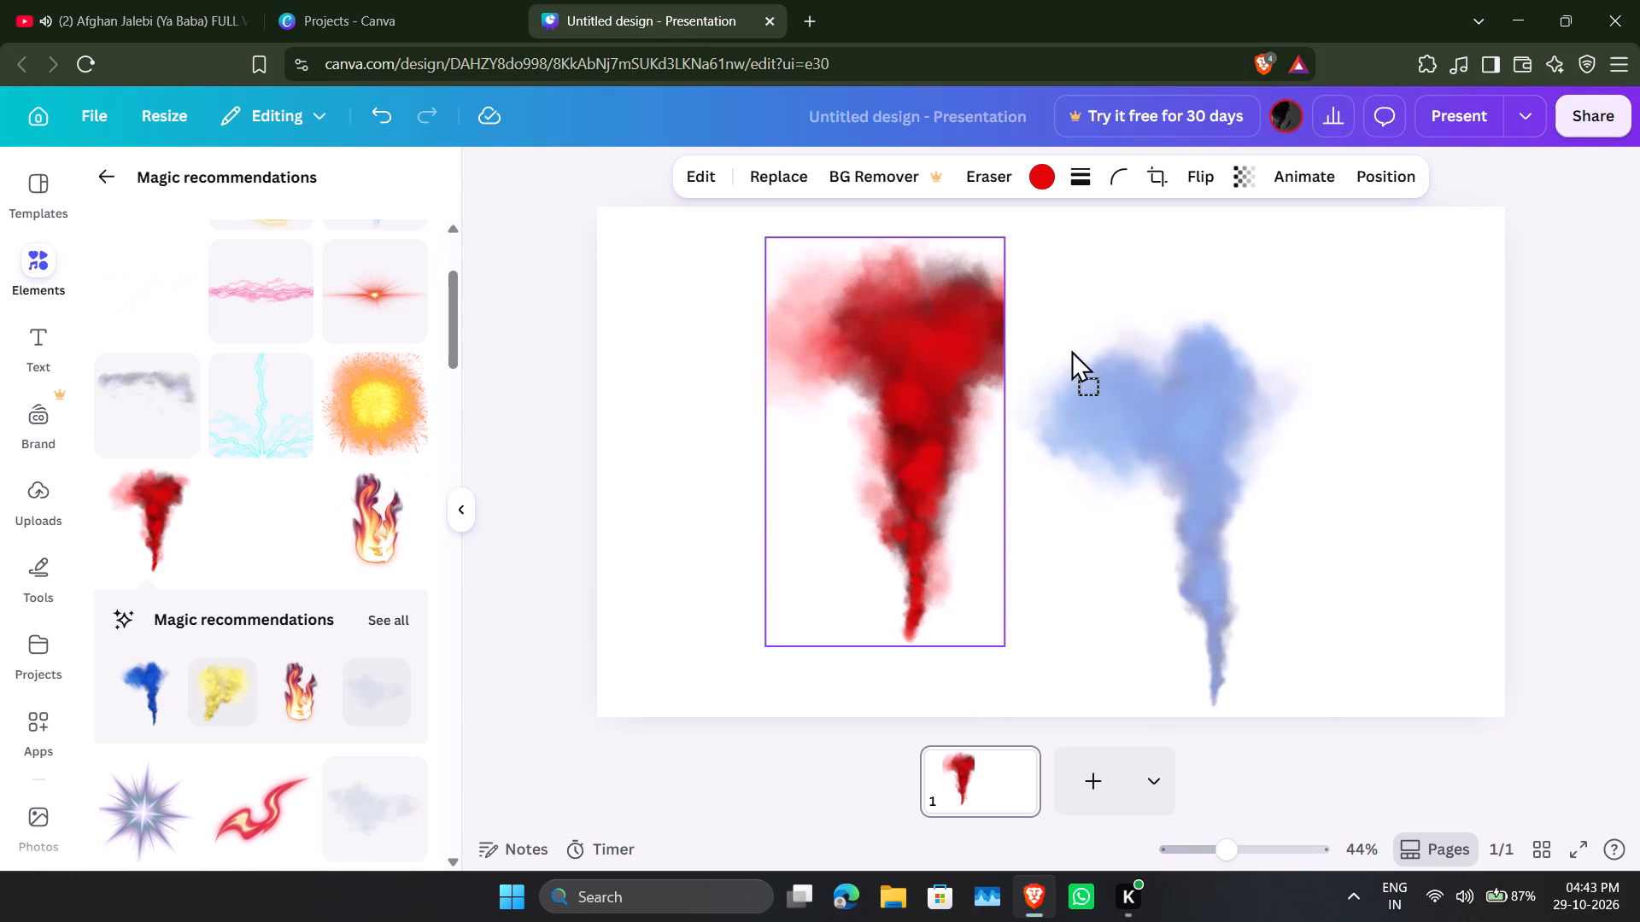
left_click_drag(1071, 349, 1075, 300)
left_click_drag(1116, 374, 1122, 347)
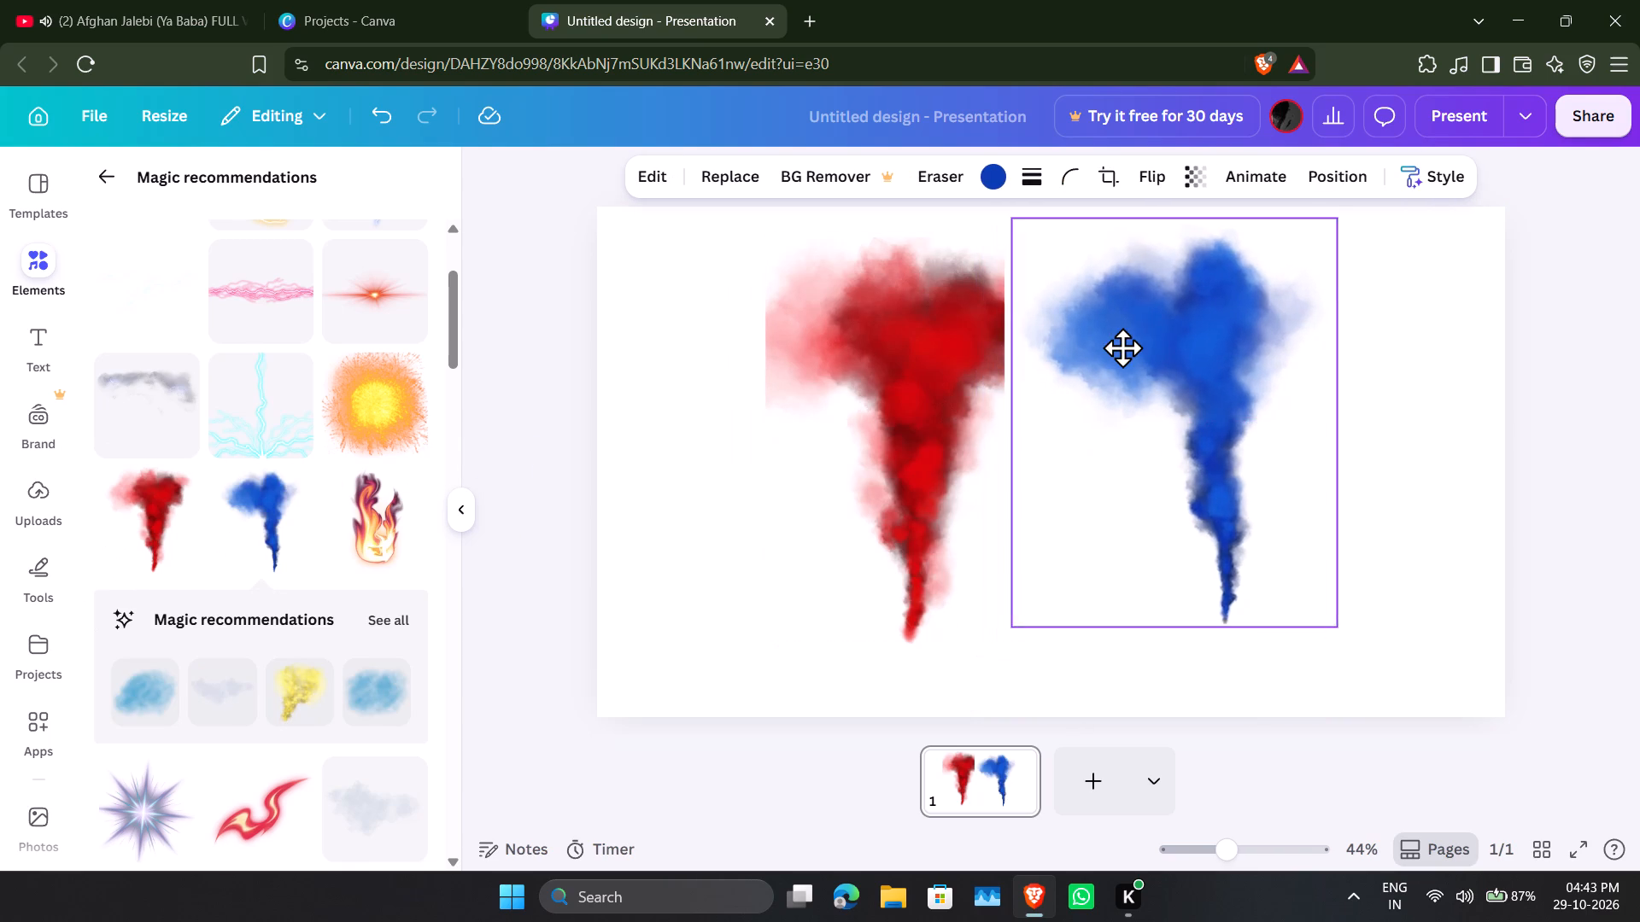
left_click_drag(1122, 347, 1110, 353)
left_click(1473, 326)
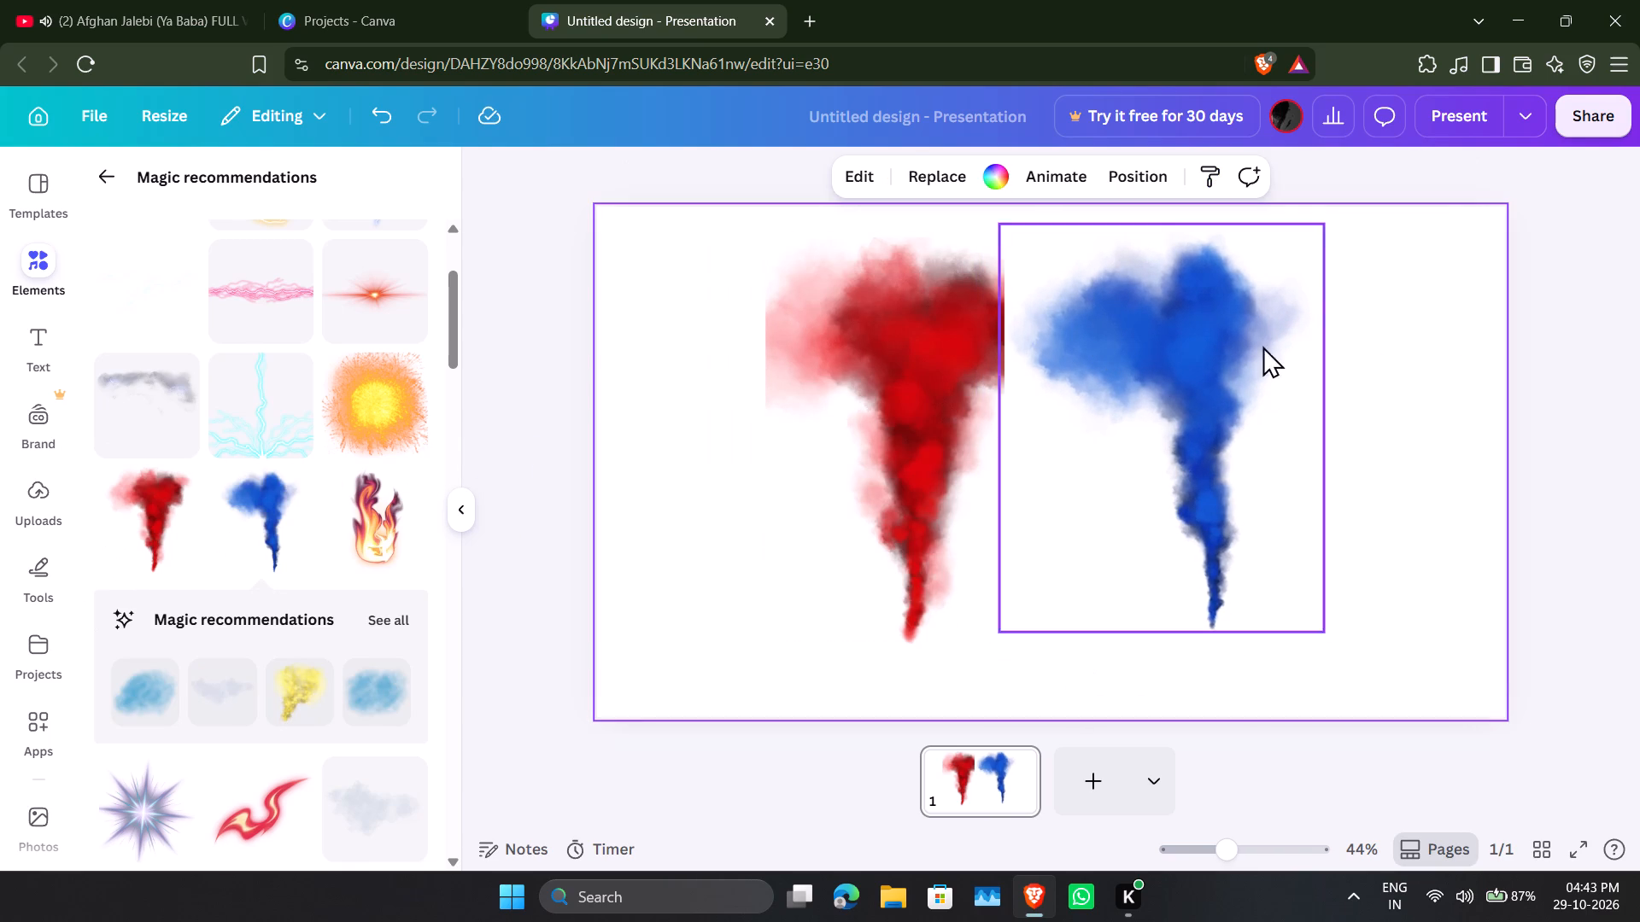
Lower the opacity of the red smoke and the blue smoke slightly so both look lightly see-through.
left_click(988, 369)
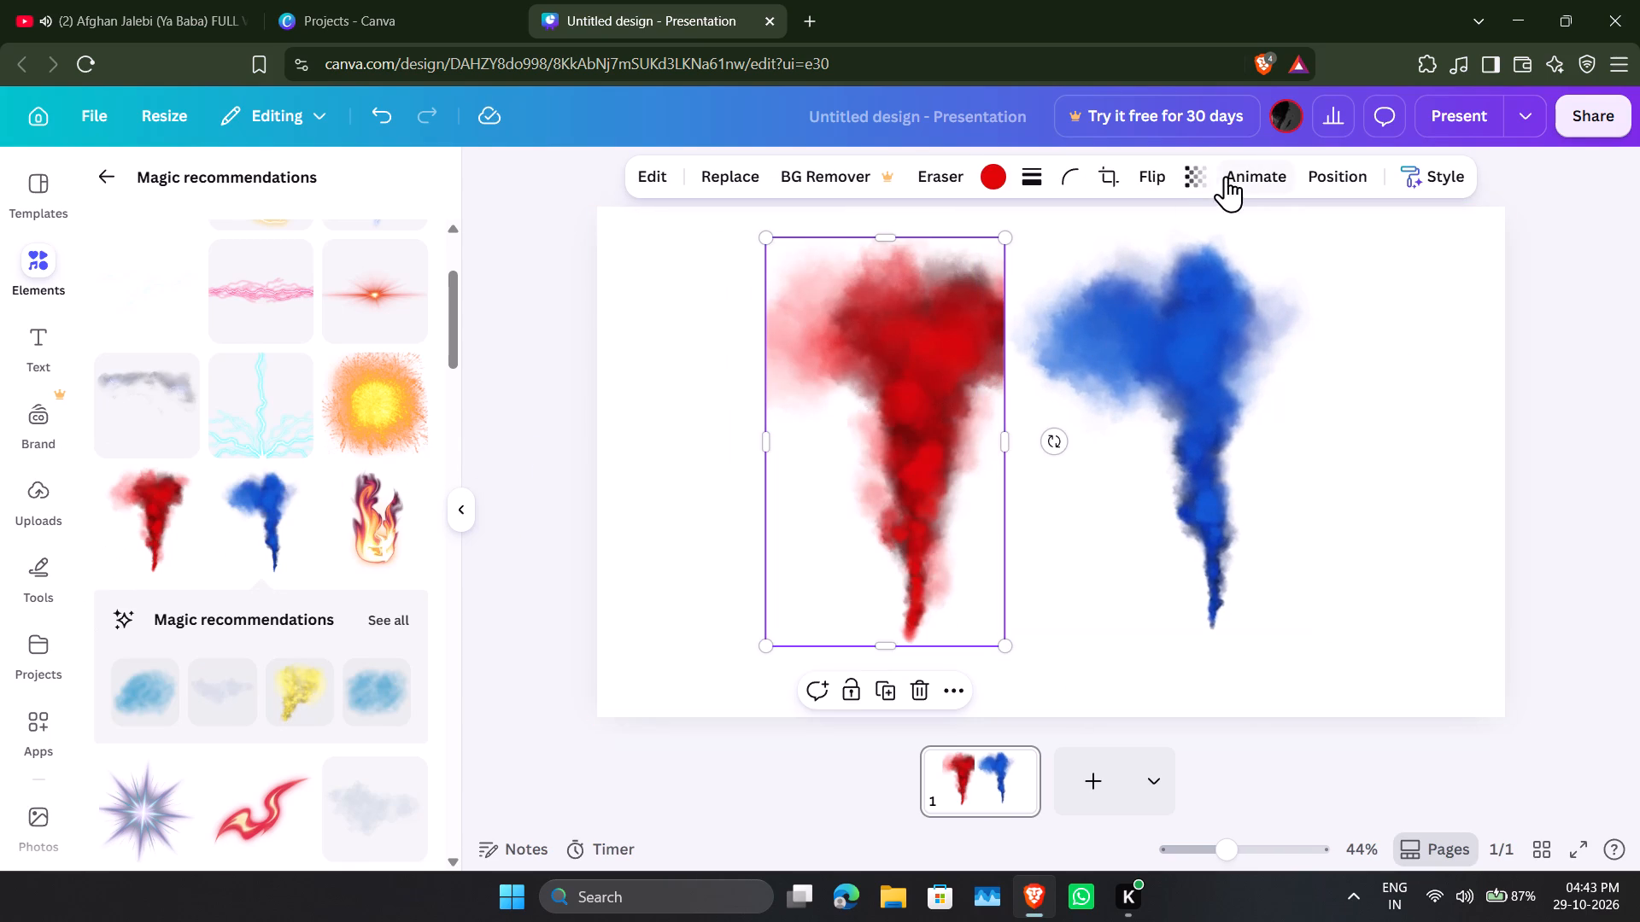
left_click(1180, 187)
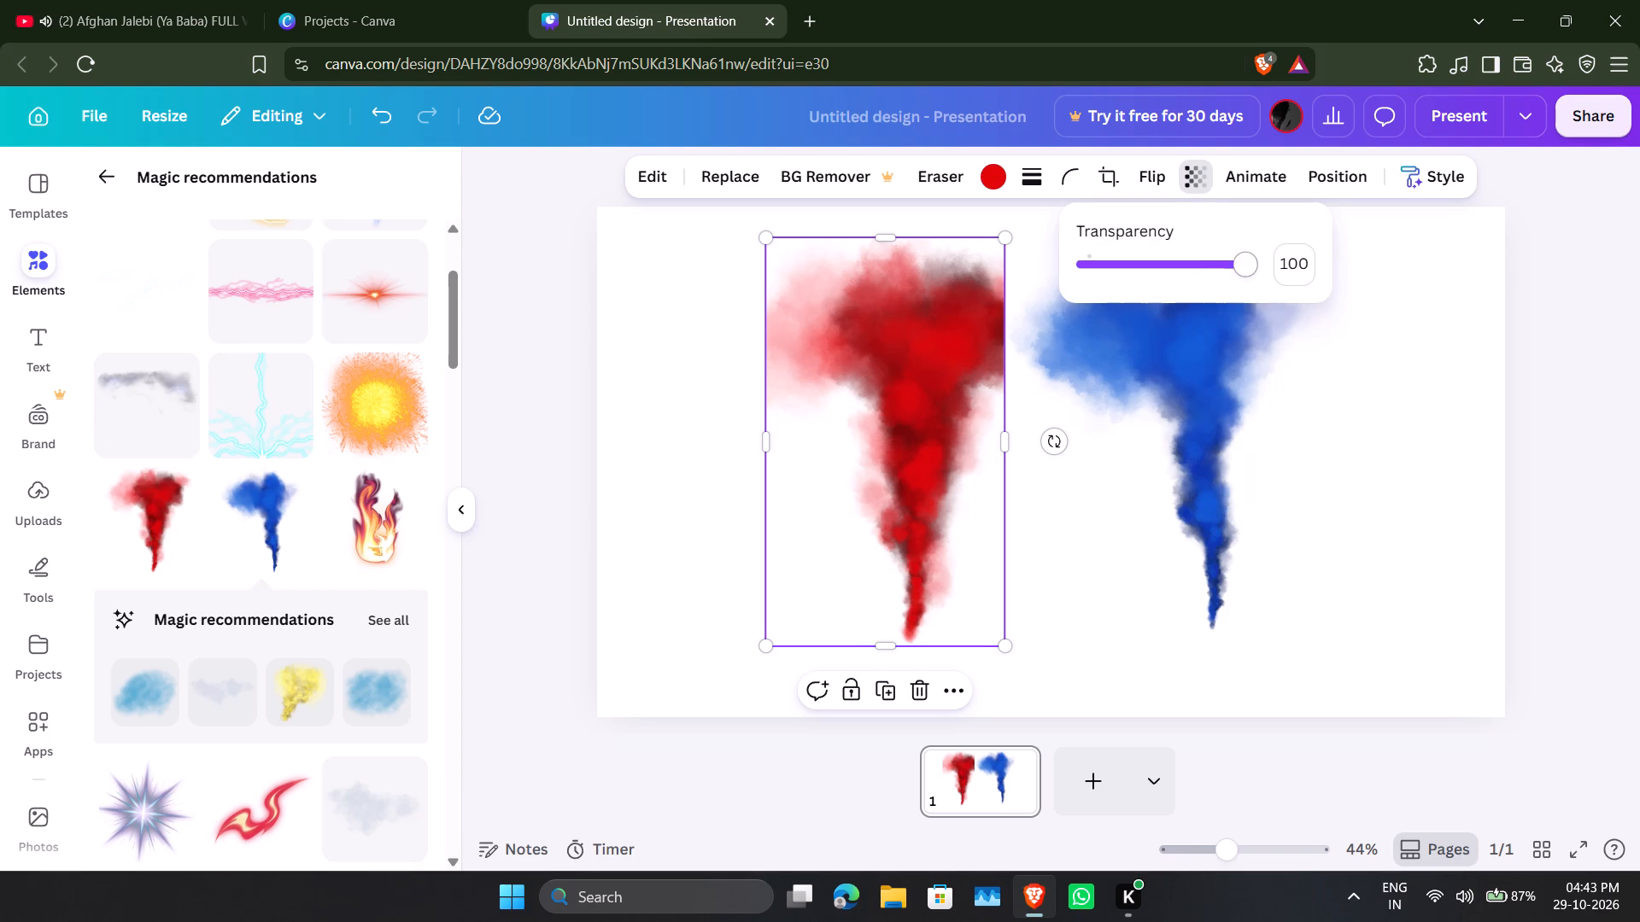
left_click_drag(1245, 260, 1217, 278)
left_click(1206, 416)
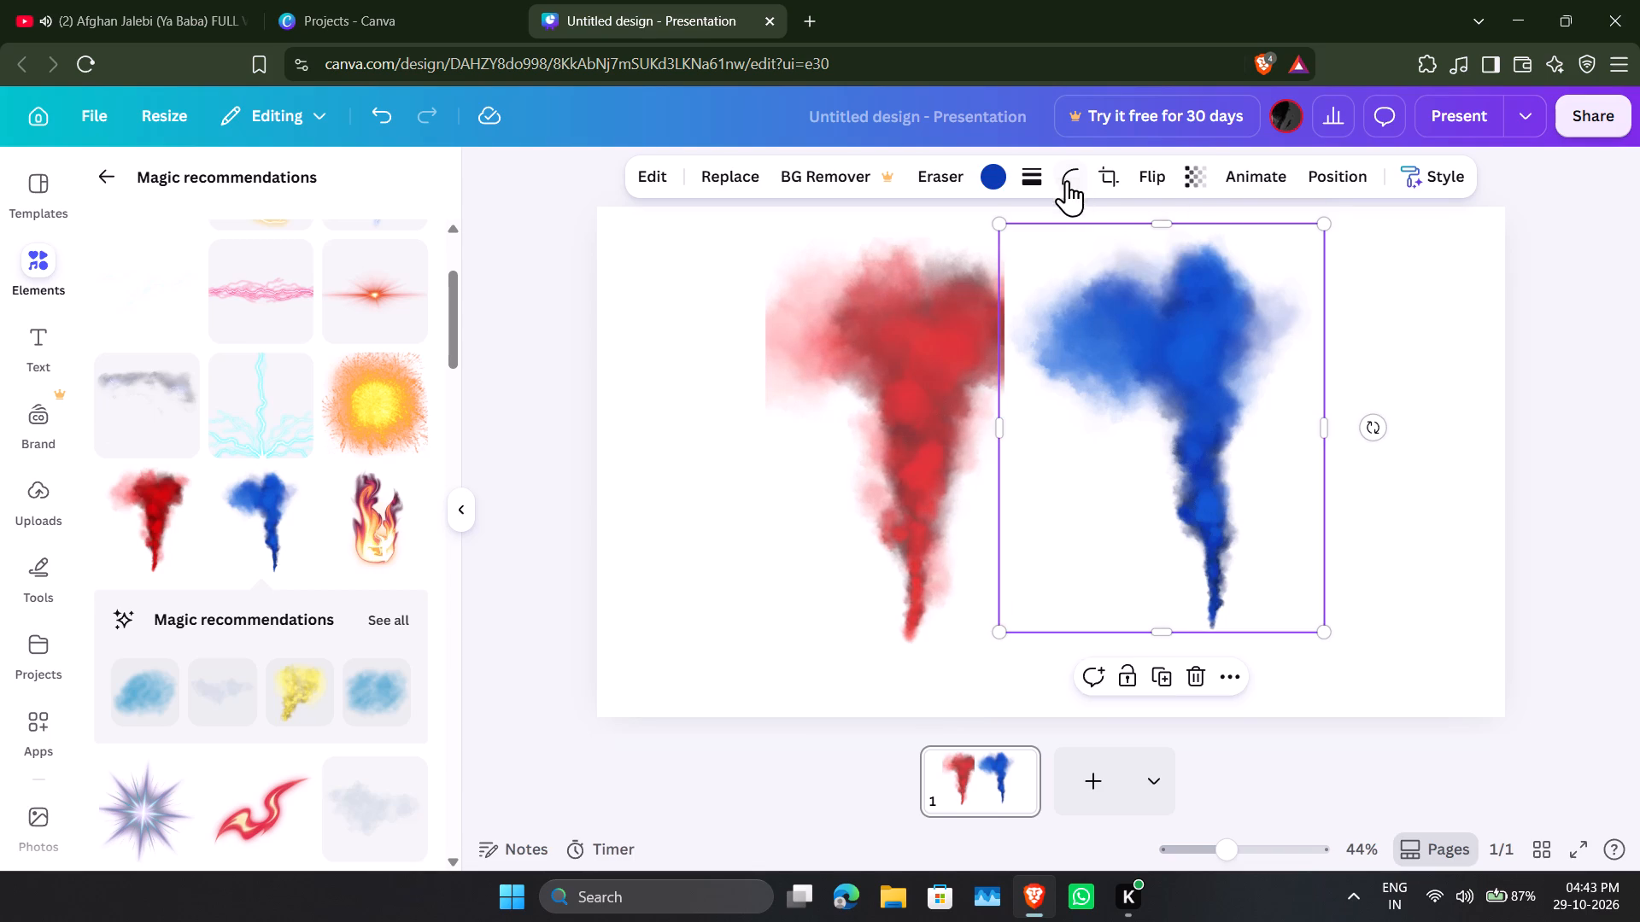
left_click(1208, 187)
left_click_drag(1246, 260, 1206, 281)
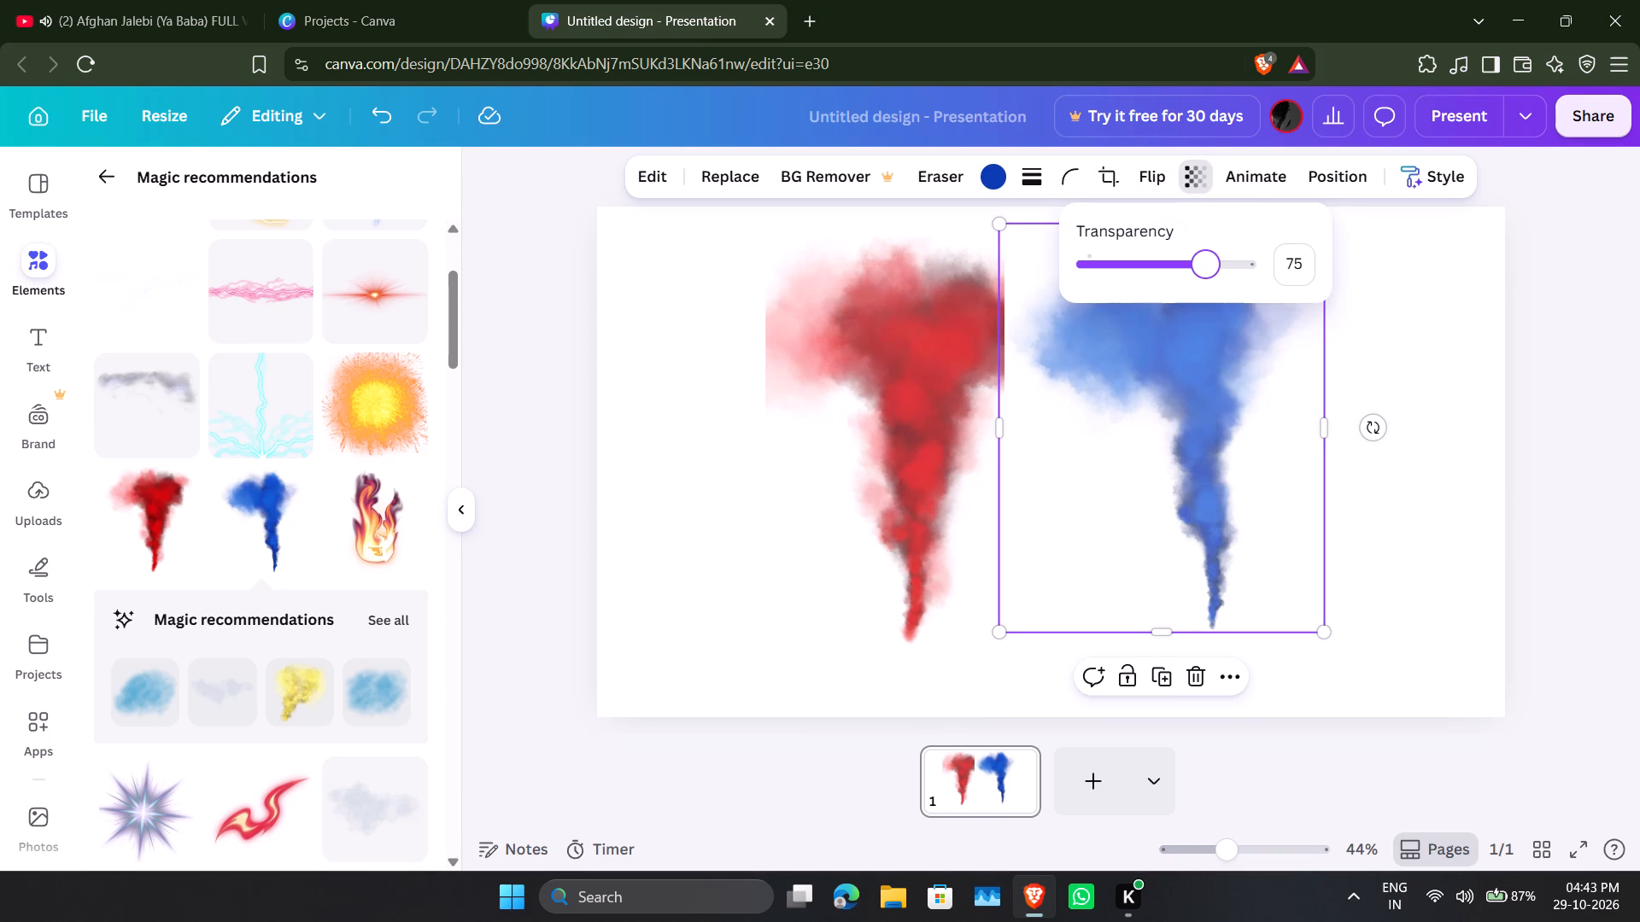
left_click_drag(1206, 281, 1221, 291)
left_click(1430, 297)
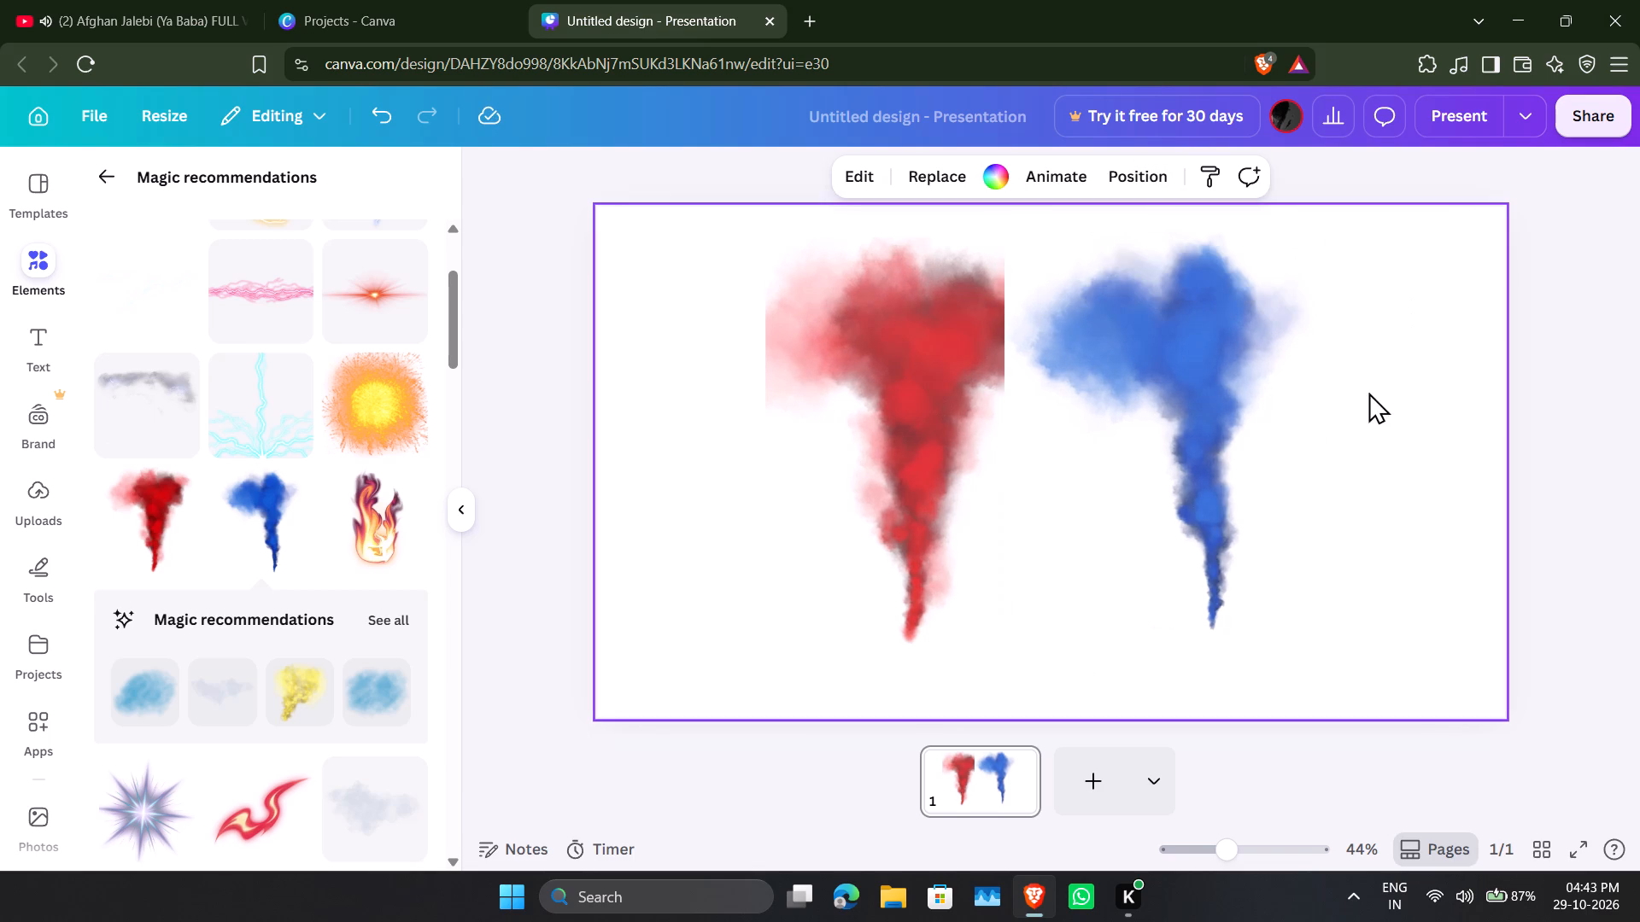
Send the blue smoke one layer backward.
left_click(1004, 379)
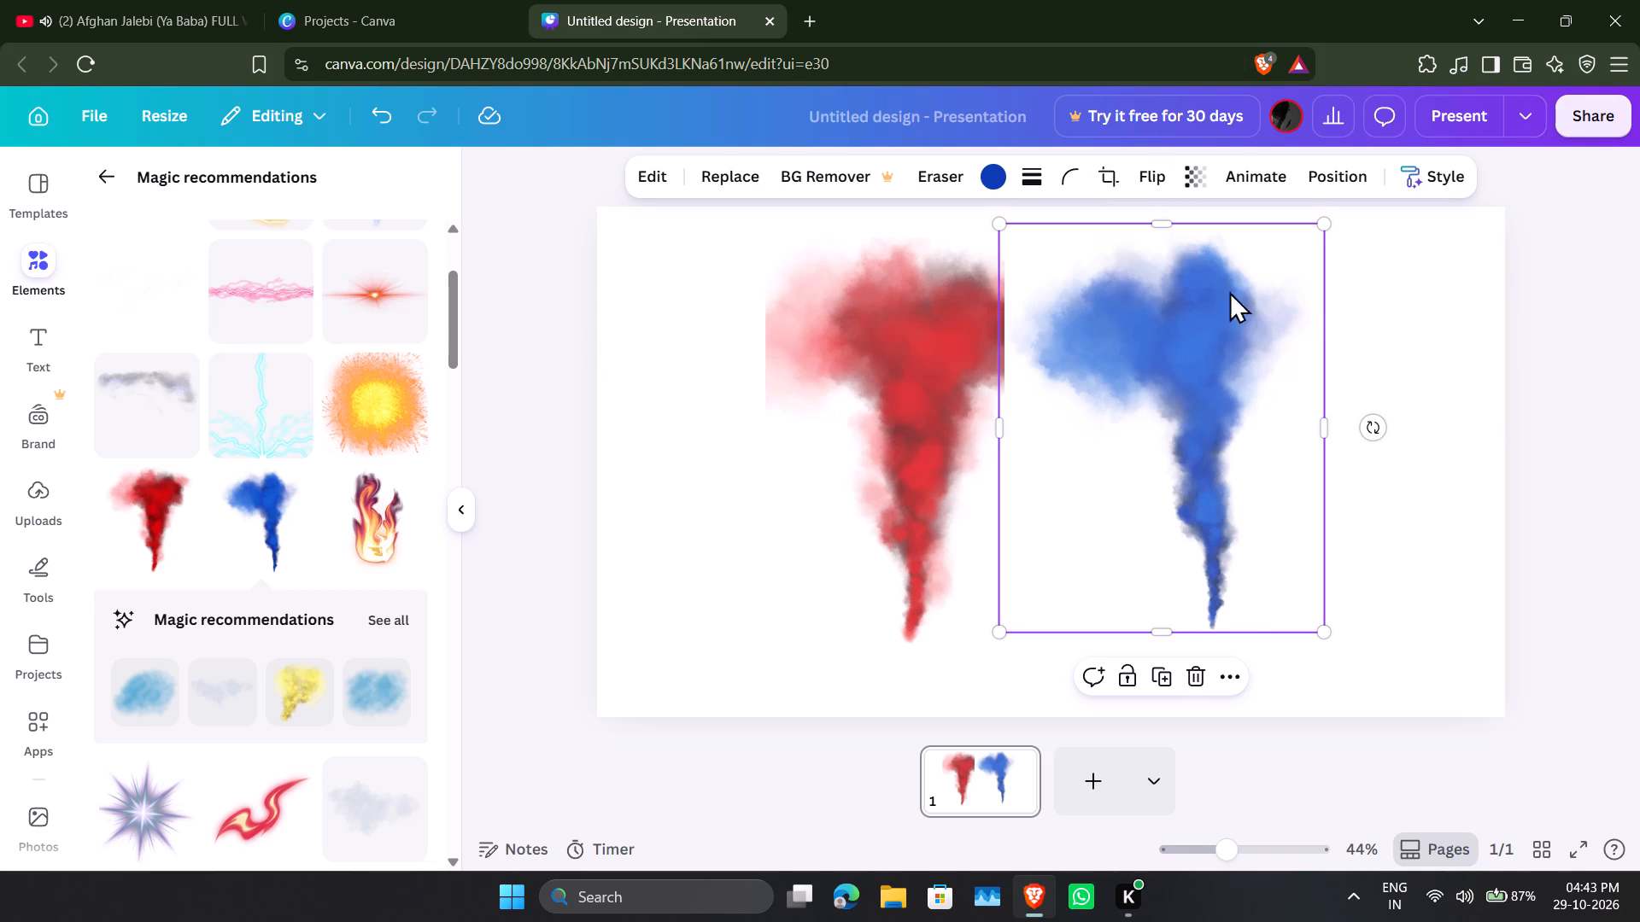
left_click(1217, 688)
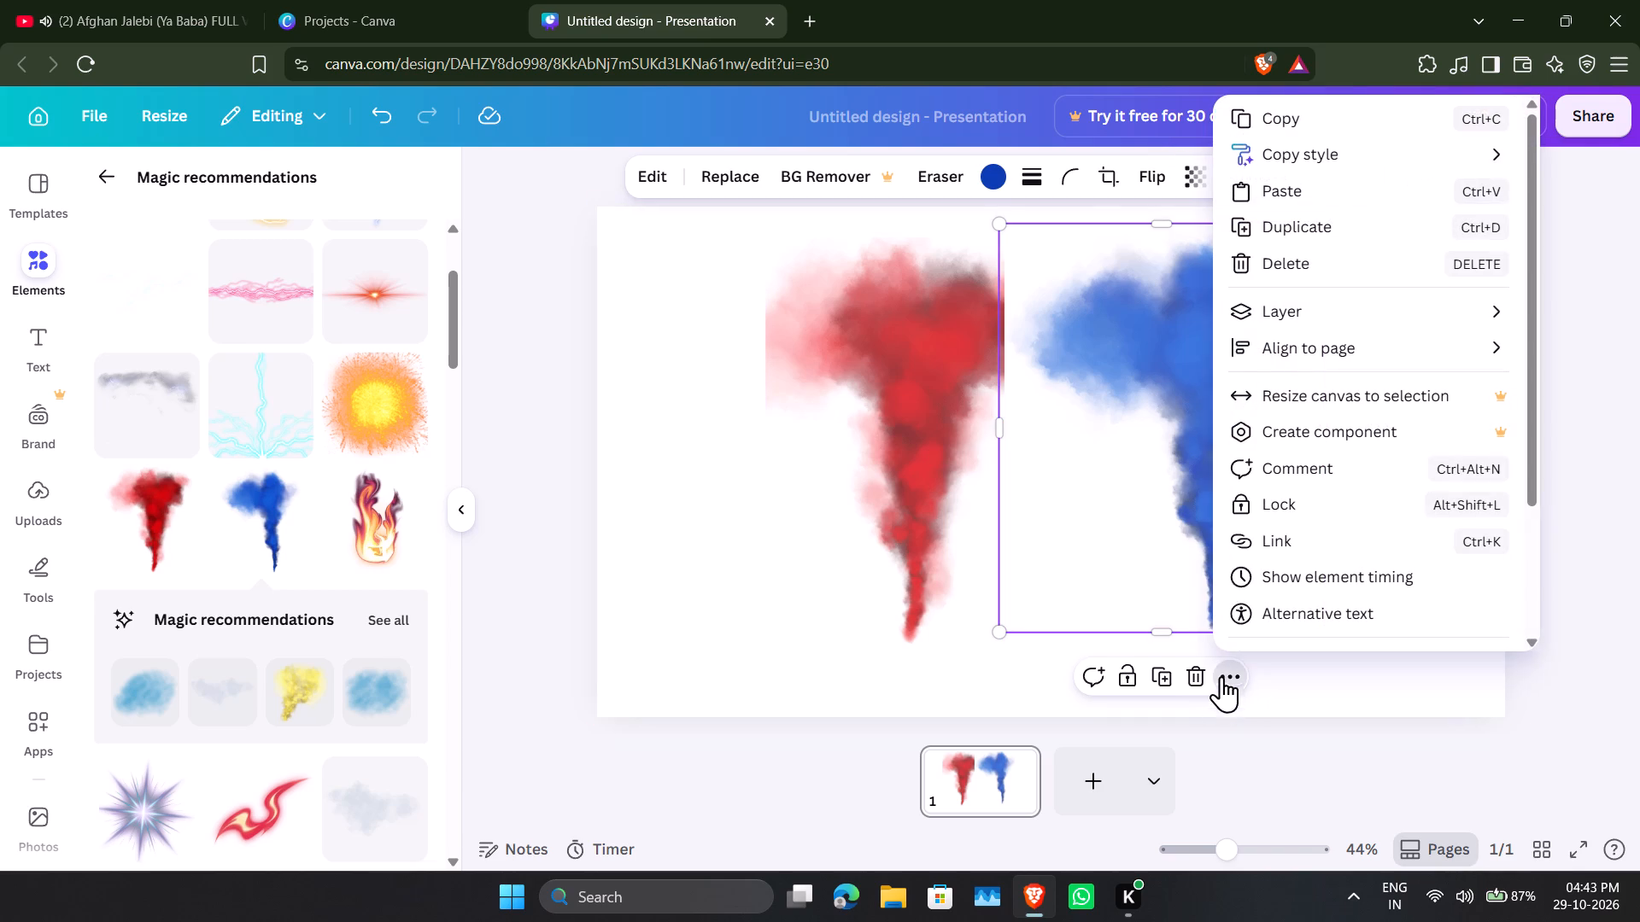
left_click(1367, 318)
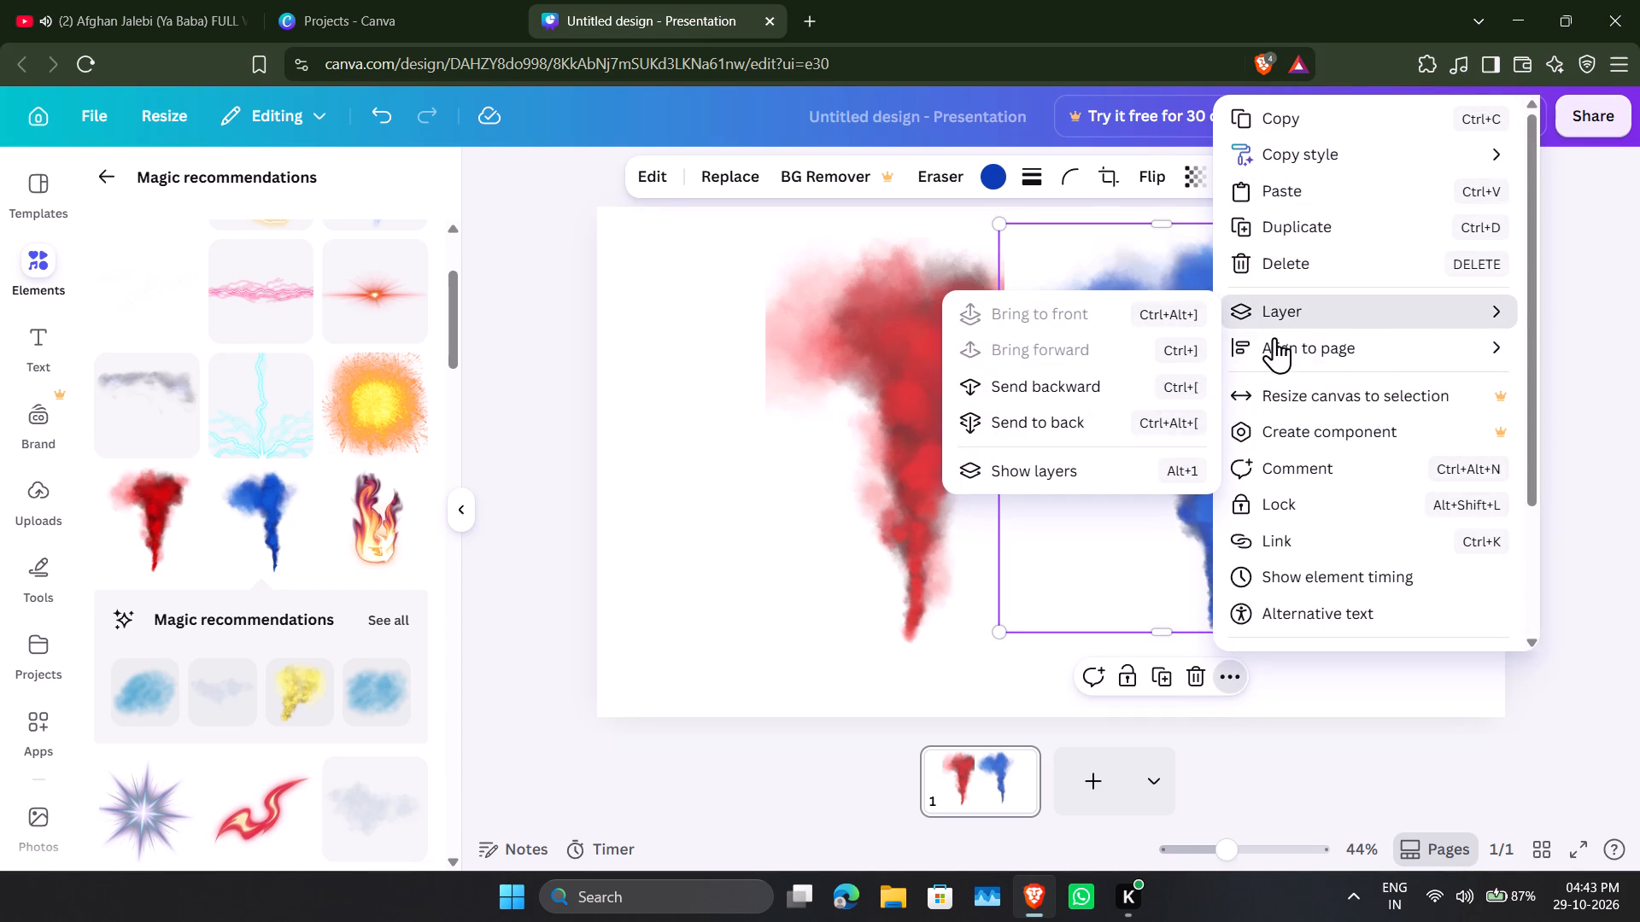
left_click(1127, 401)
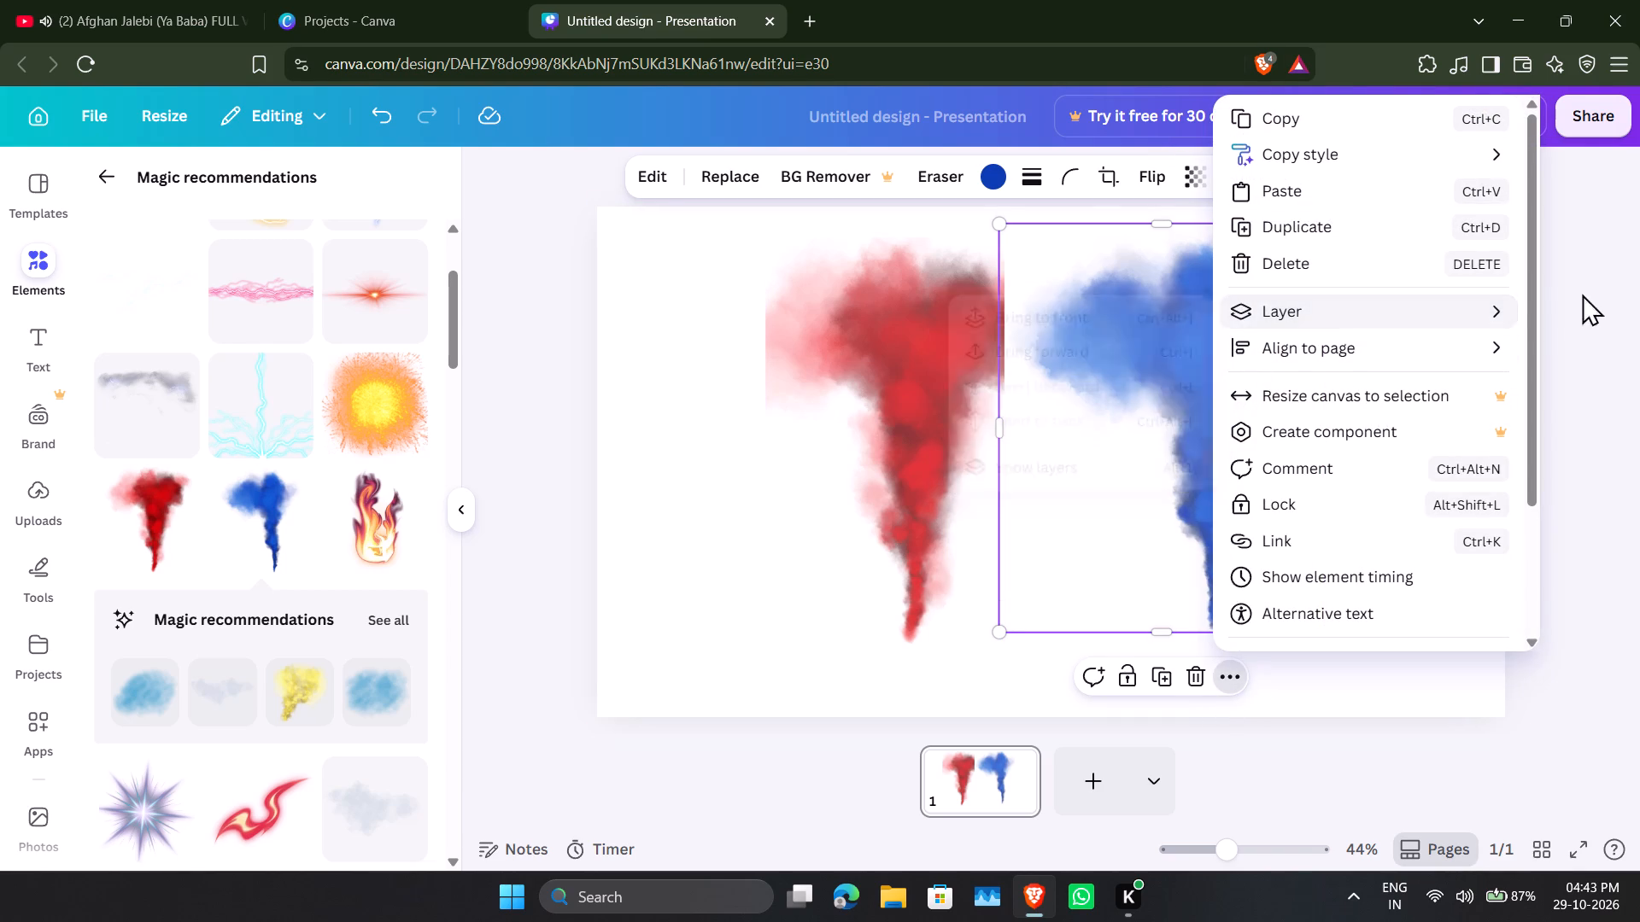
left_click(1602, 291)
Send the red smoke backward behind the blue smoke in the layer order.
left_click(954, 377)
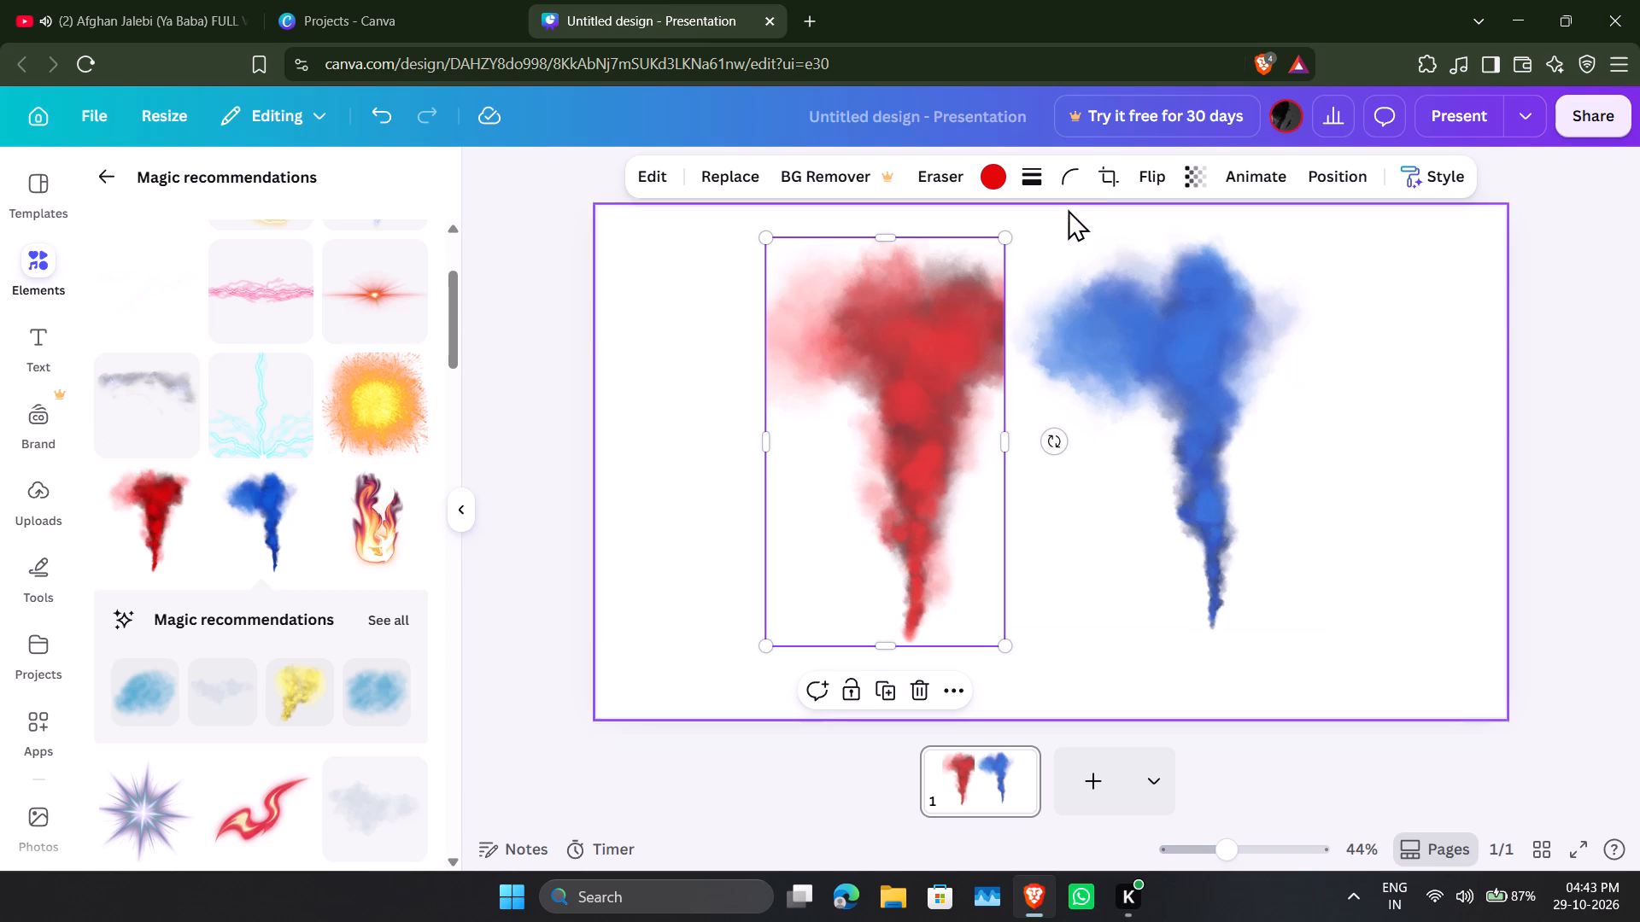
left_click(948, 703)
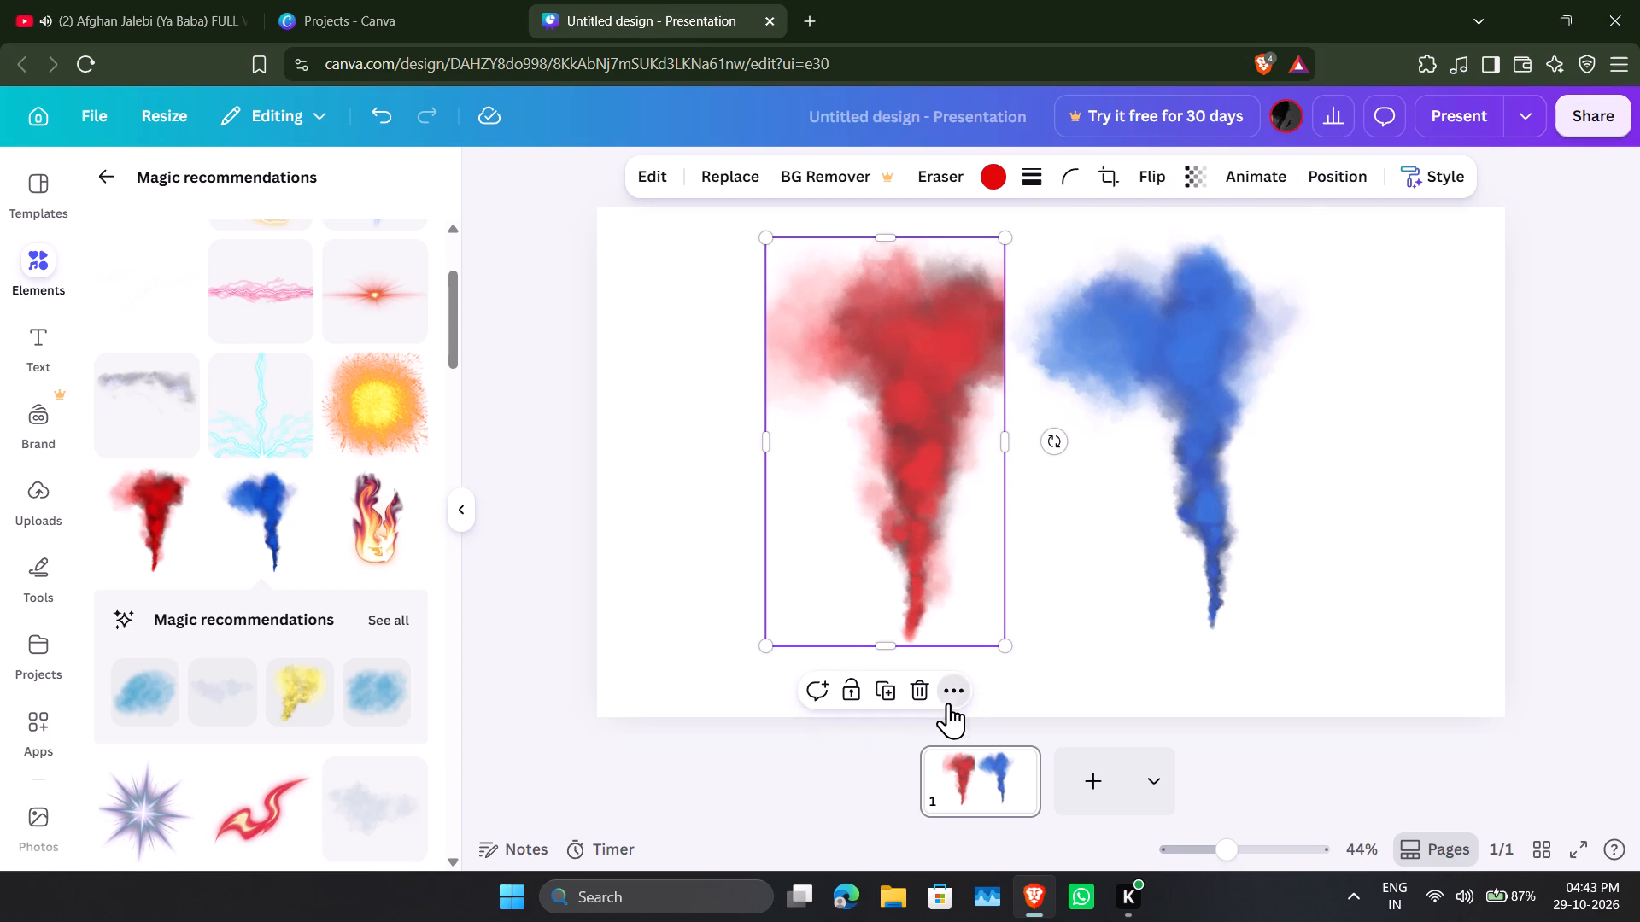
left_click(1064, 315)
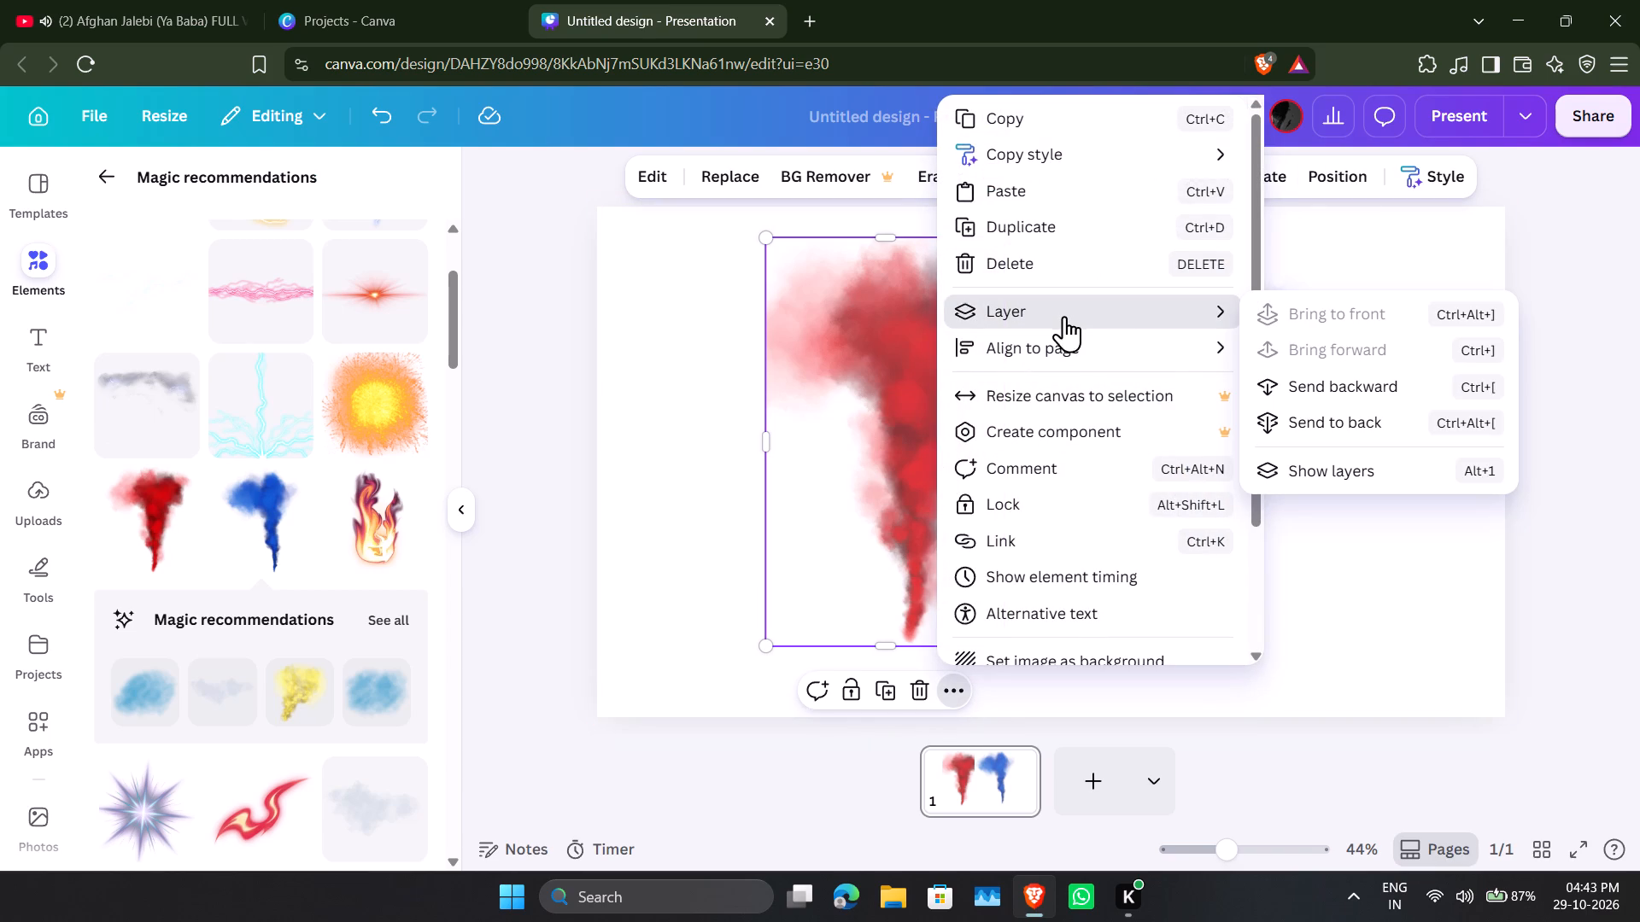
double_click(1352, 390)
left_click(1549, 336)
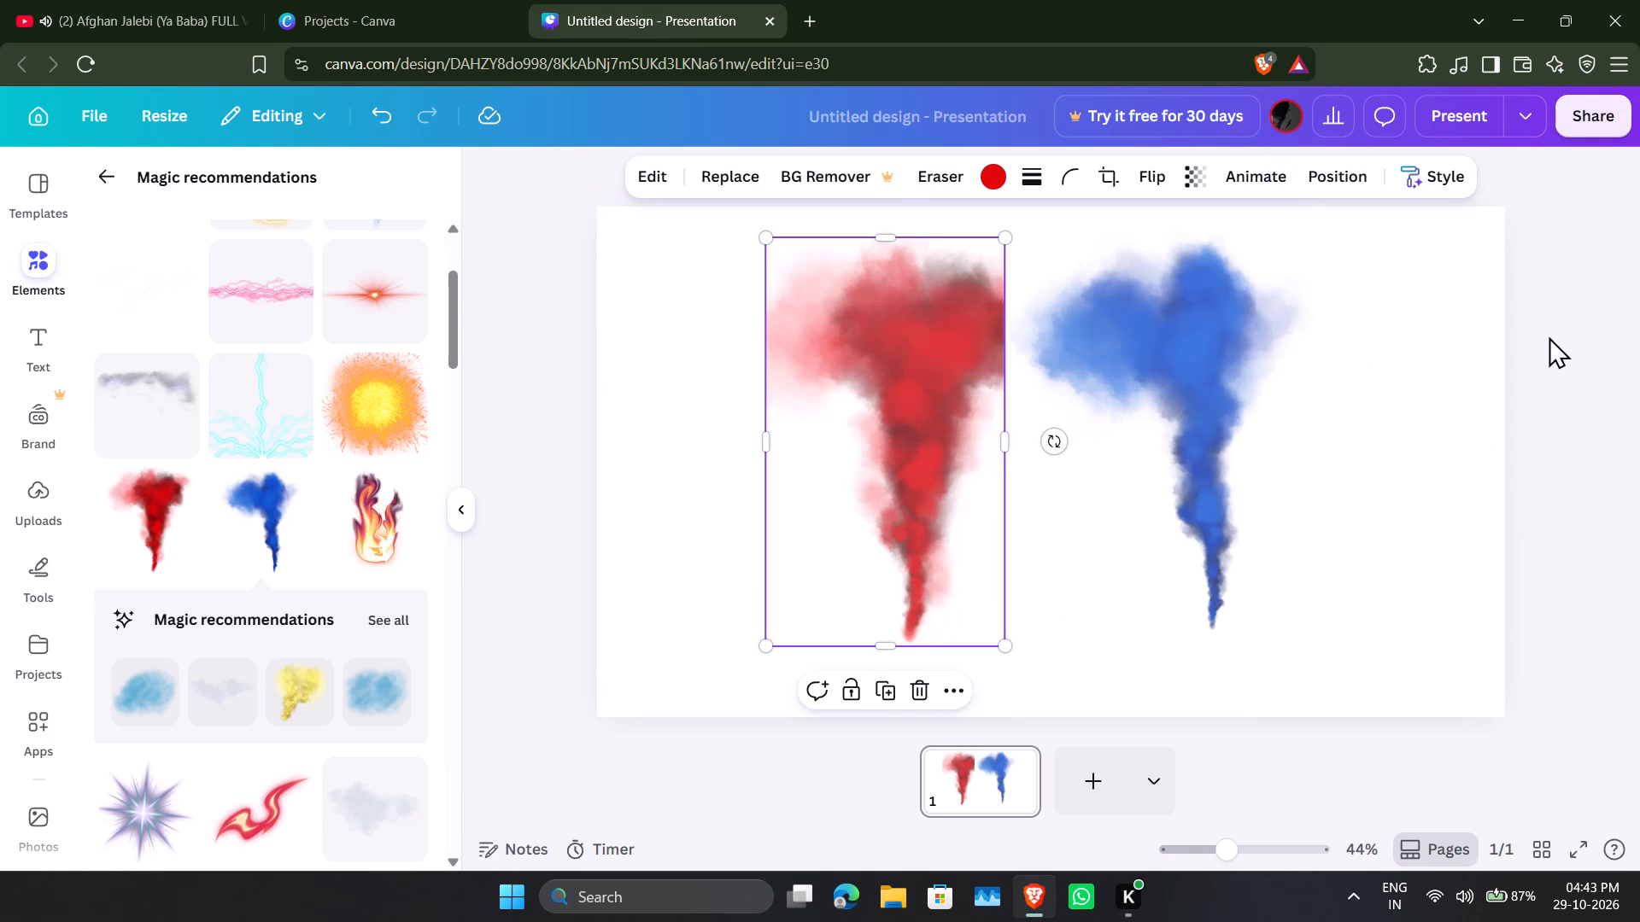
Move the red smoke rightward so its cloud overlaps the blue smoke's cloud.
left_click_drag(921, 481, 1040, 476)
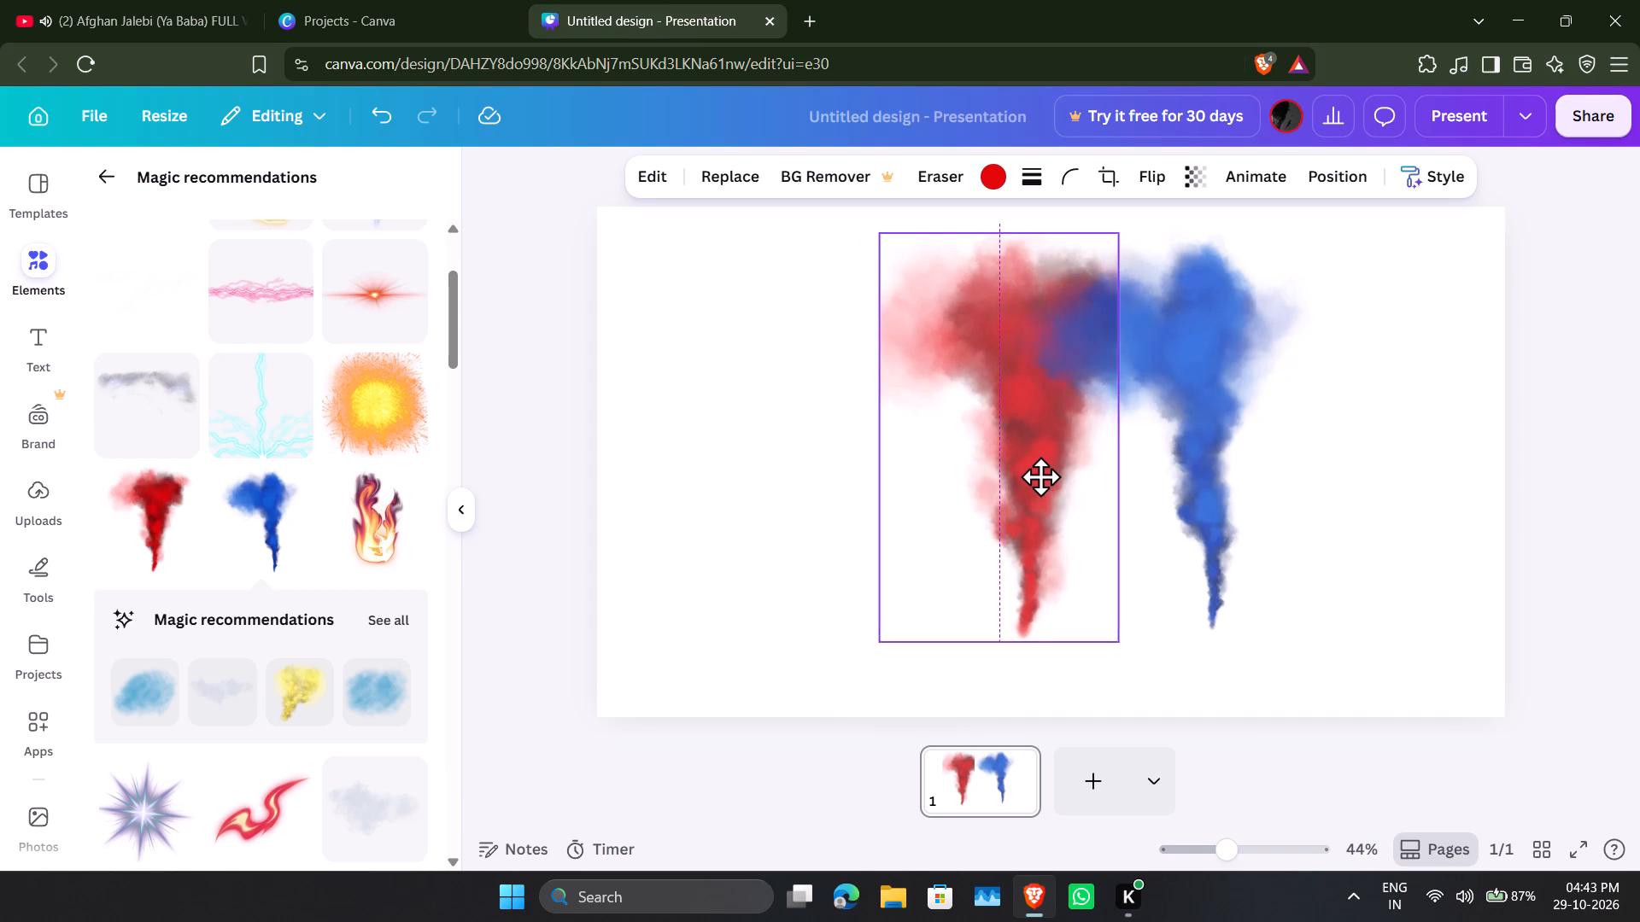
left_click_drag(1040, 476, 1039, 480)
left_click(1556, 452)
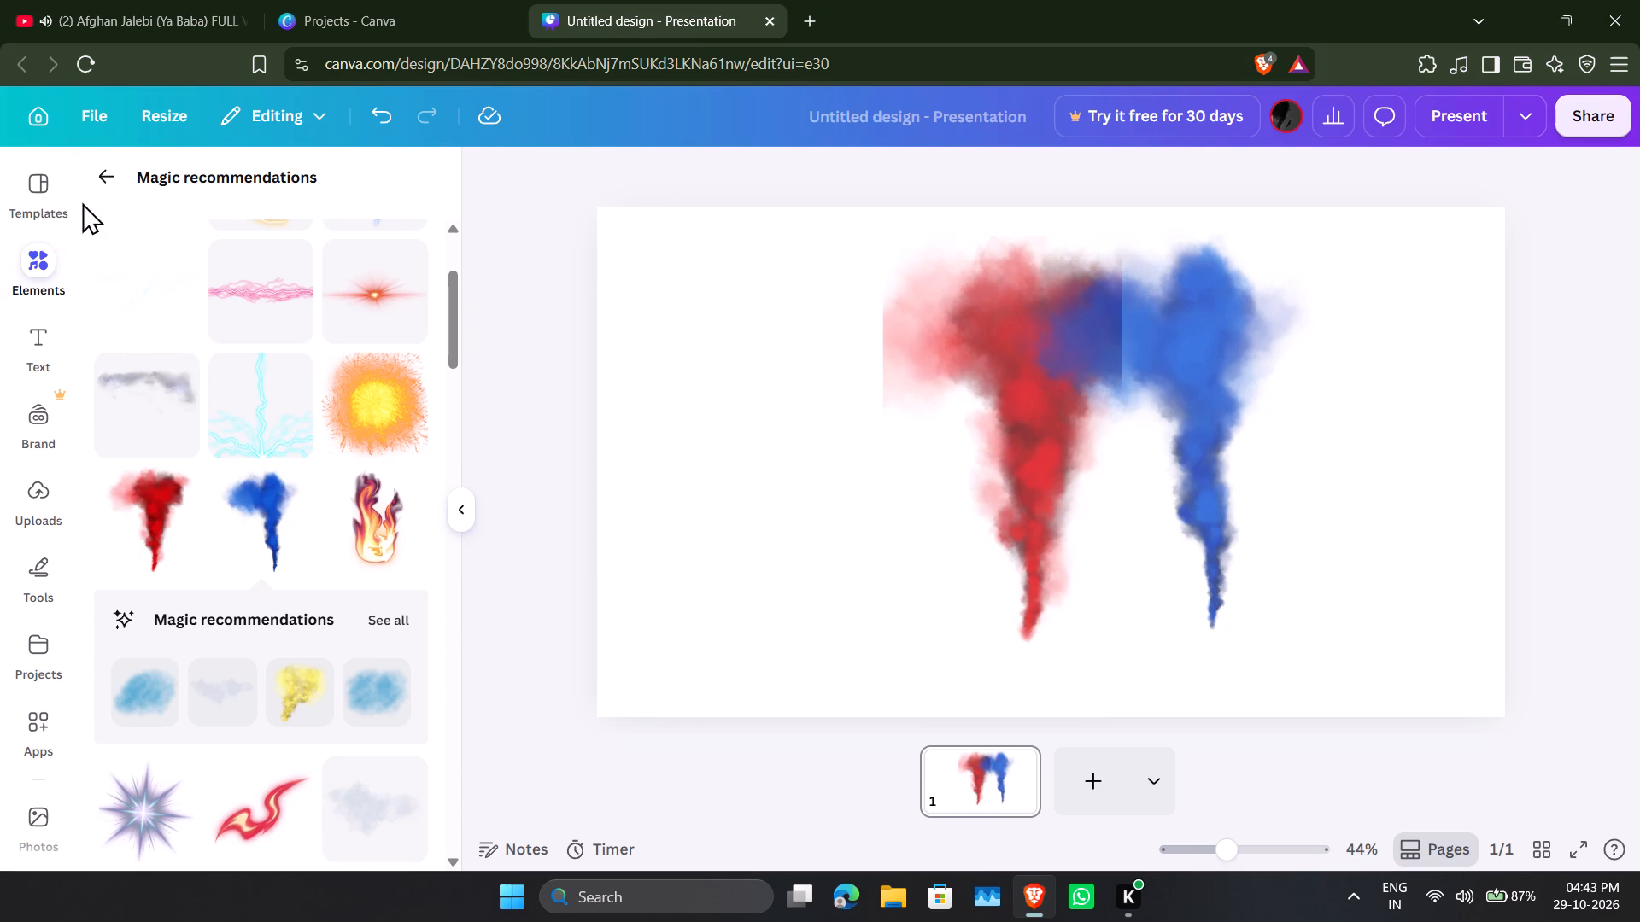
Add the anime boy in the teal jacket from the recently used elements and position him over the red smoke.
left_click(110, 179)
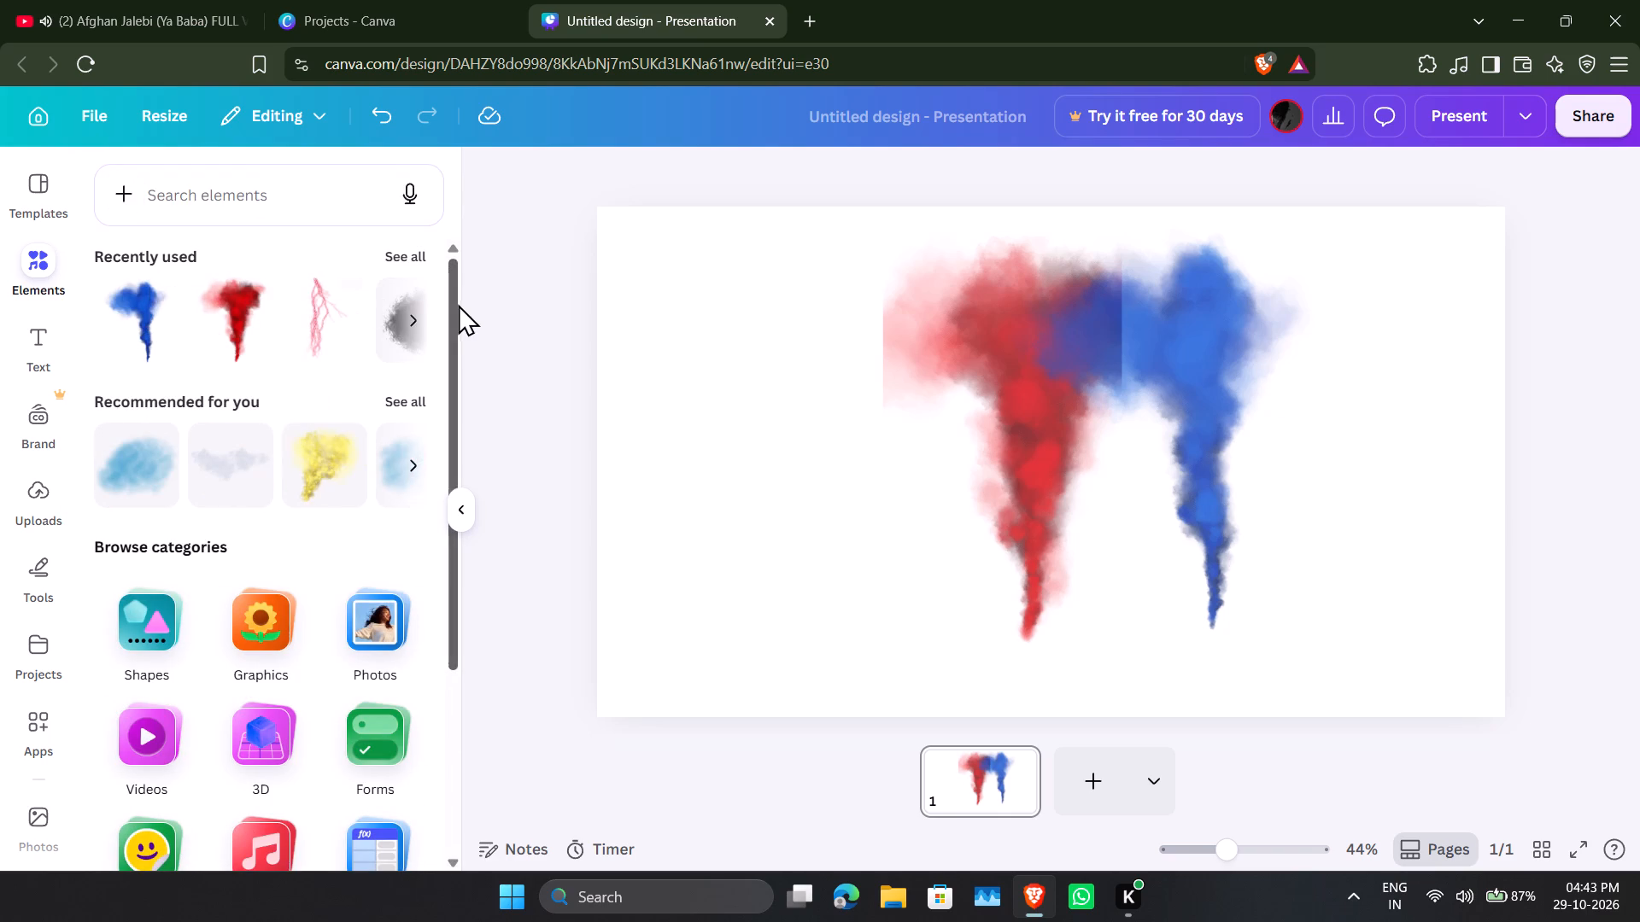
left_click(412, 394)
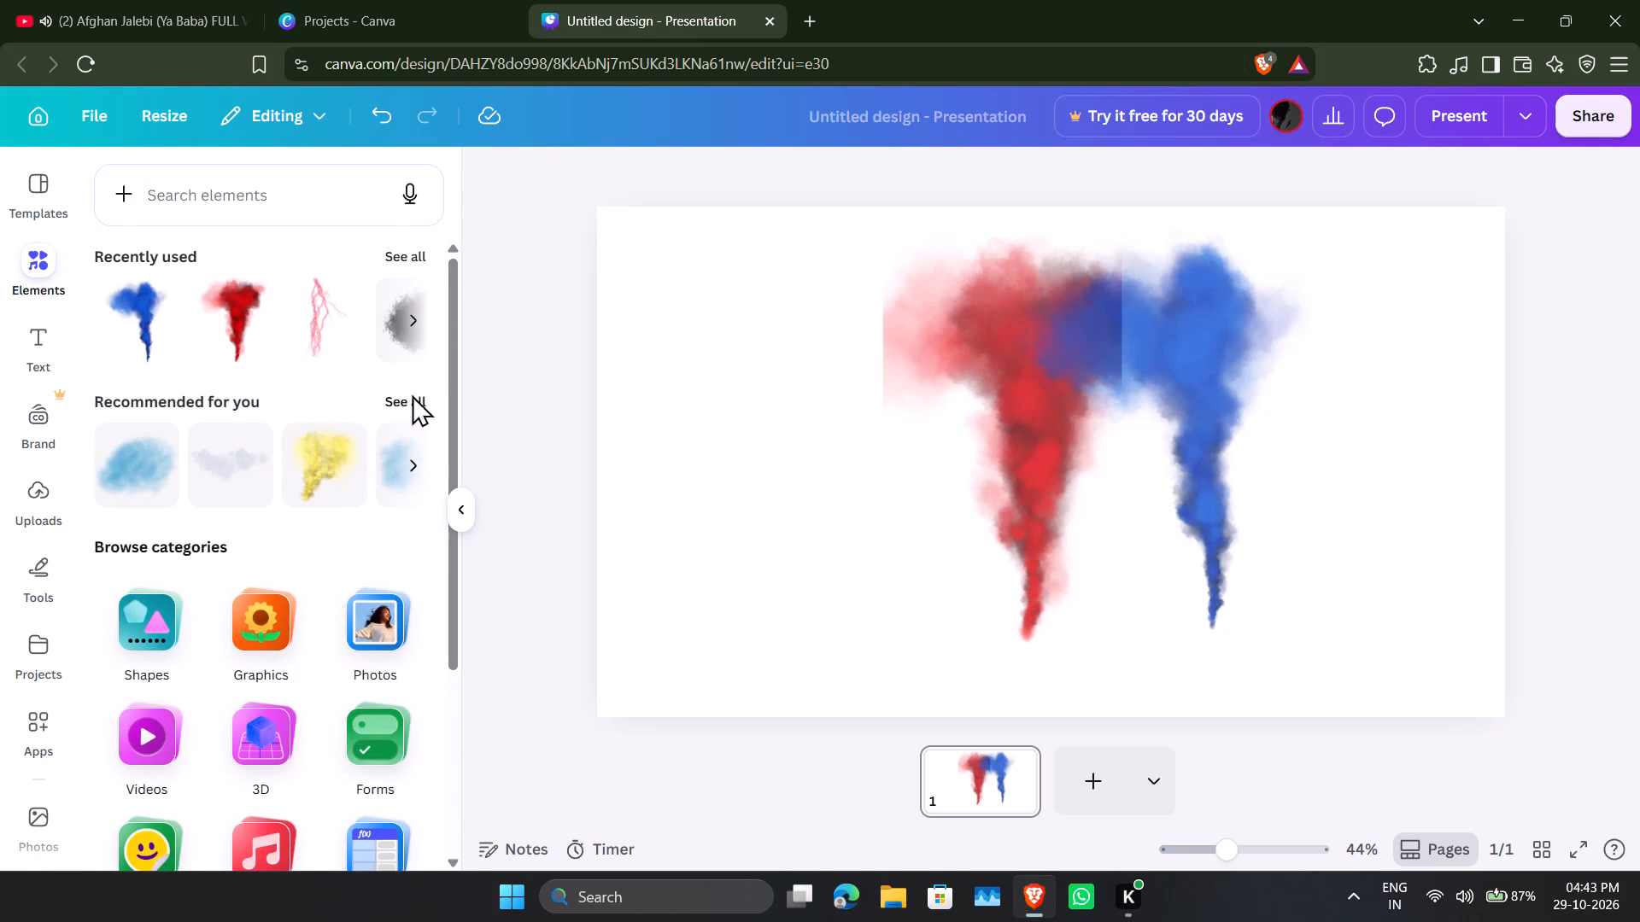
scroll(391, 397, "down", 11)
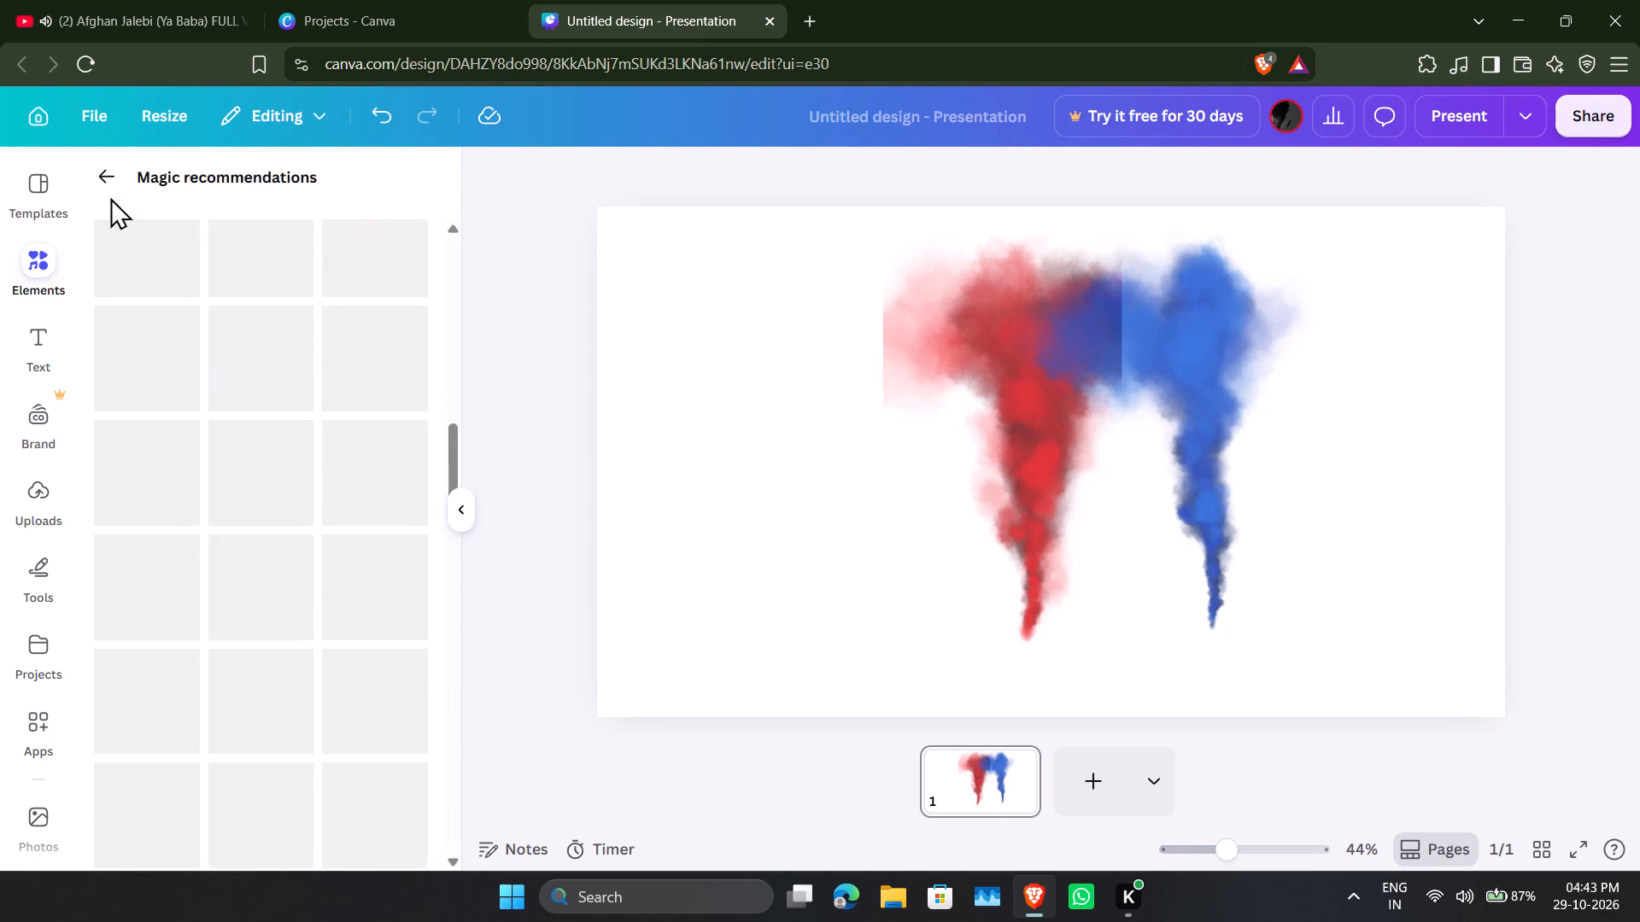
left_click(102, 183)
left_click(398, 248)
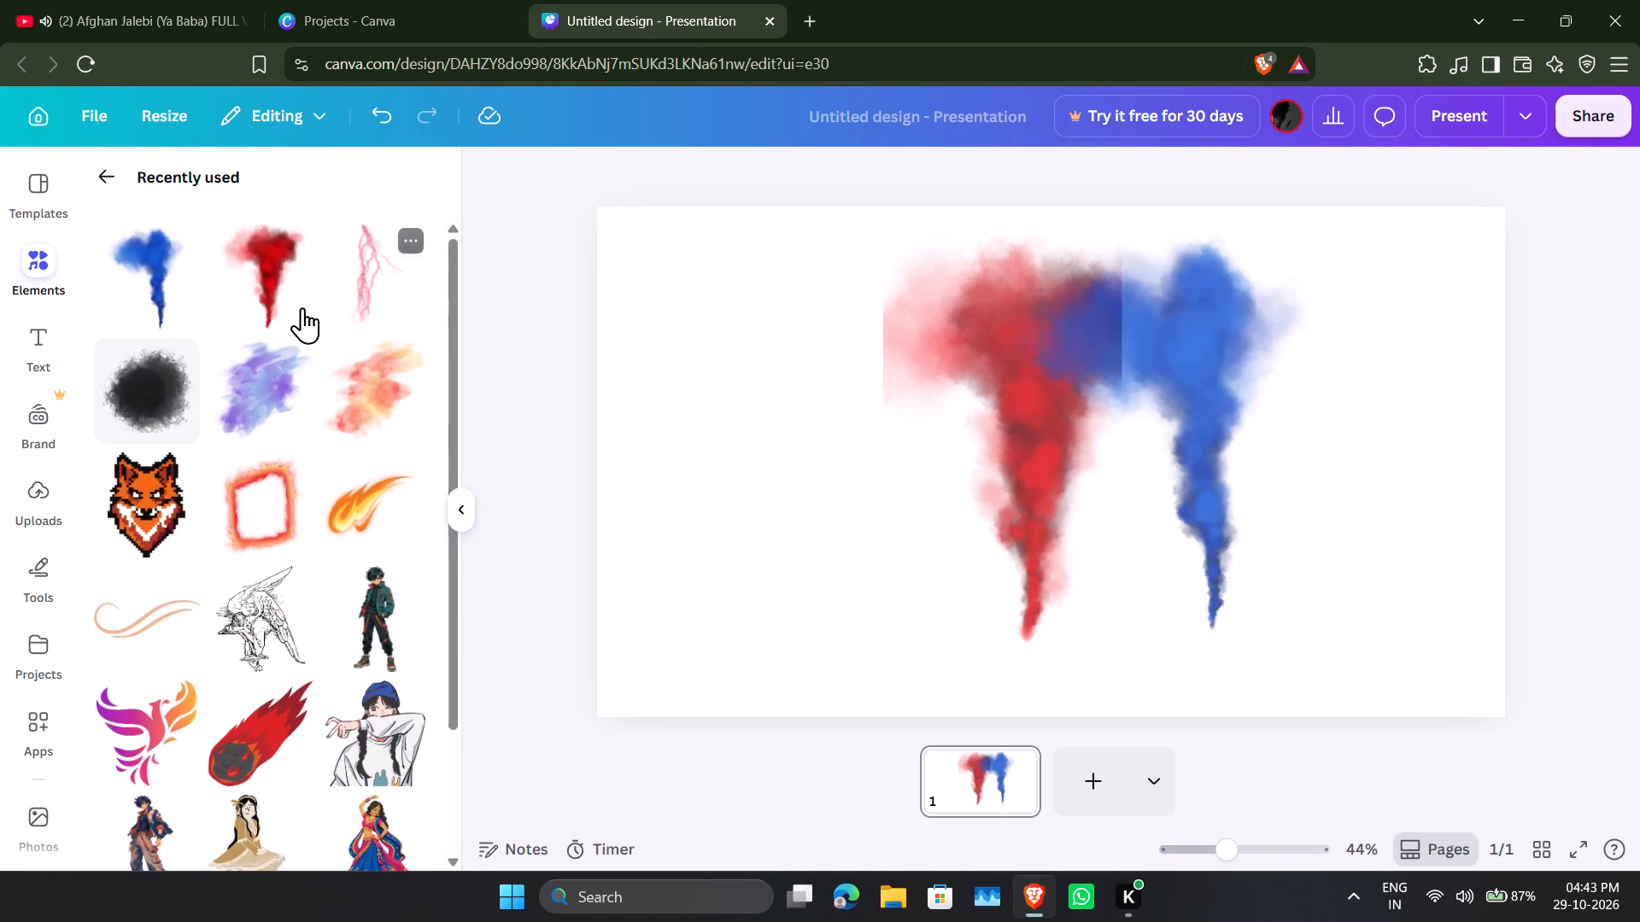
scroll(312, 322, "down", 5)
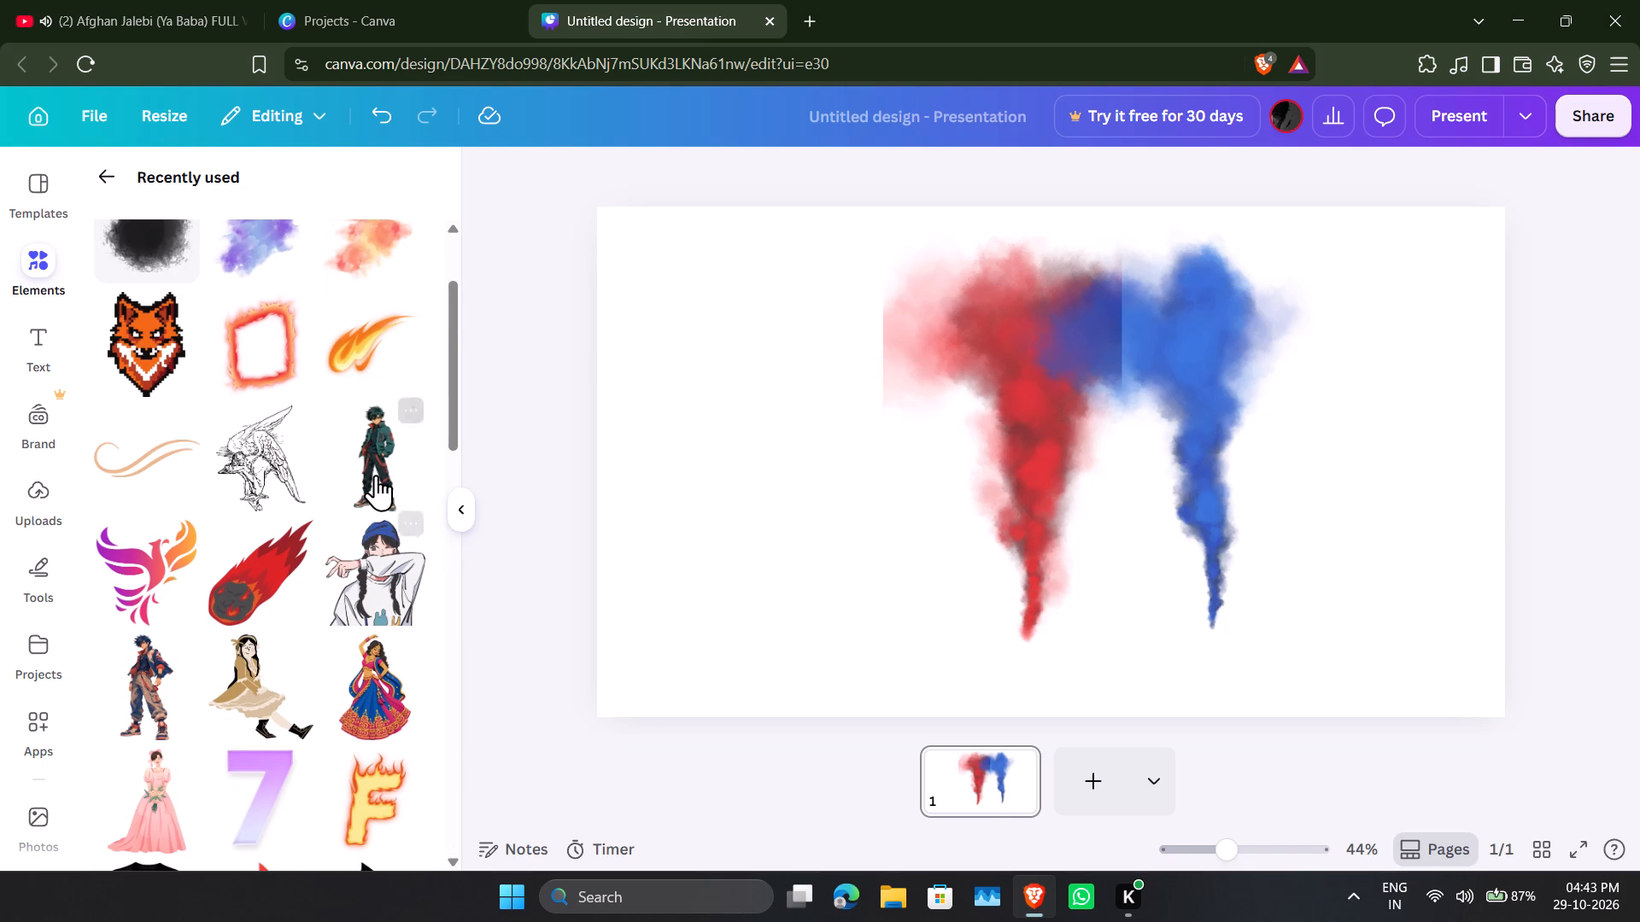
left_click_drag(376, 475, 745, 394)
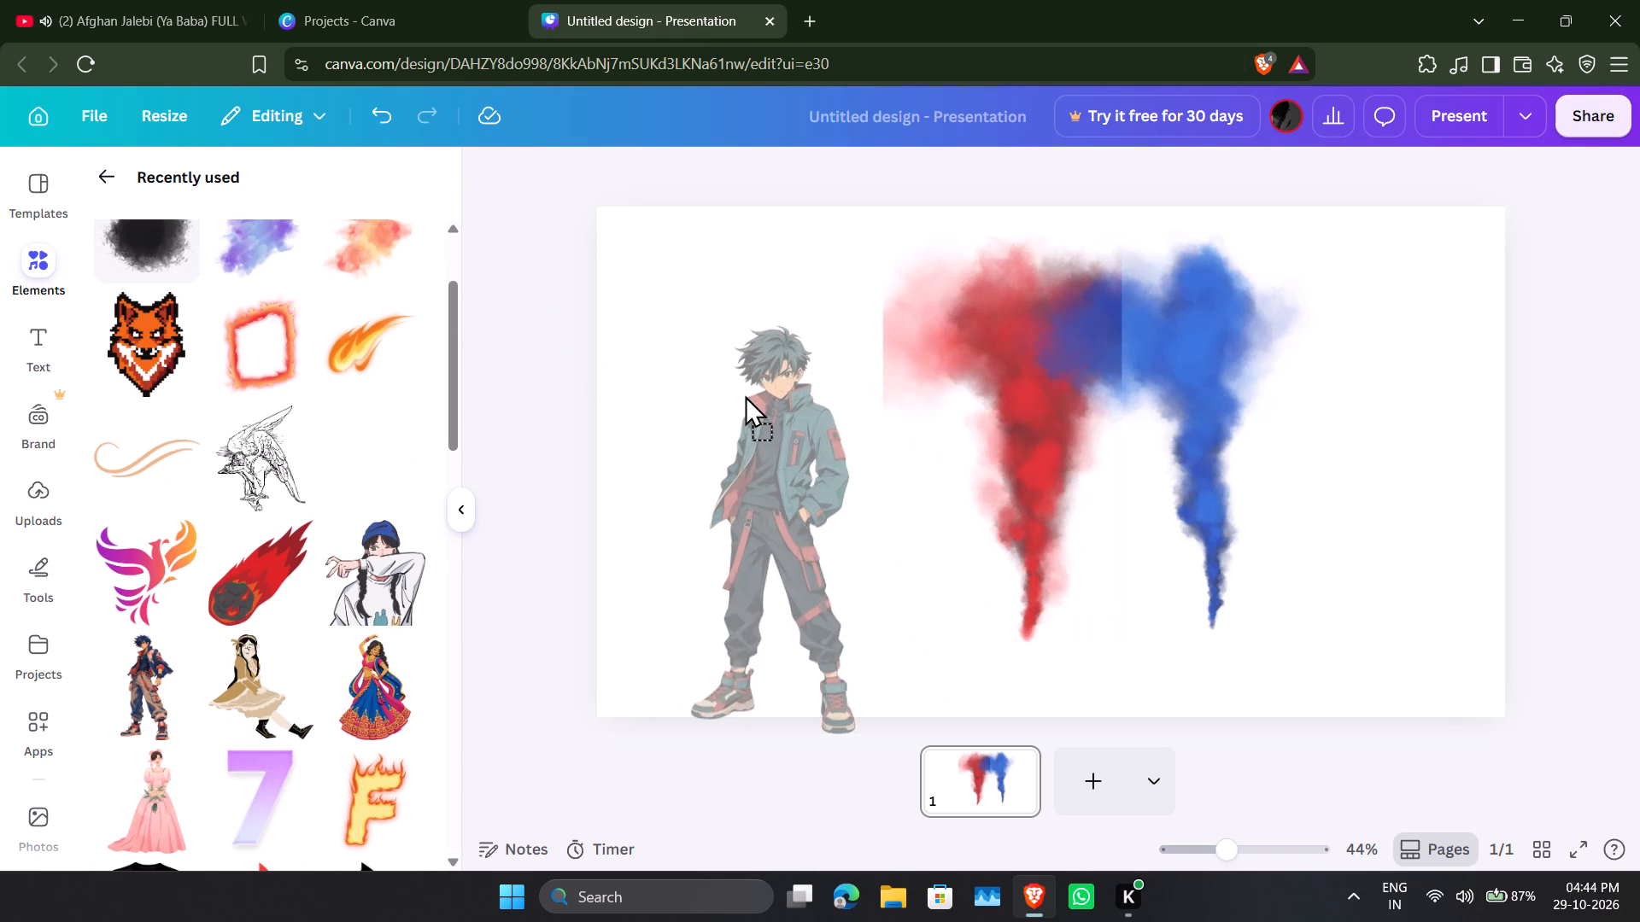
left_click_drag(745, 394, 738, 368)
left_click_drag(788, 460, 1031, 414)
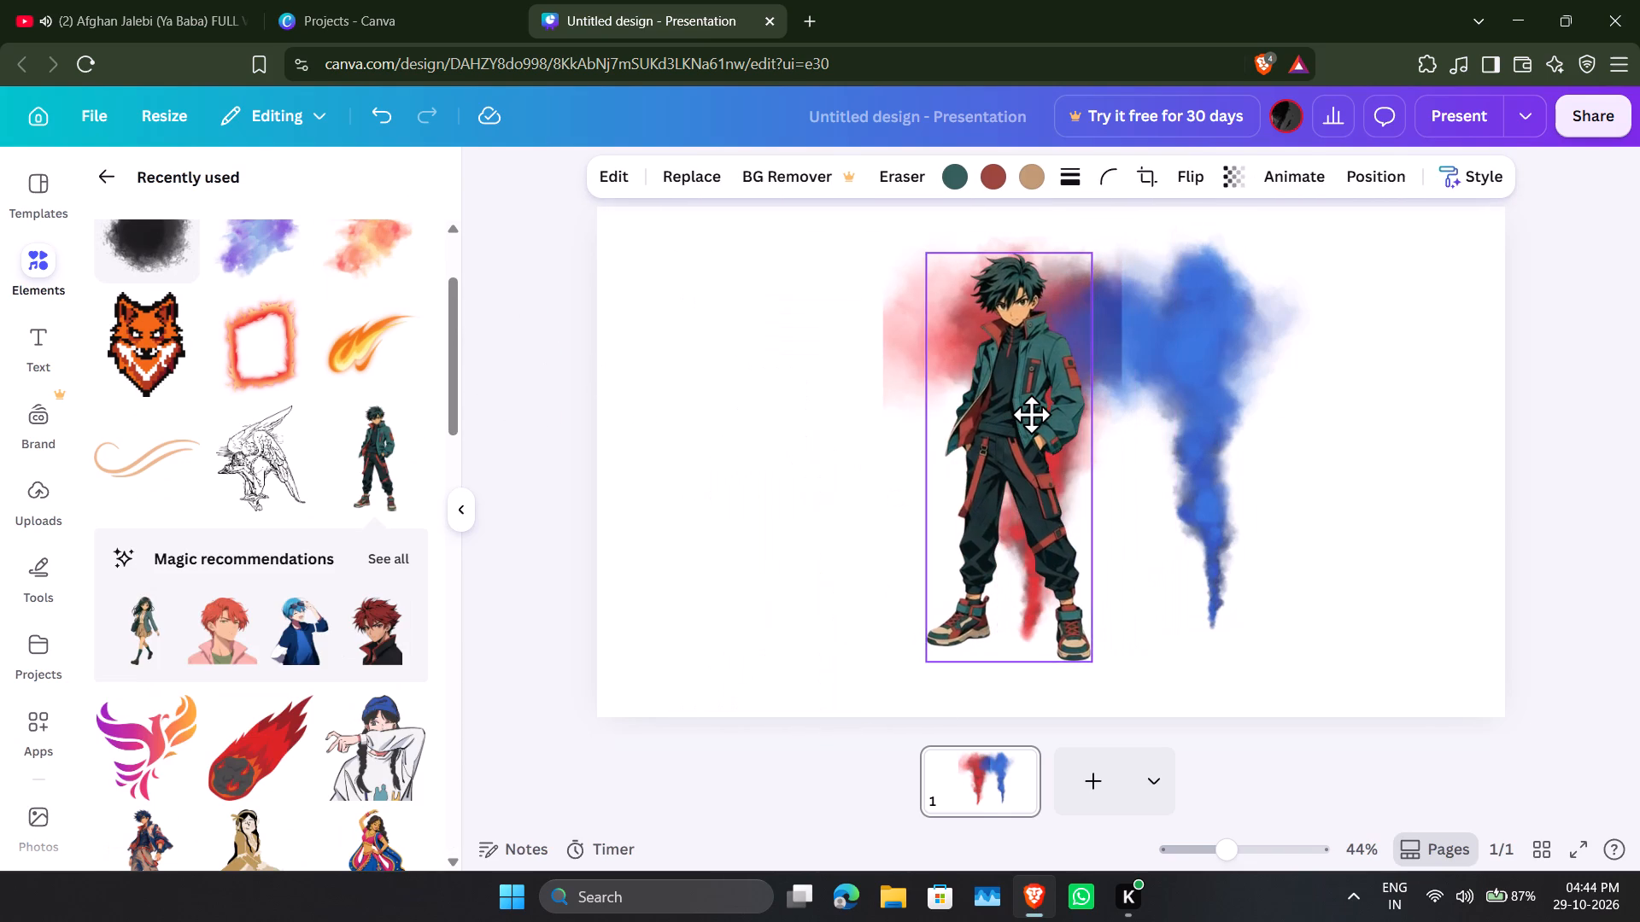
left_click_drag(1031, 414, 1008, 410)
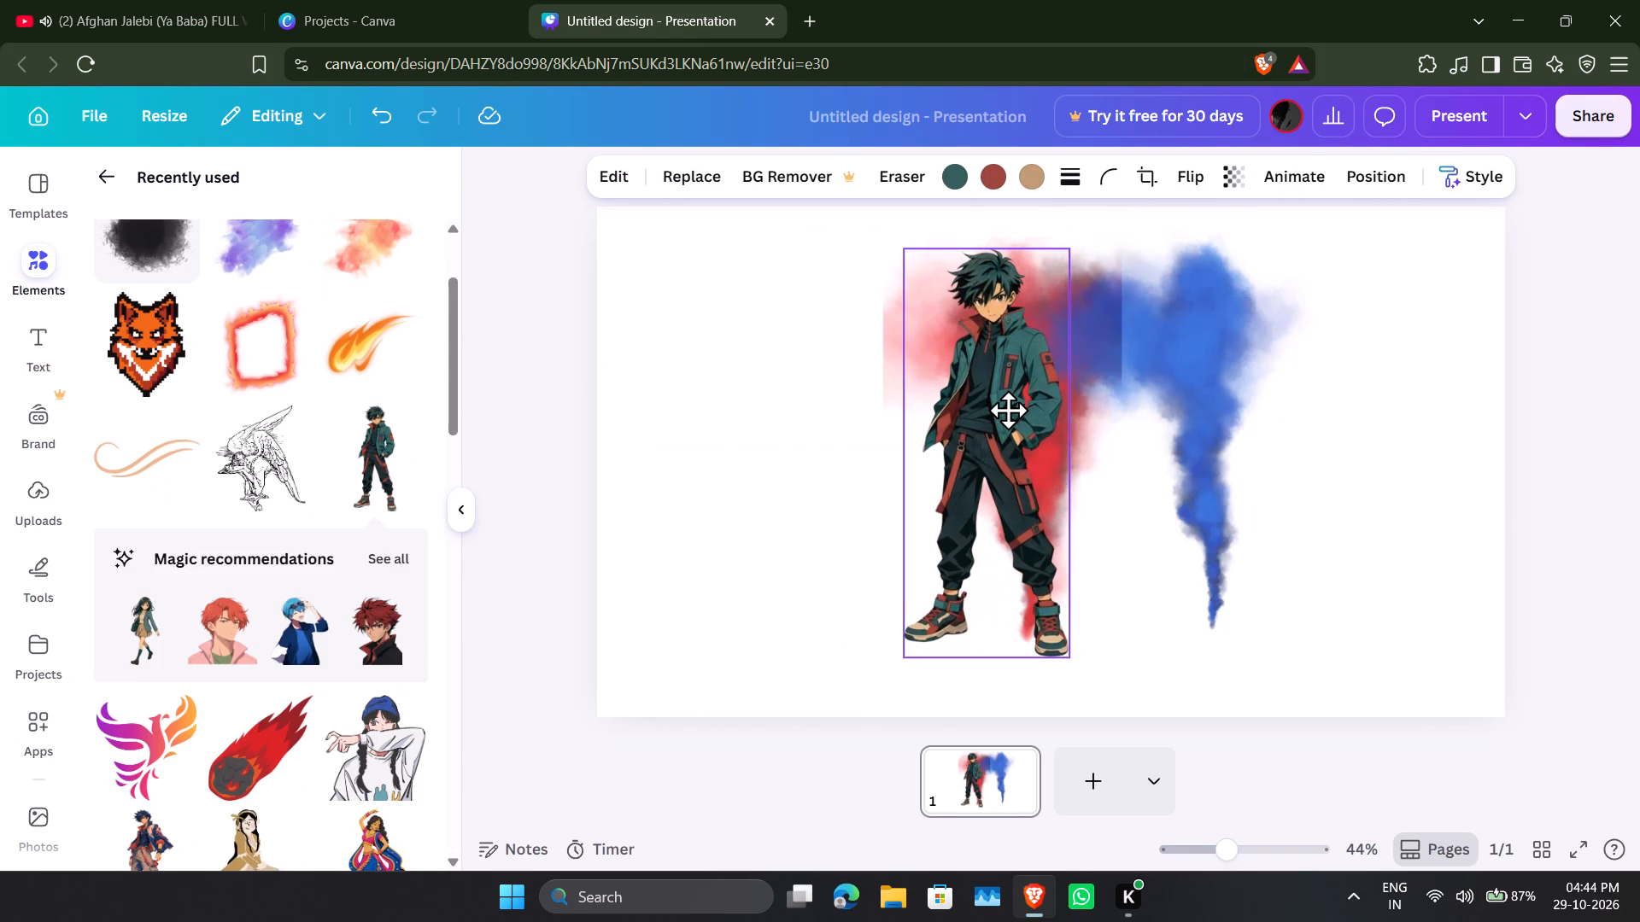
left_click_drag(1008, 410, 1022, 409)
left_click(811, 481)
Open the full set of magic recommendations for the anime boy and look through the suggested characters.
left_click(396, 554)
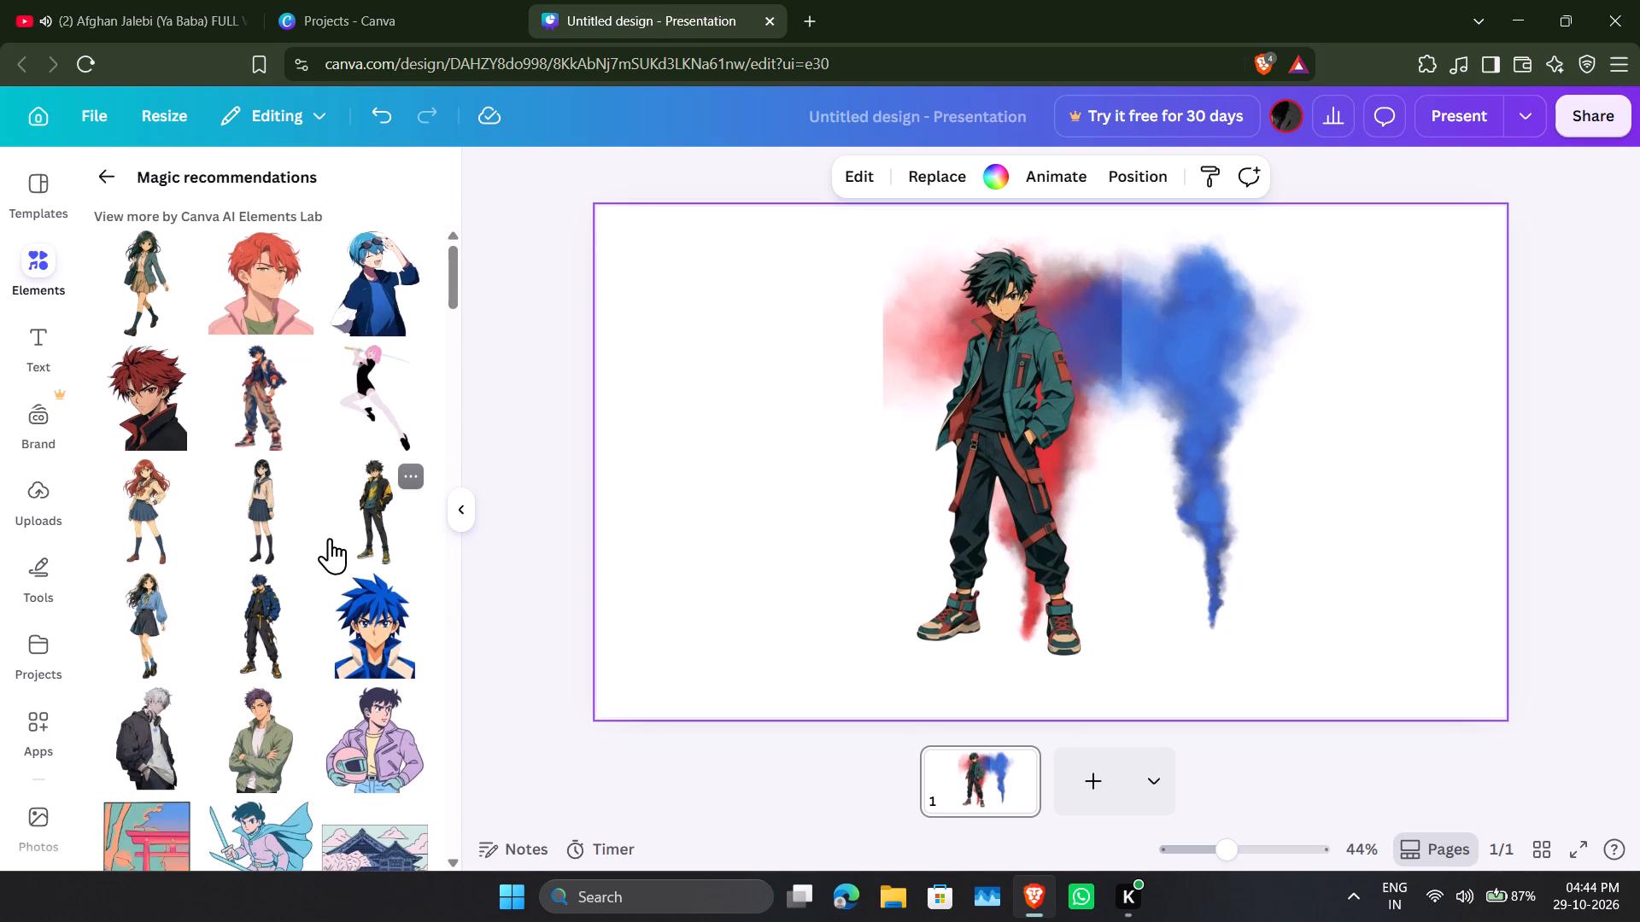
scroll(211, 505, "down", 2)
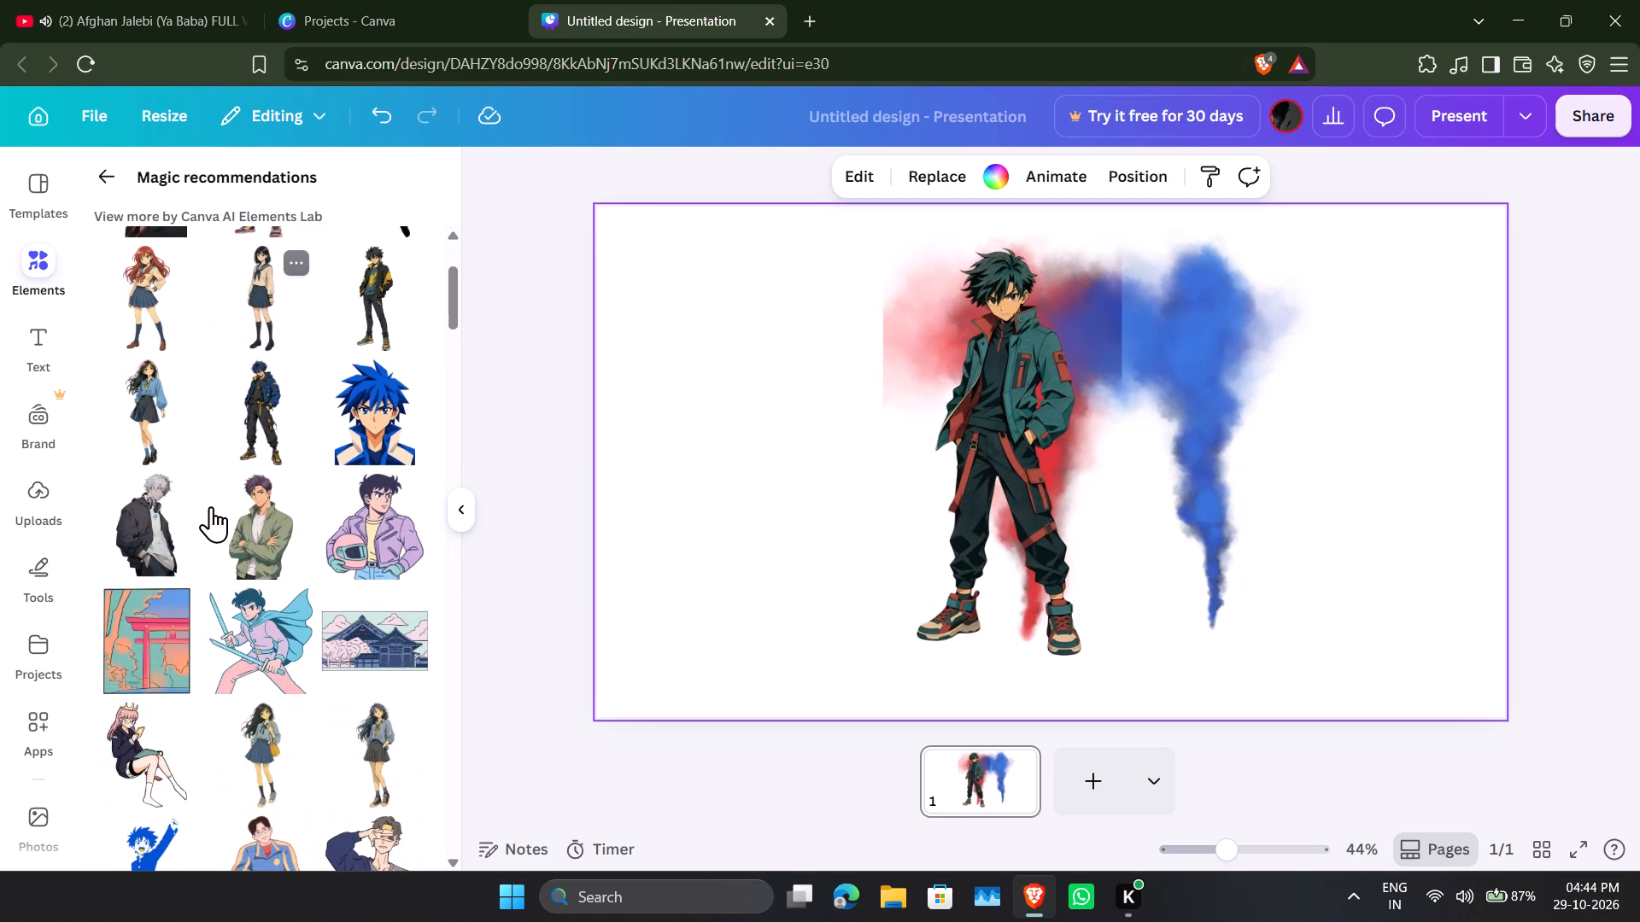
scroll(211, 506, "down", 1)
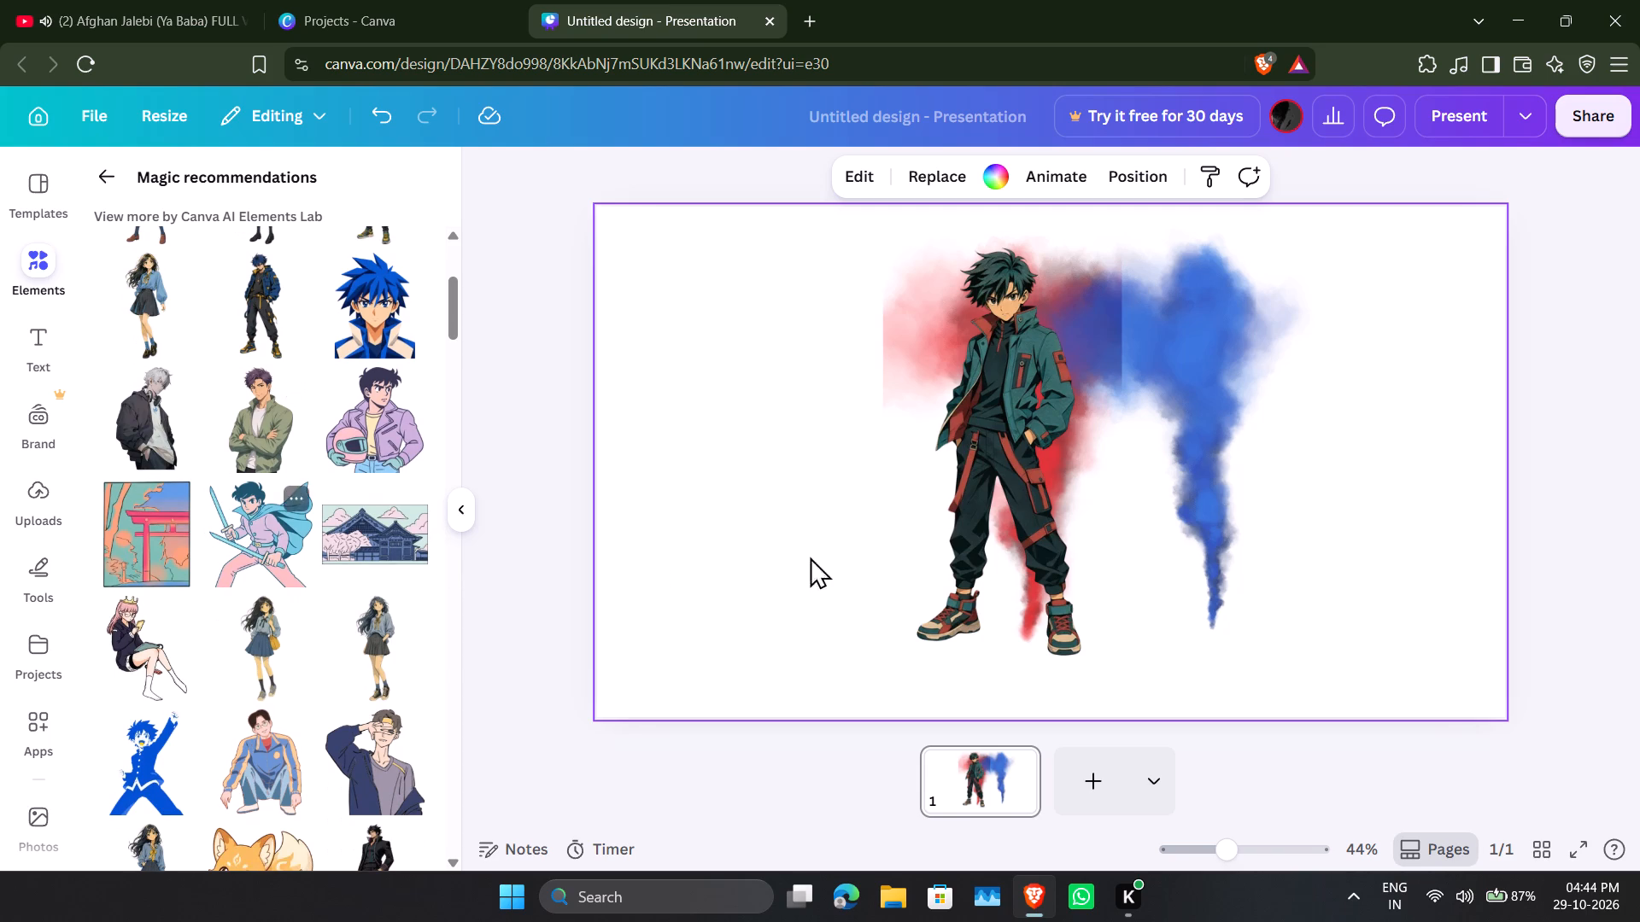
Delete the anime boy in the teal jacket from the page.
left_click(1040, 489)
left_click(1028, 694)
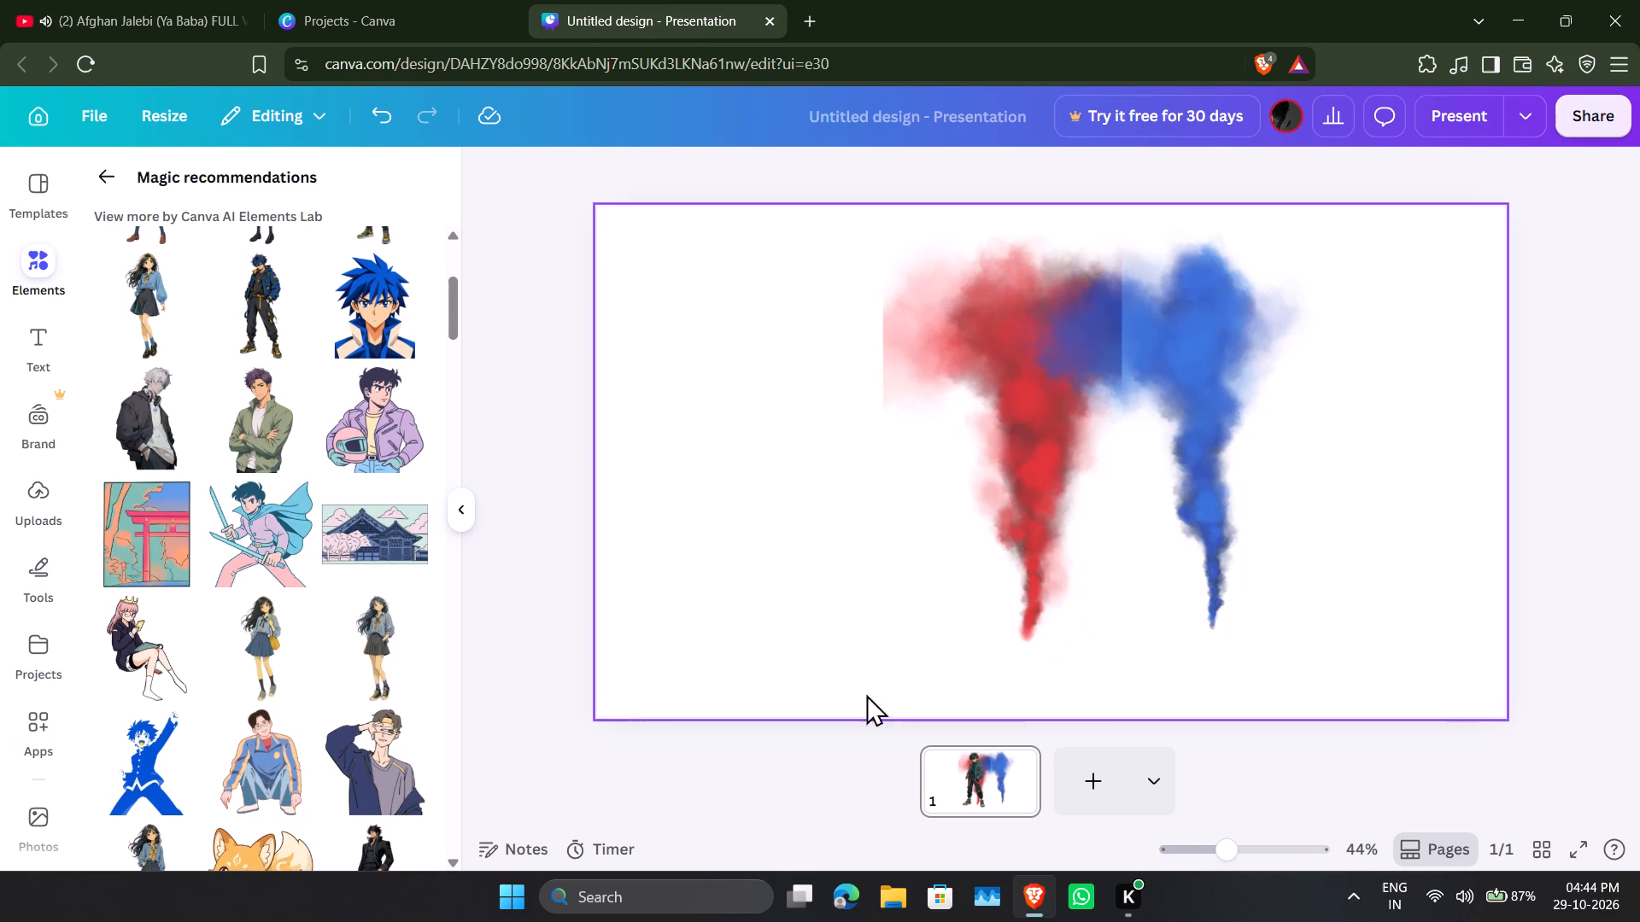
Add the brown-haired anime girl with glasses and a raised hand from the magic recommendations to the page.
scroll(381, 594, "down", 3)
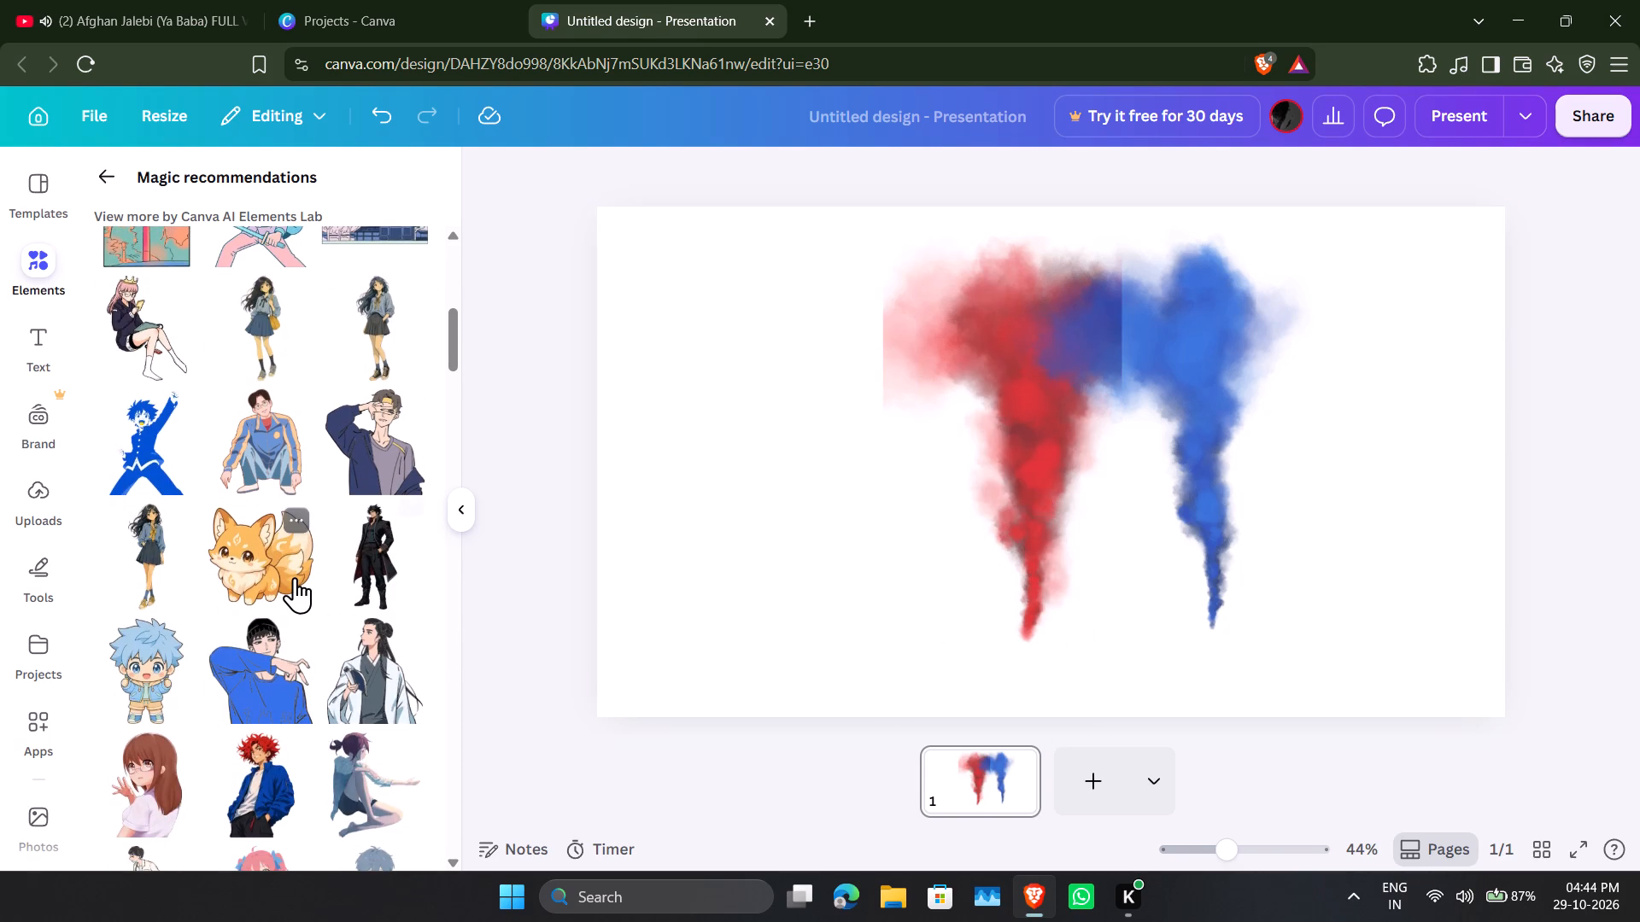
scroll(295, 577, "down", 3)
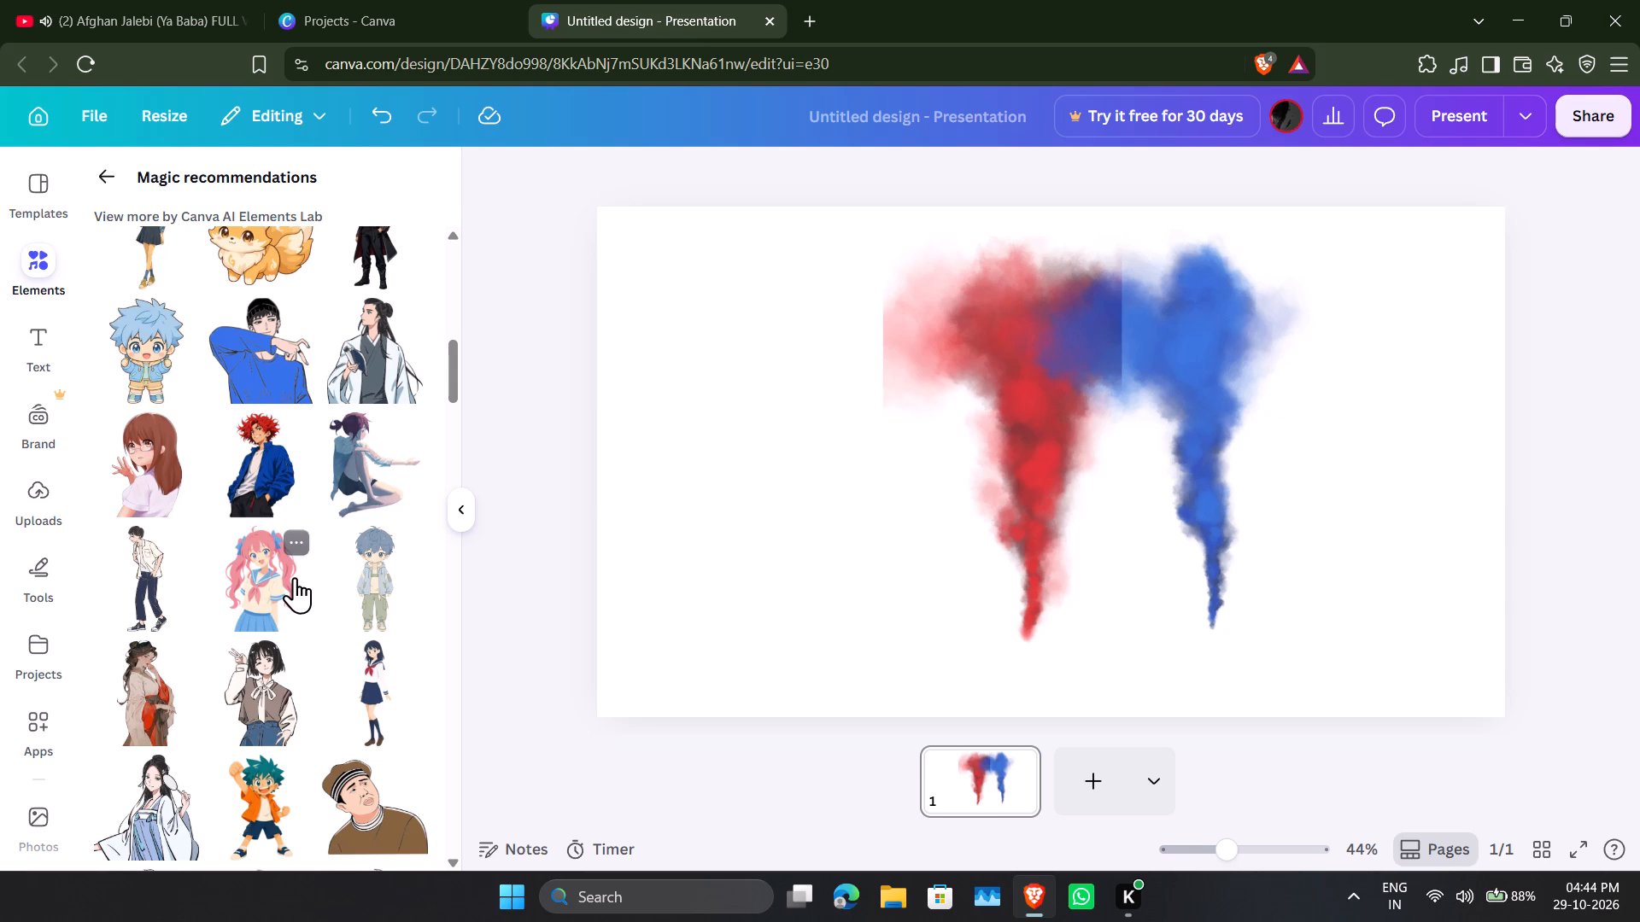
scroll(295, 577, "down", 3)
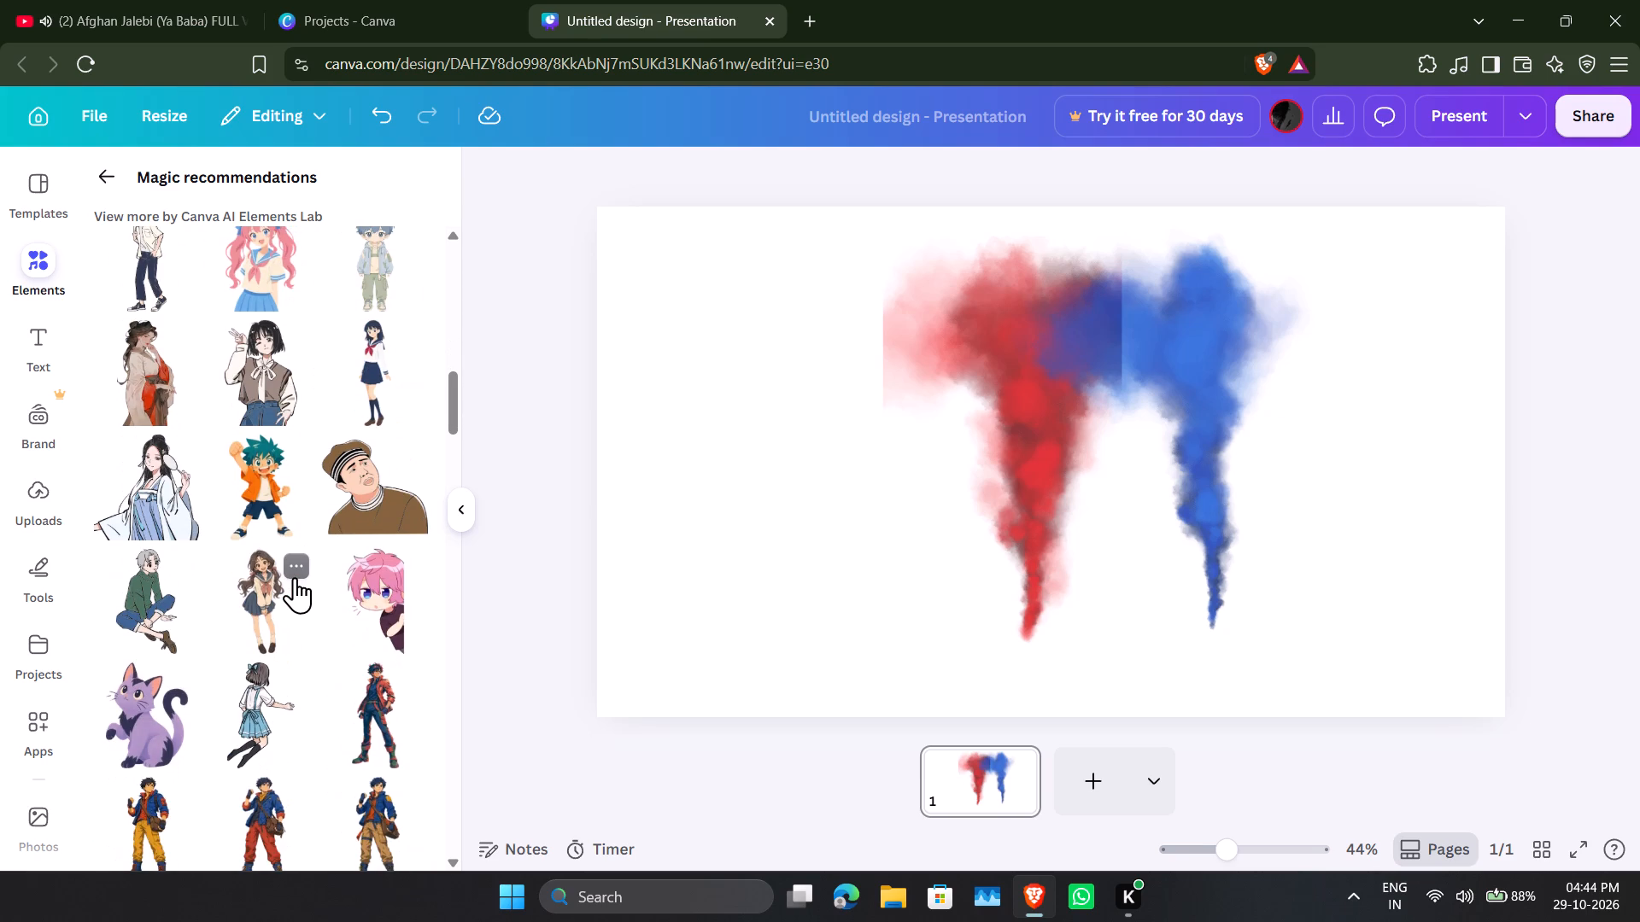
scroll(295, 577, "down", 6)
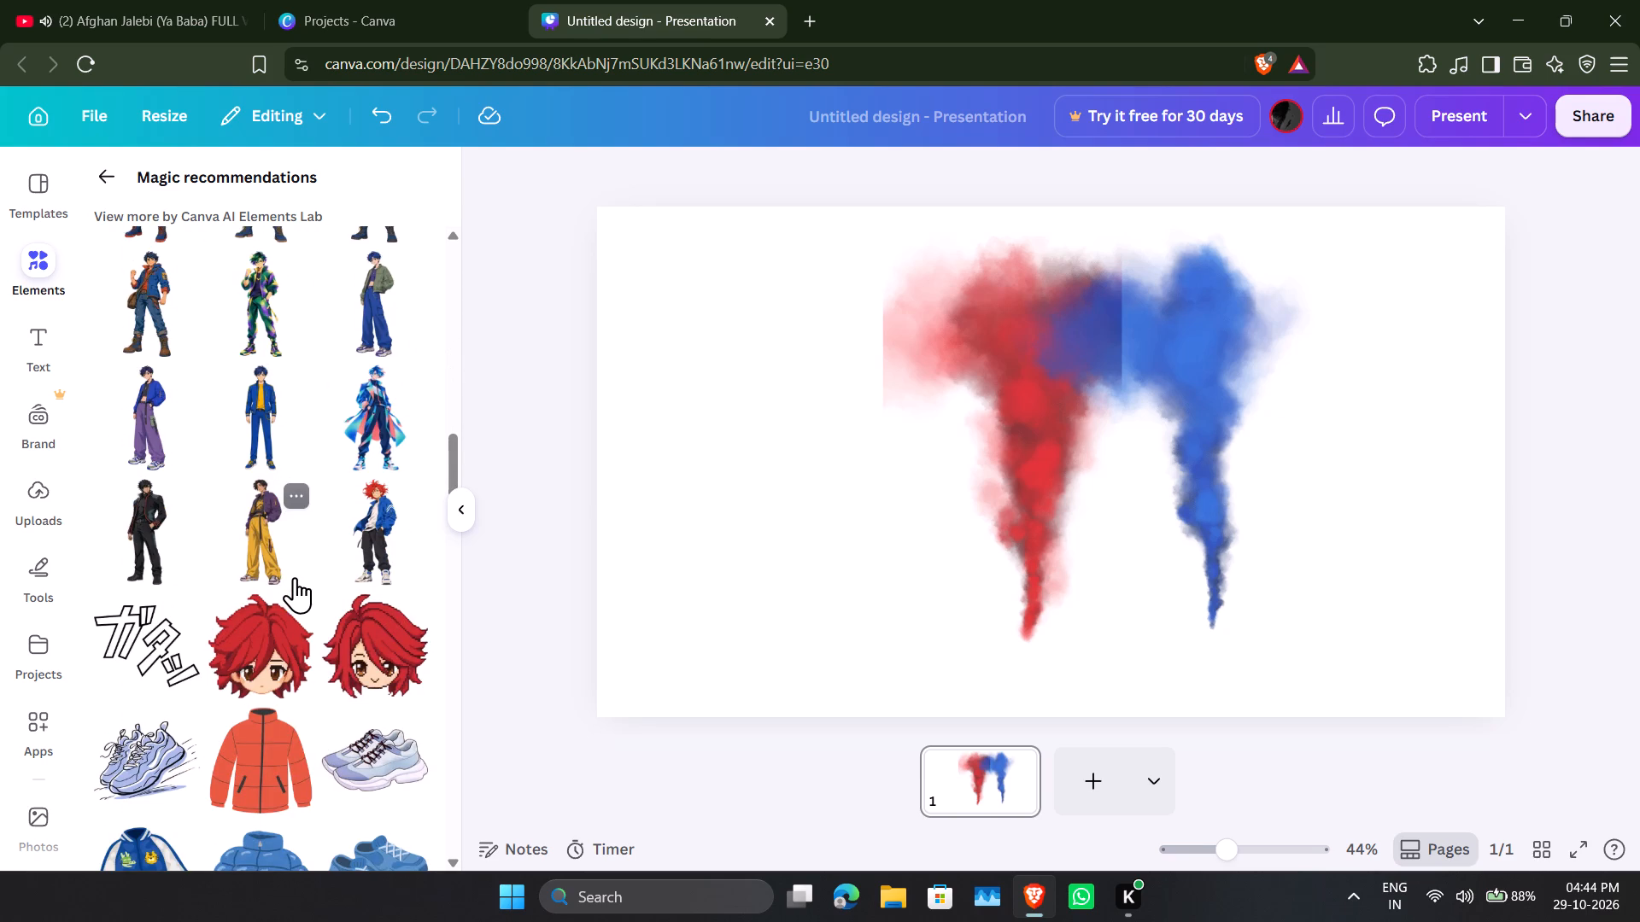
scroll(295, 577, "down", 4)
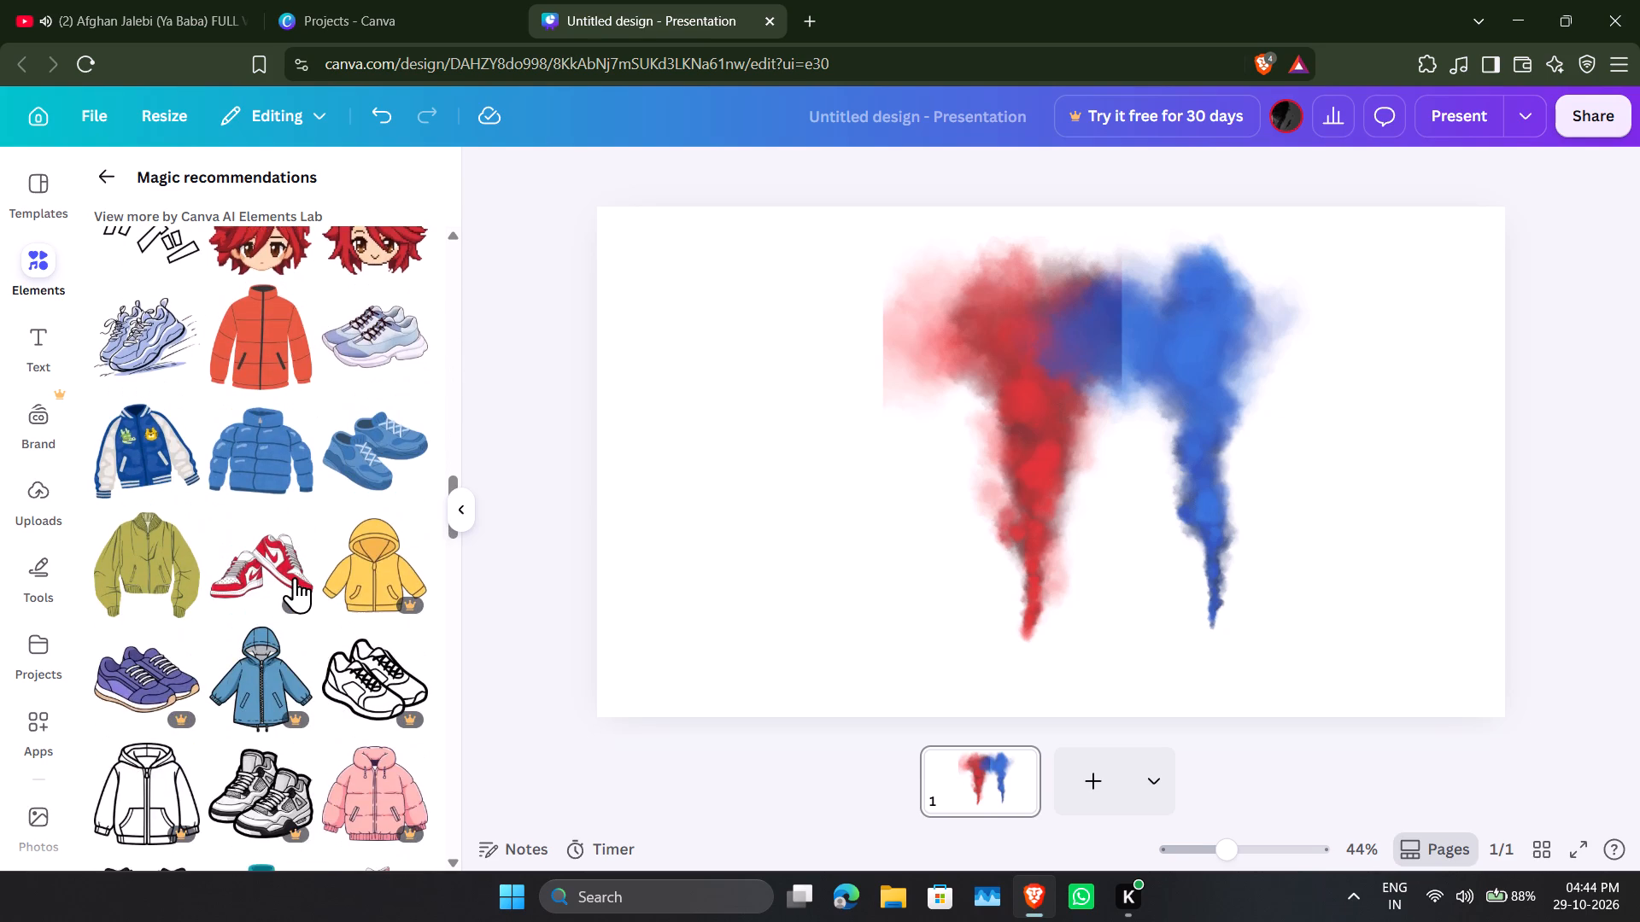
scroll(295, 577, "up", 10)
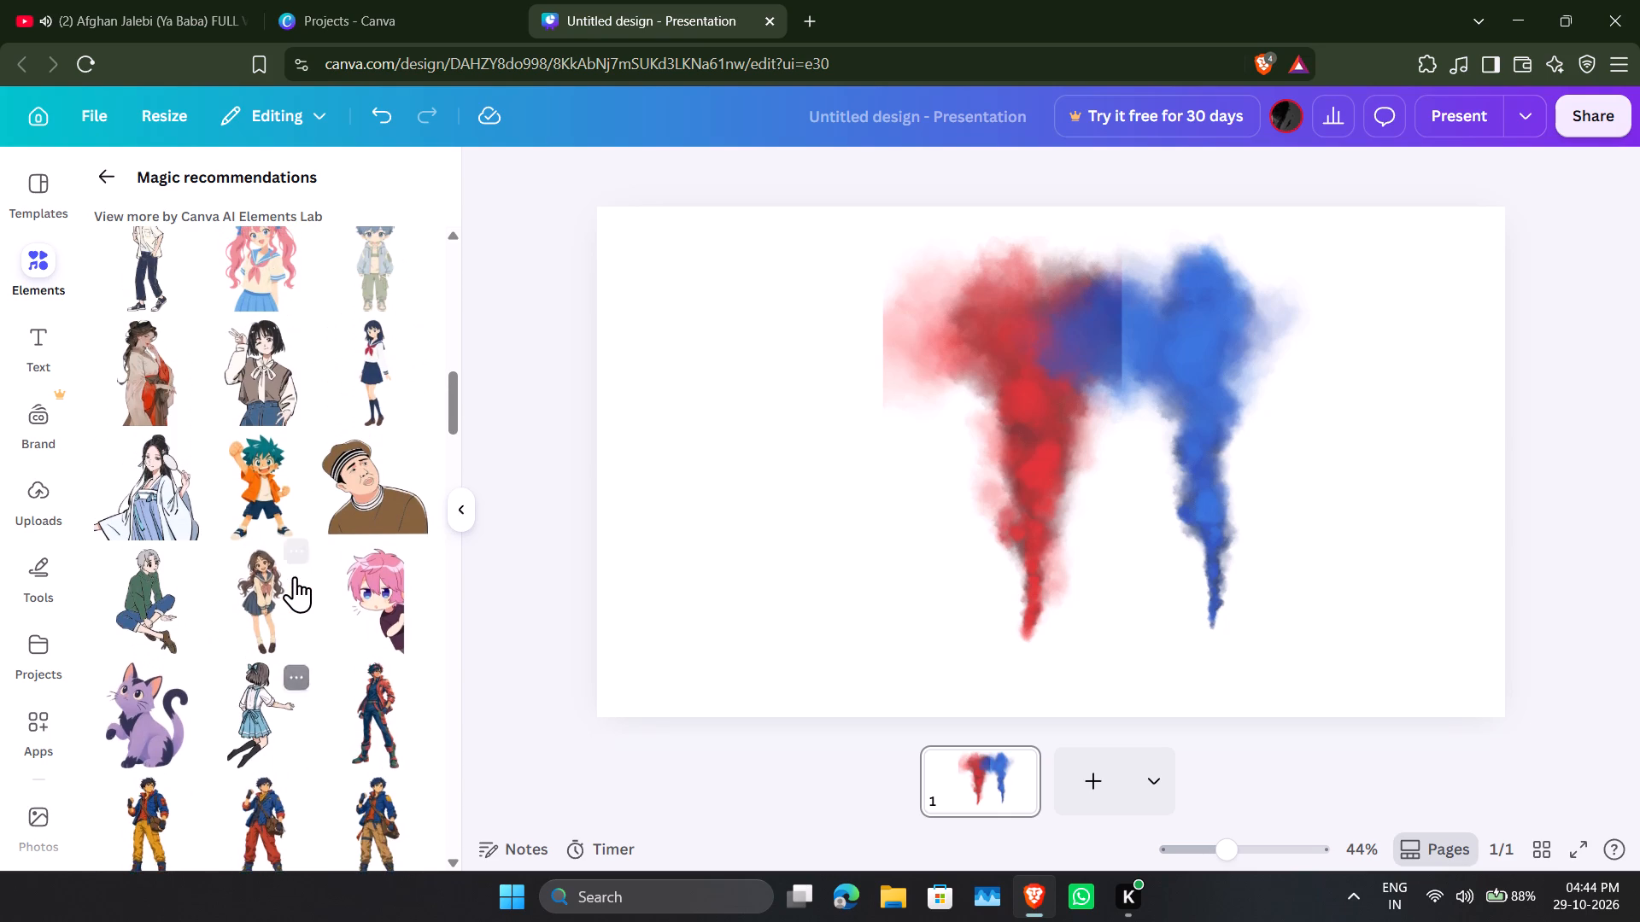
scroll(315, 541, "up", 1)
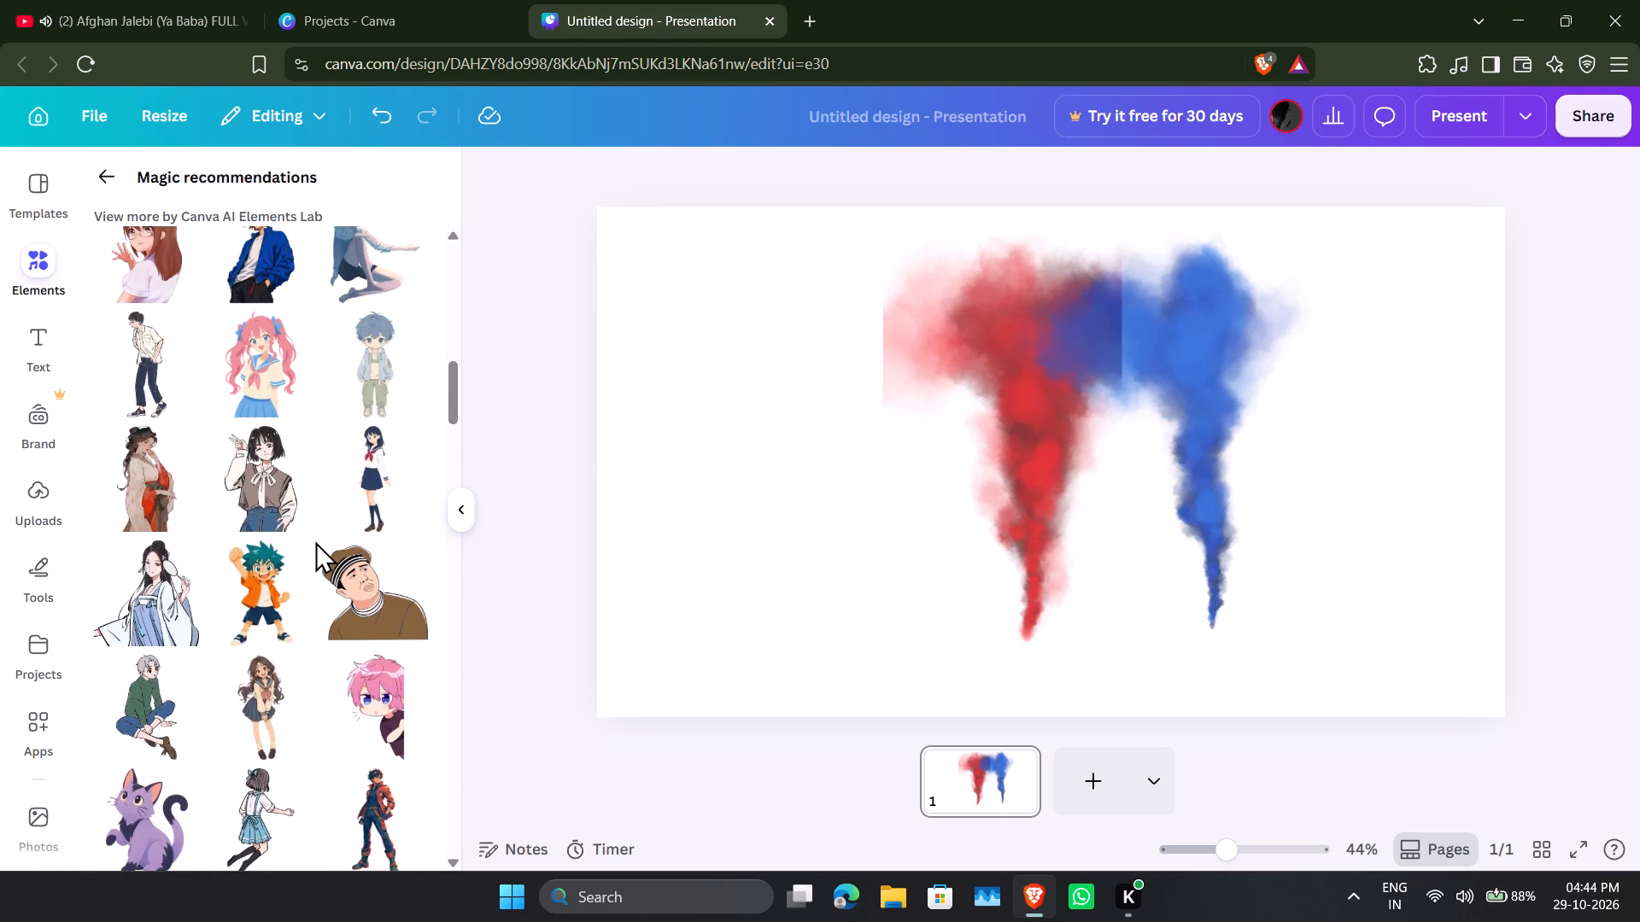
scroll(284, 507, "up", 1)
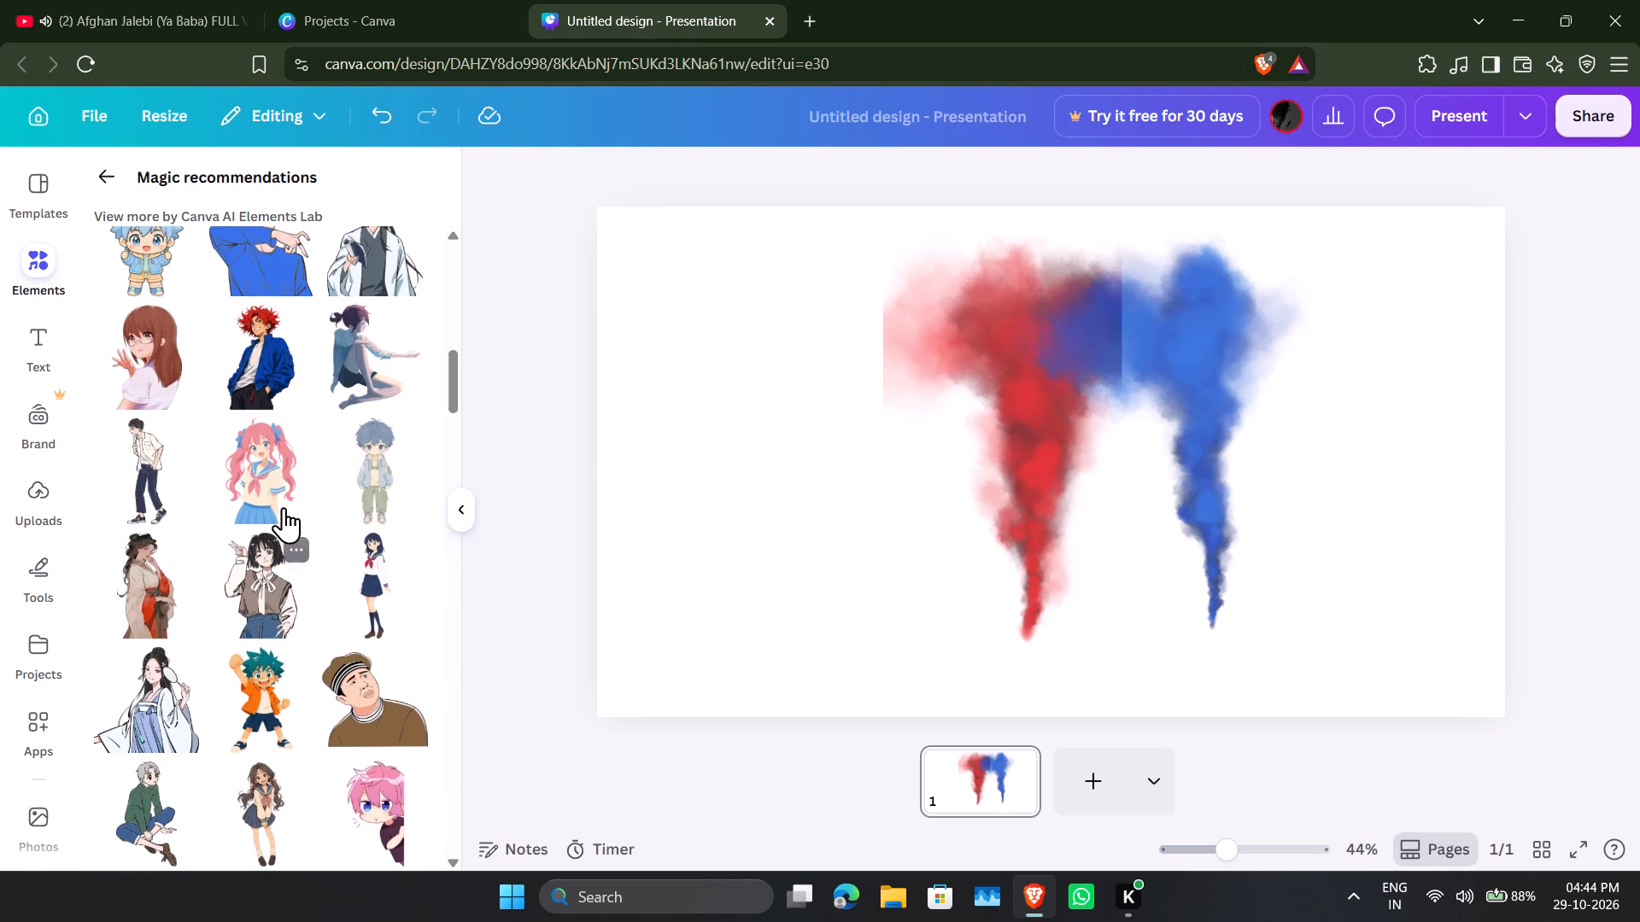
scroll(284, 507, "up", 1)
scroll(339, 547, "up", 1)
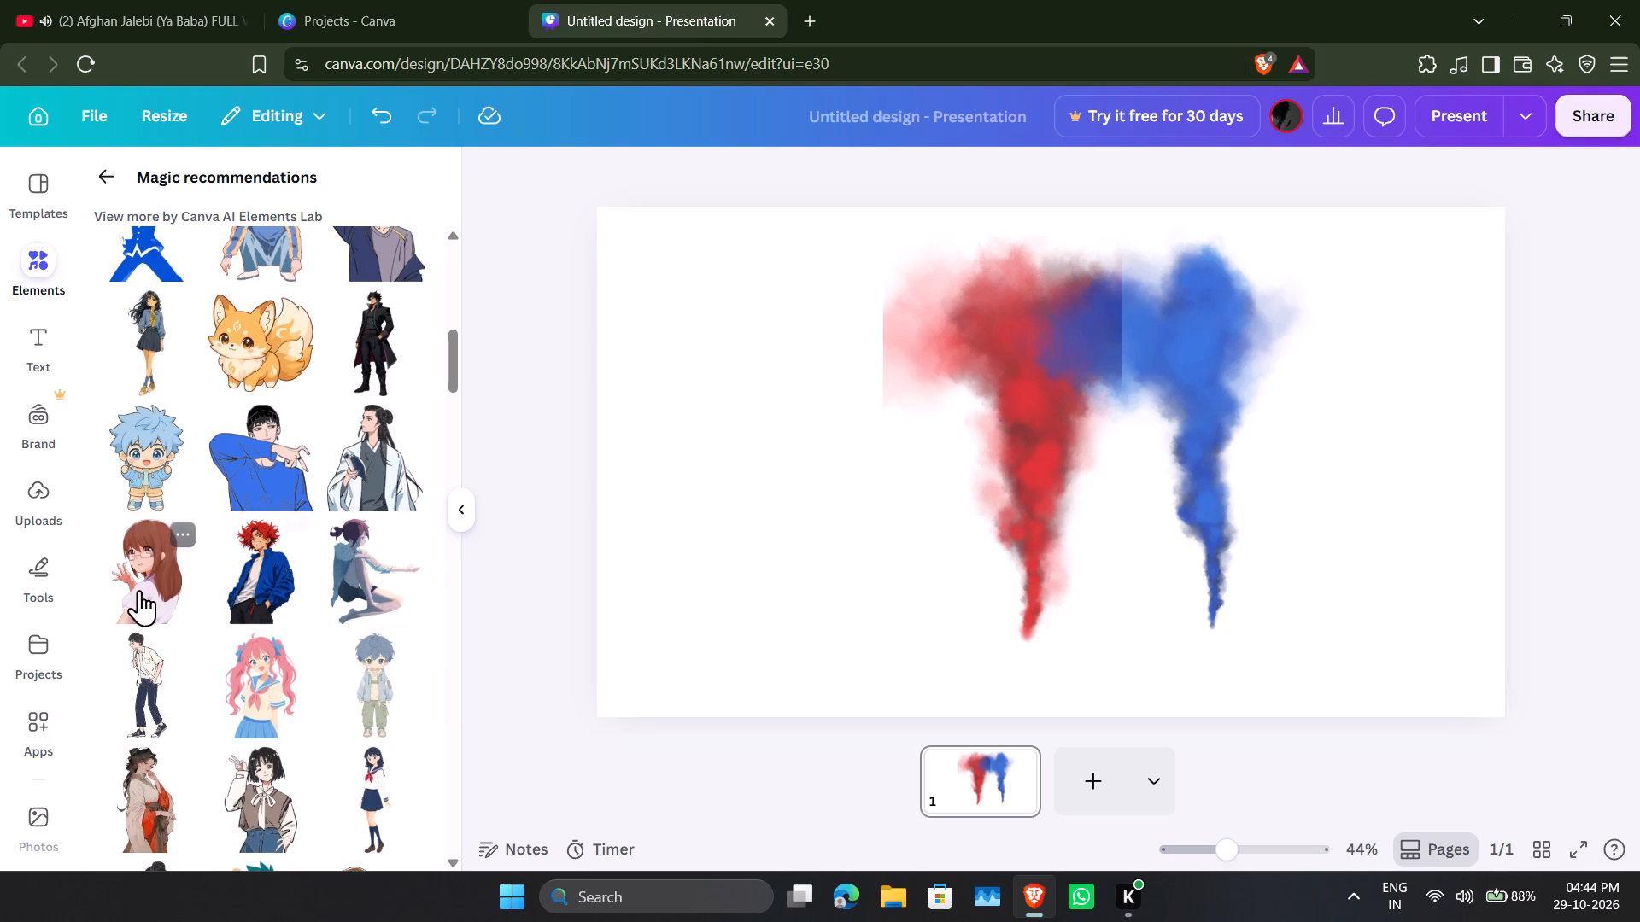
left_click_drag(142, 589, 875, 410)
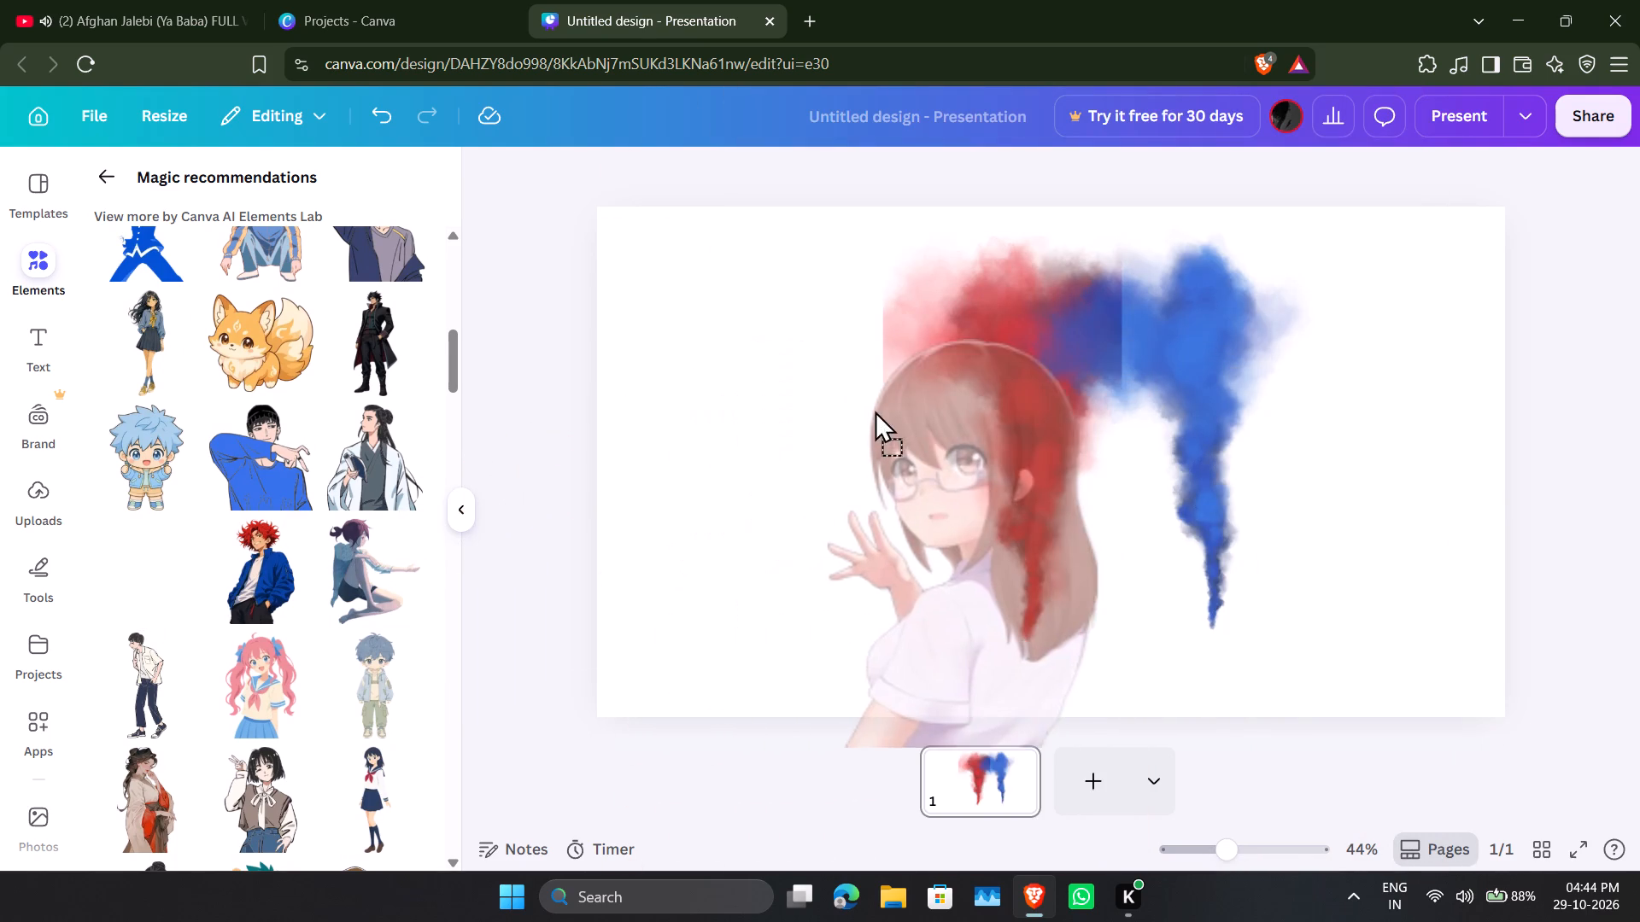
left_click_drag(875, 410, 844, 399)
Position the girl in front of the red and blue smoke, with her lower edge on the page's bottom edge.
left_click_drag(915, 516, 1123, 458)
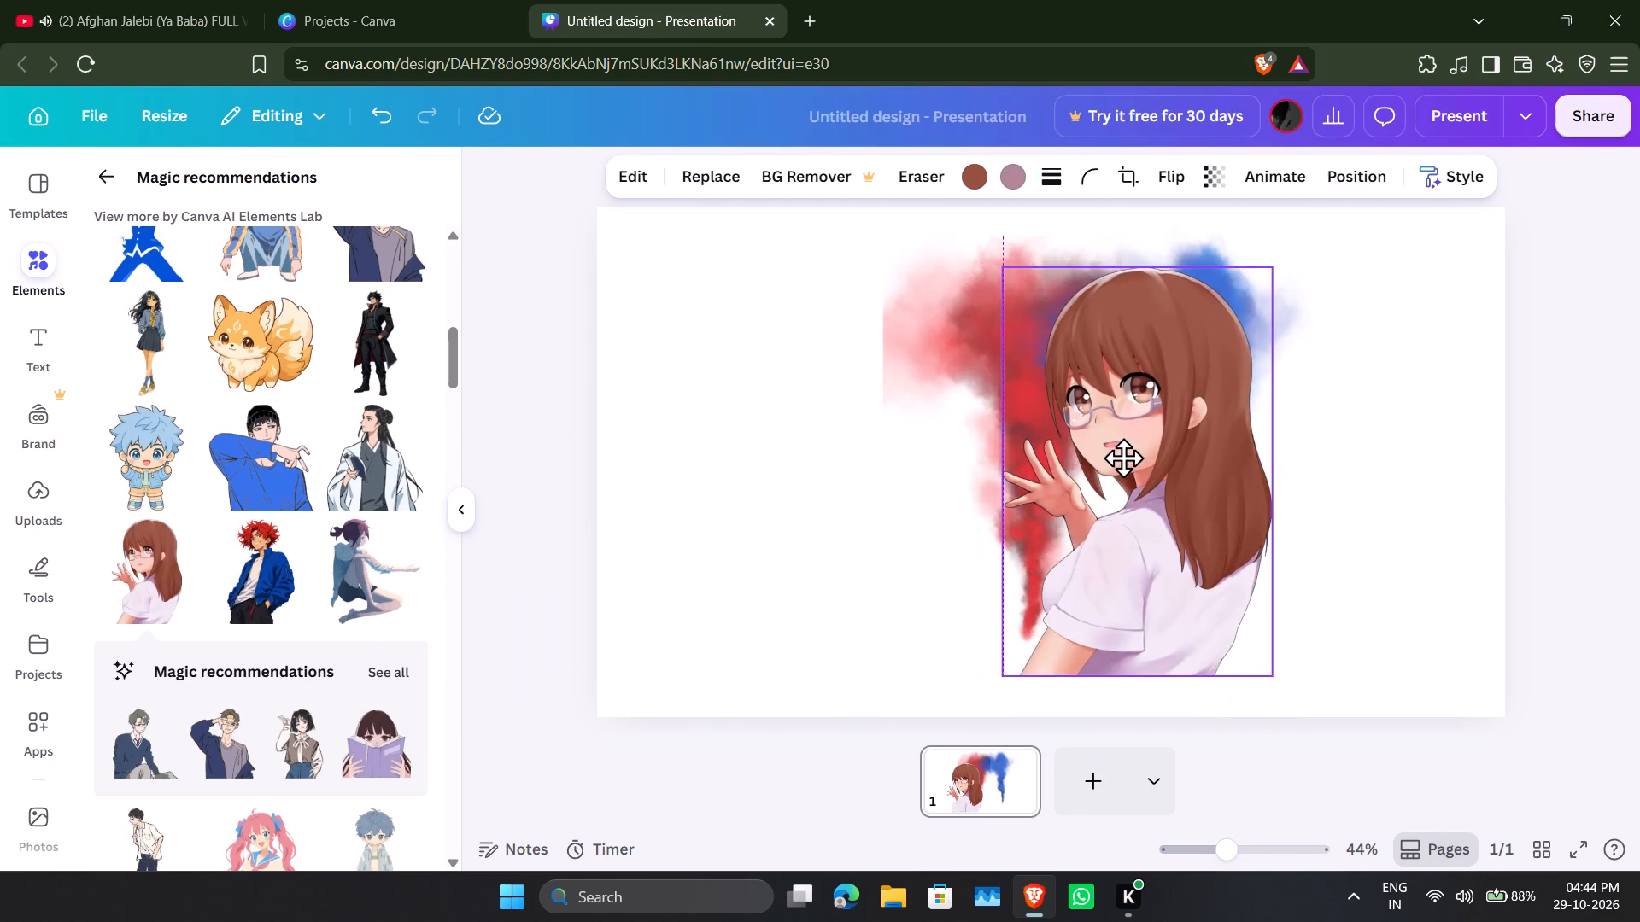
left_click_drag(1123, 458, 1148, 492)
left_click(1431, 444)
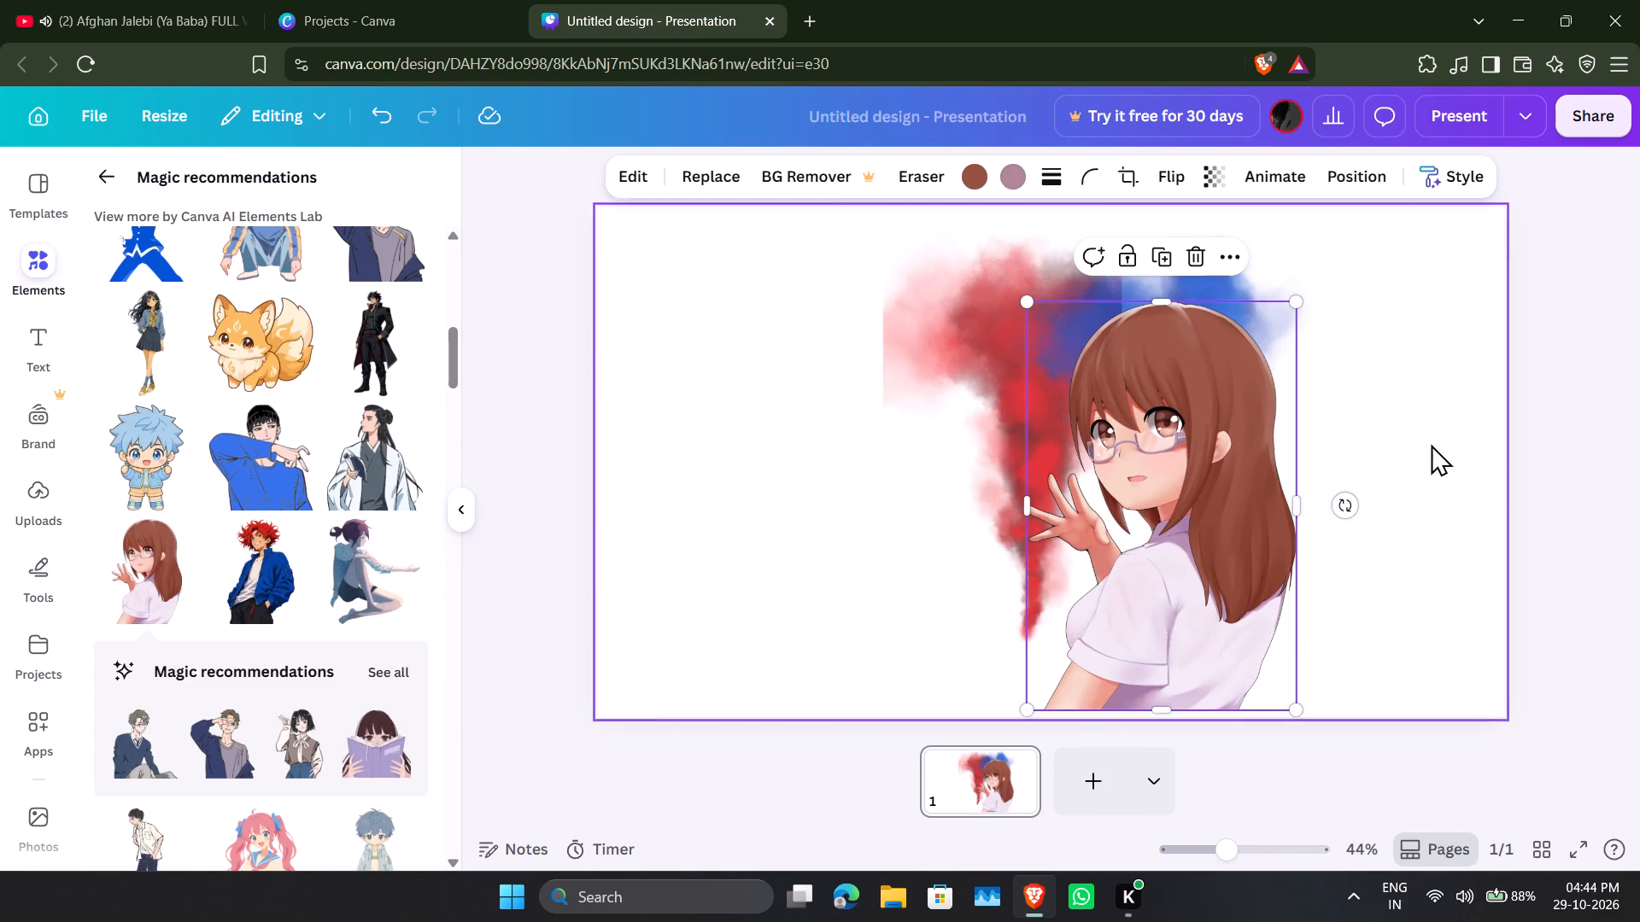
left_click_drag(1201, 490, 1161, 493)
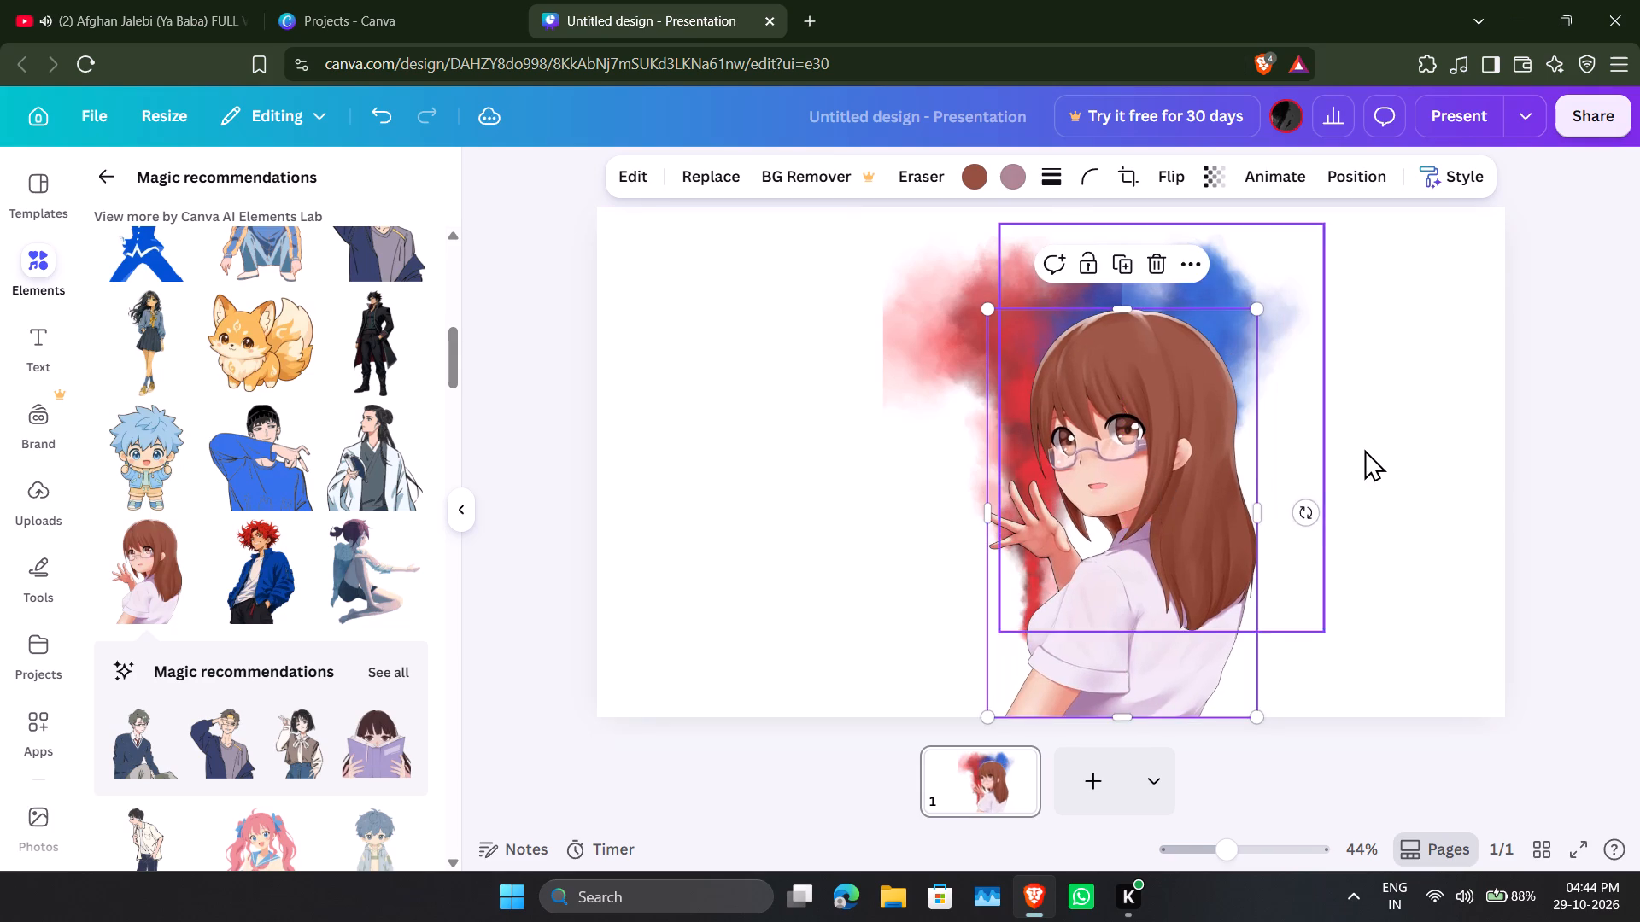
left_click(1364, 449)
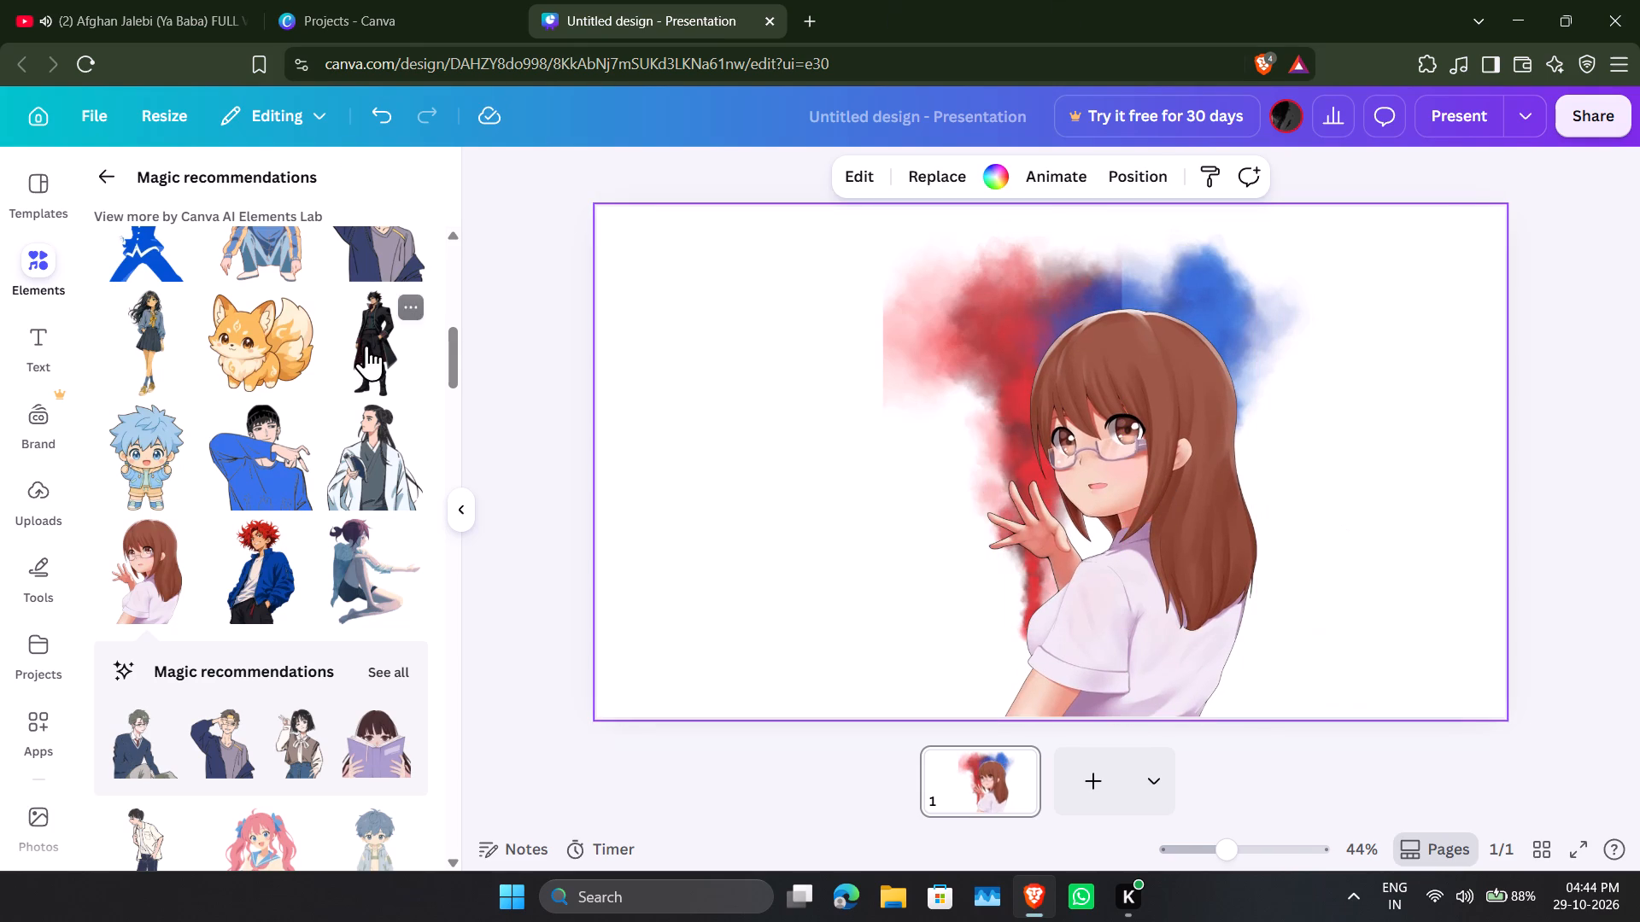
Add the red flaming meteor from the recently used elements to the empty area beside the girl.
scroll(257, 407, "up", 2)
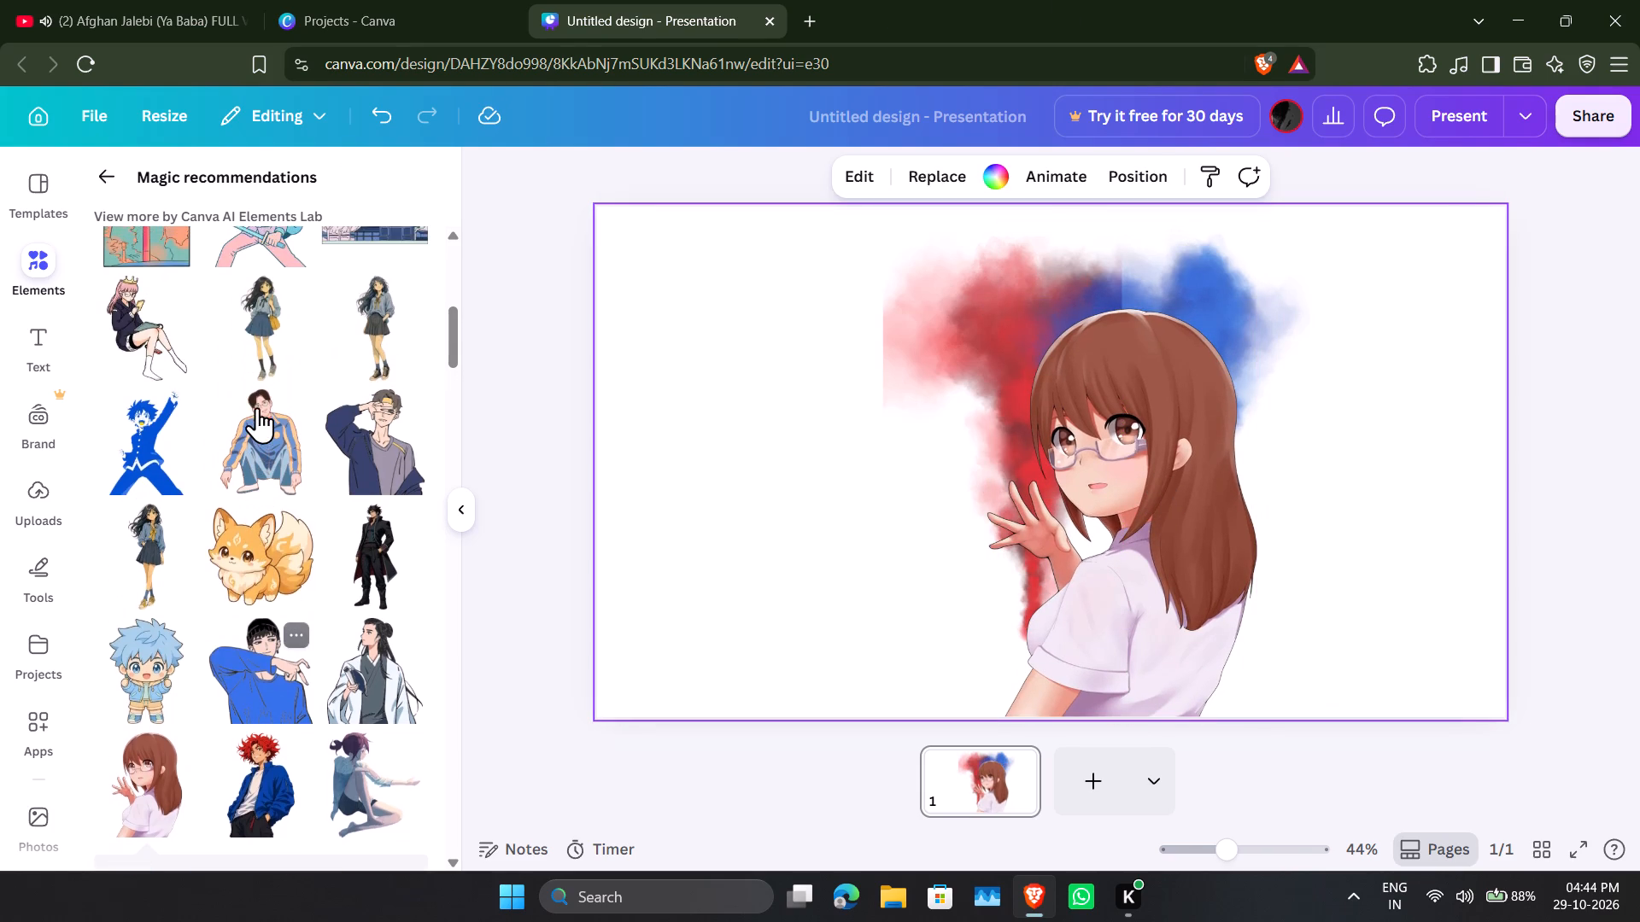
scroll(257, 407, "up", 6)
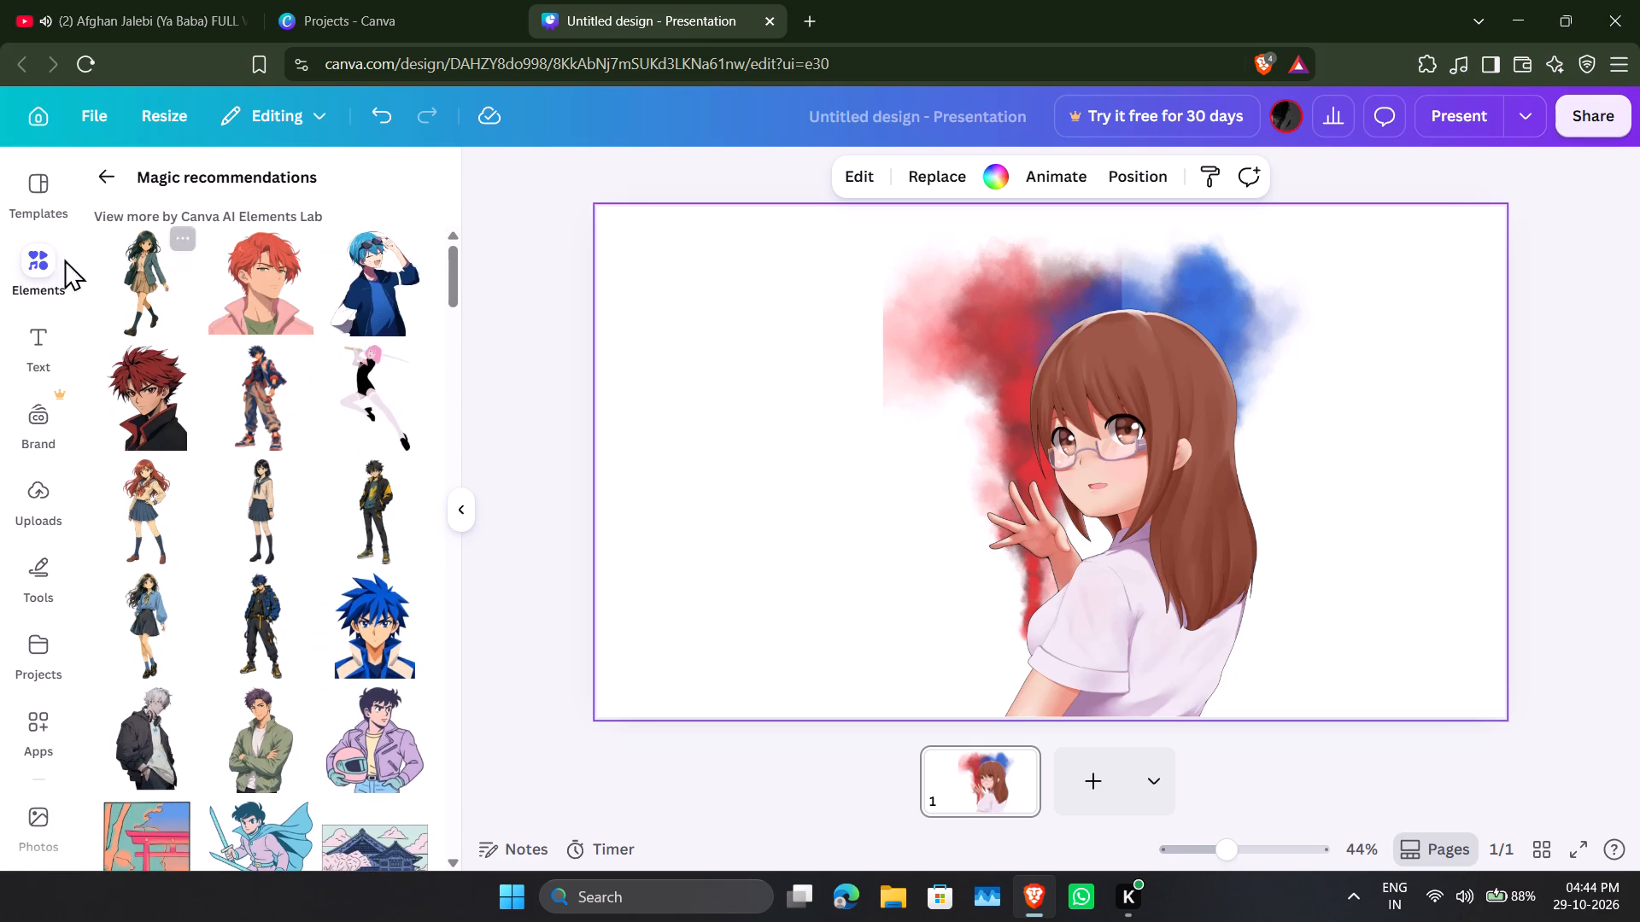
left_click(108, 178)
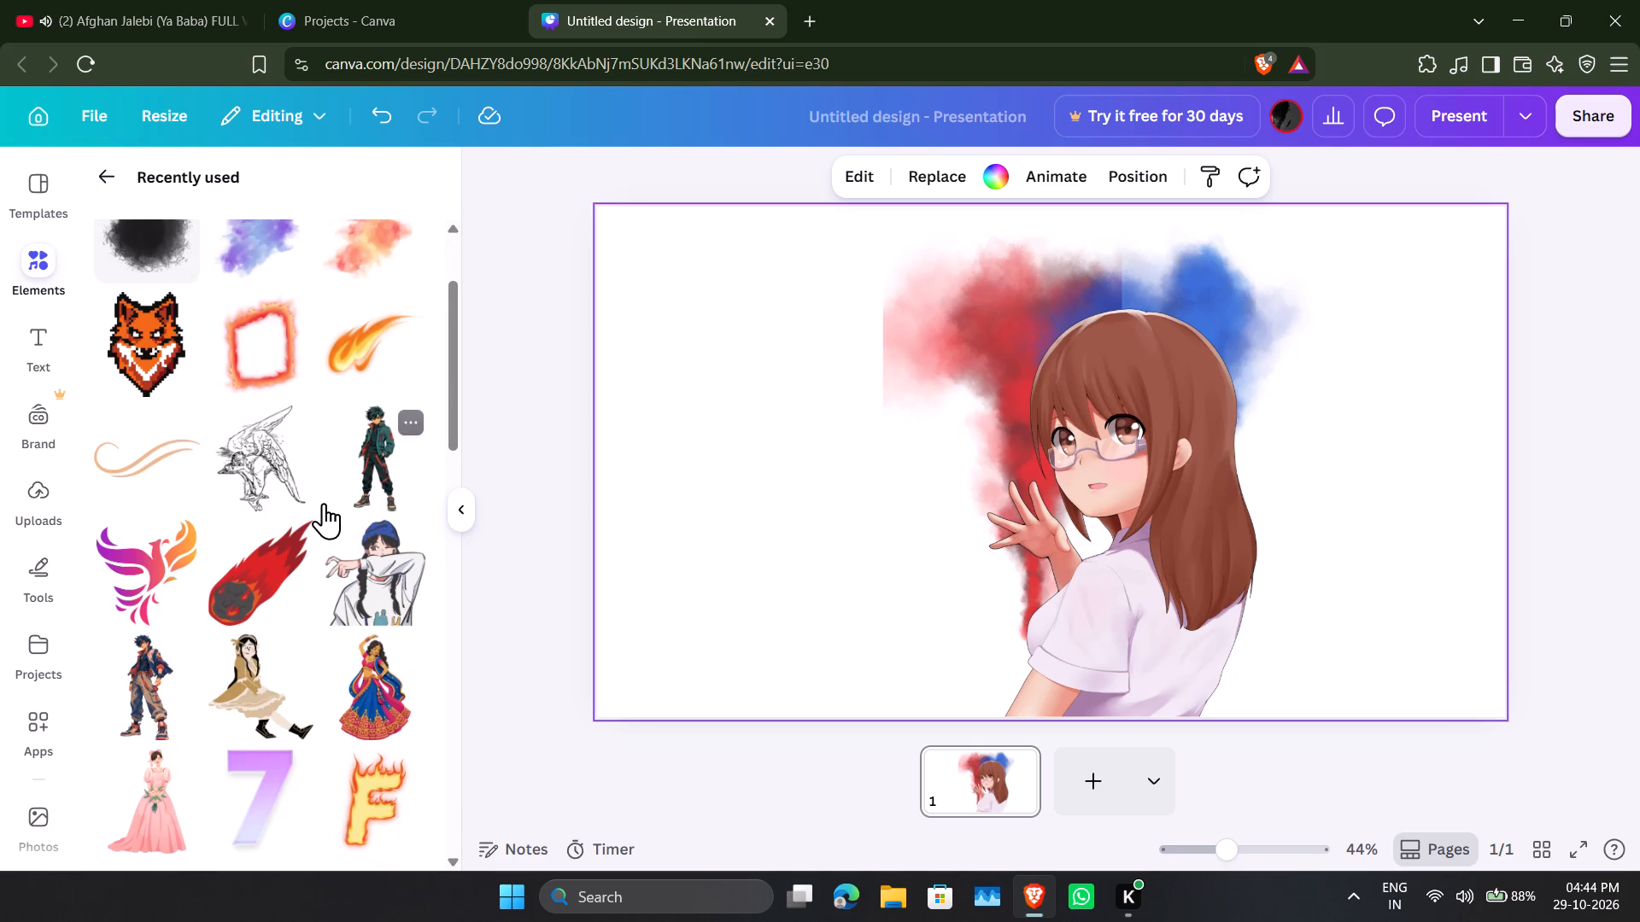
scroll(324, 503, "down", 1)
left_click_drag(258, 469, 615, 352)
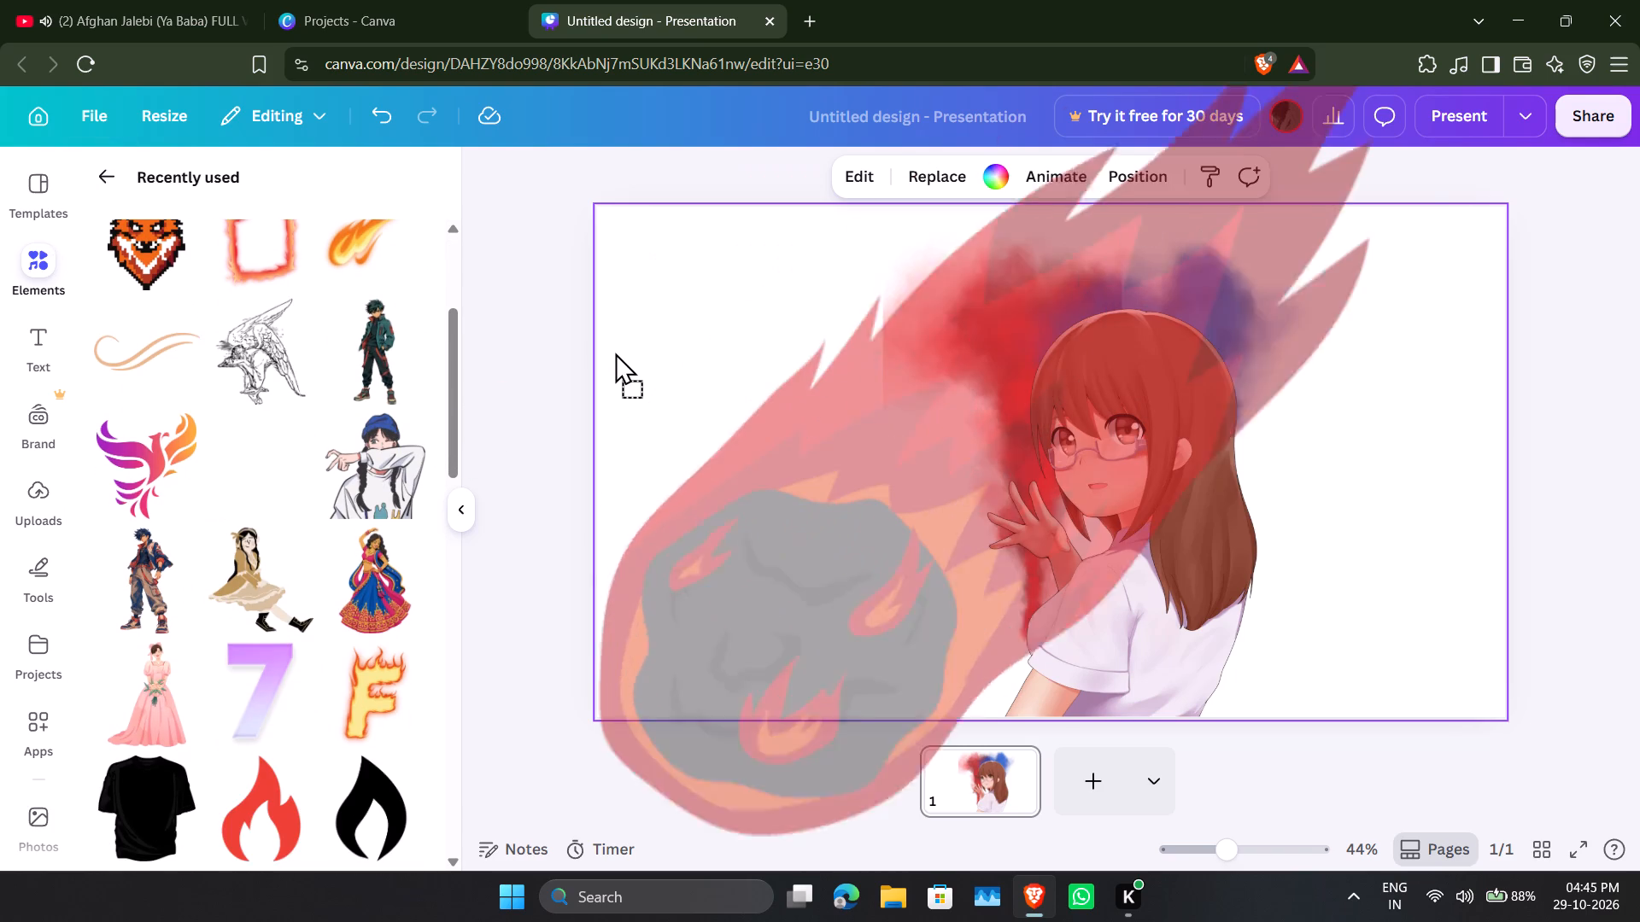
left_click_drag(615, 352, 583, 417)
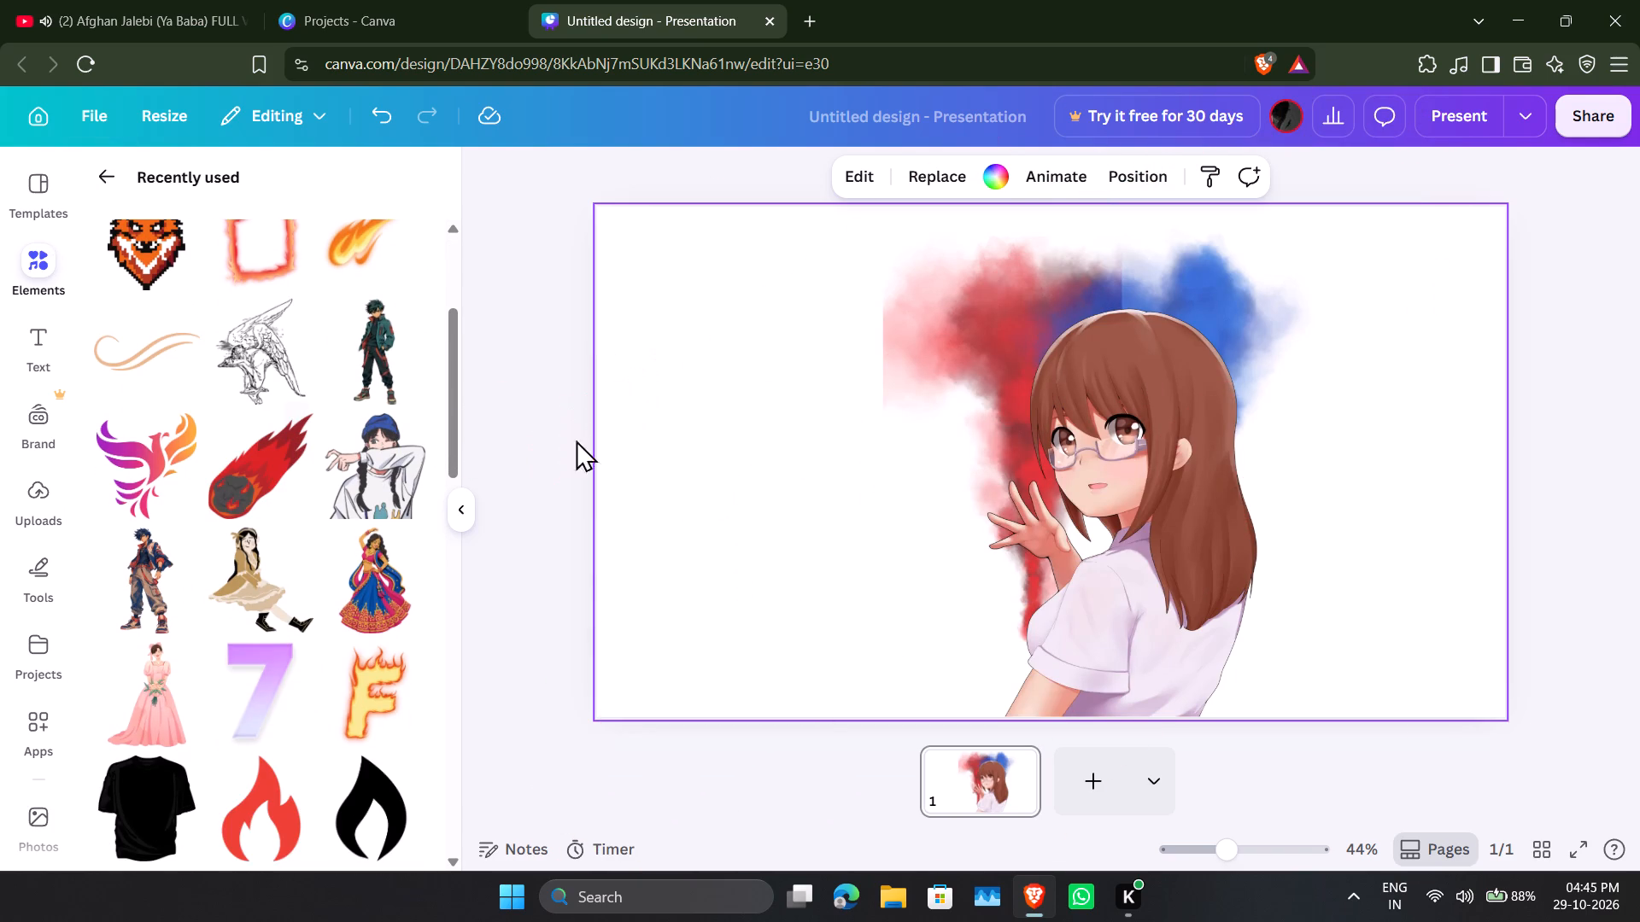
left_click_drag(270, 470, 739, 348)
left_click_drag(884, 461, 829, 415)
Shrink the meteor to a small graphic about 206 wide, adjusting its height so the whole fireball shows.
left_click_drag(1030, 656, 955, 618)
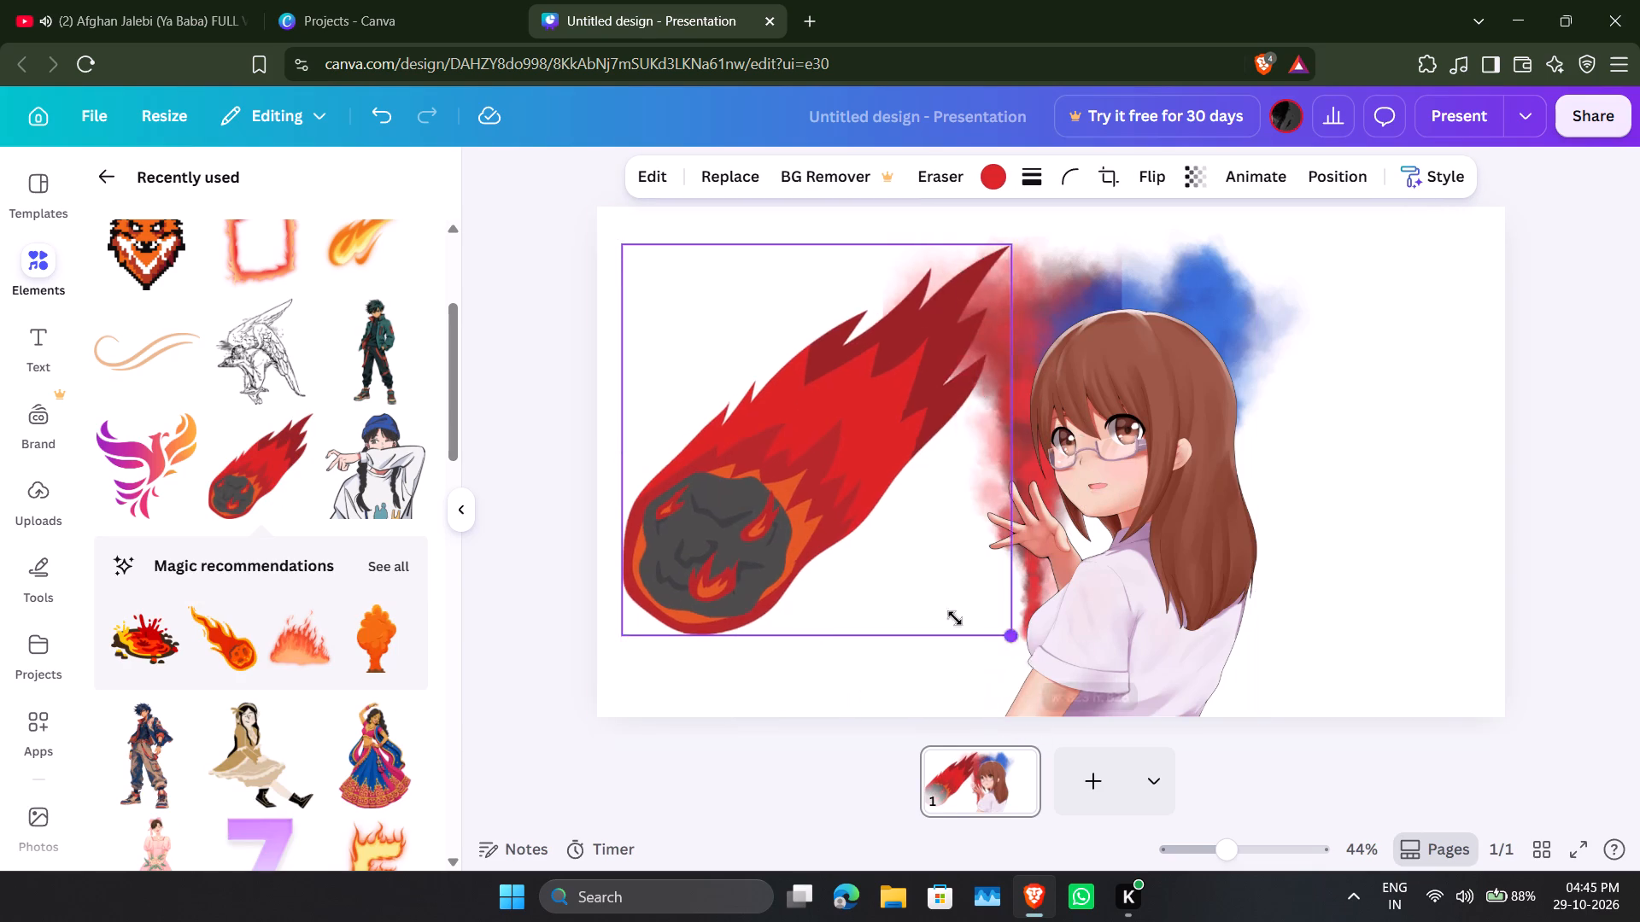
left_click_drag(955, 618, 652, 416)
left_click_drag(637, 244, 866, 552)
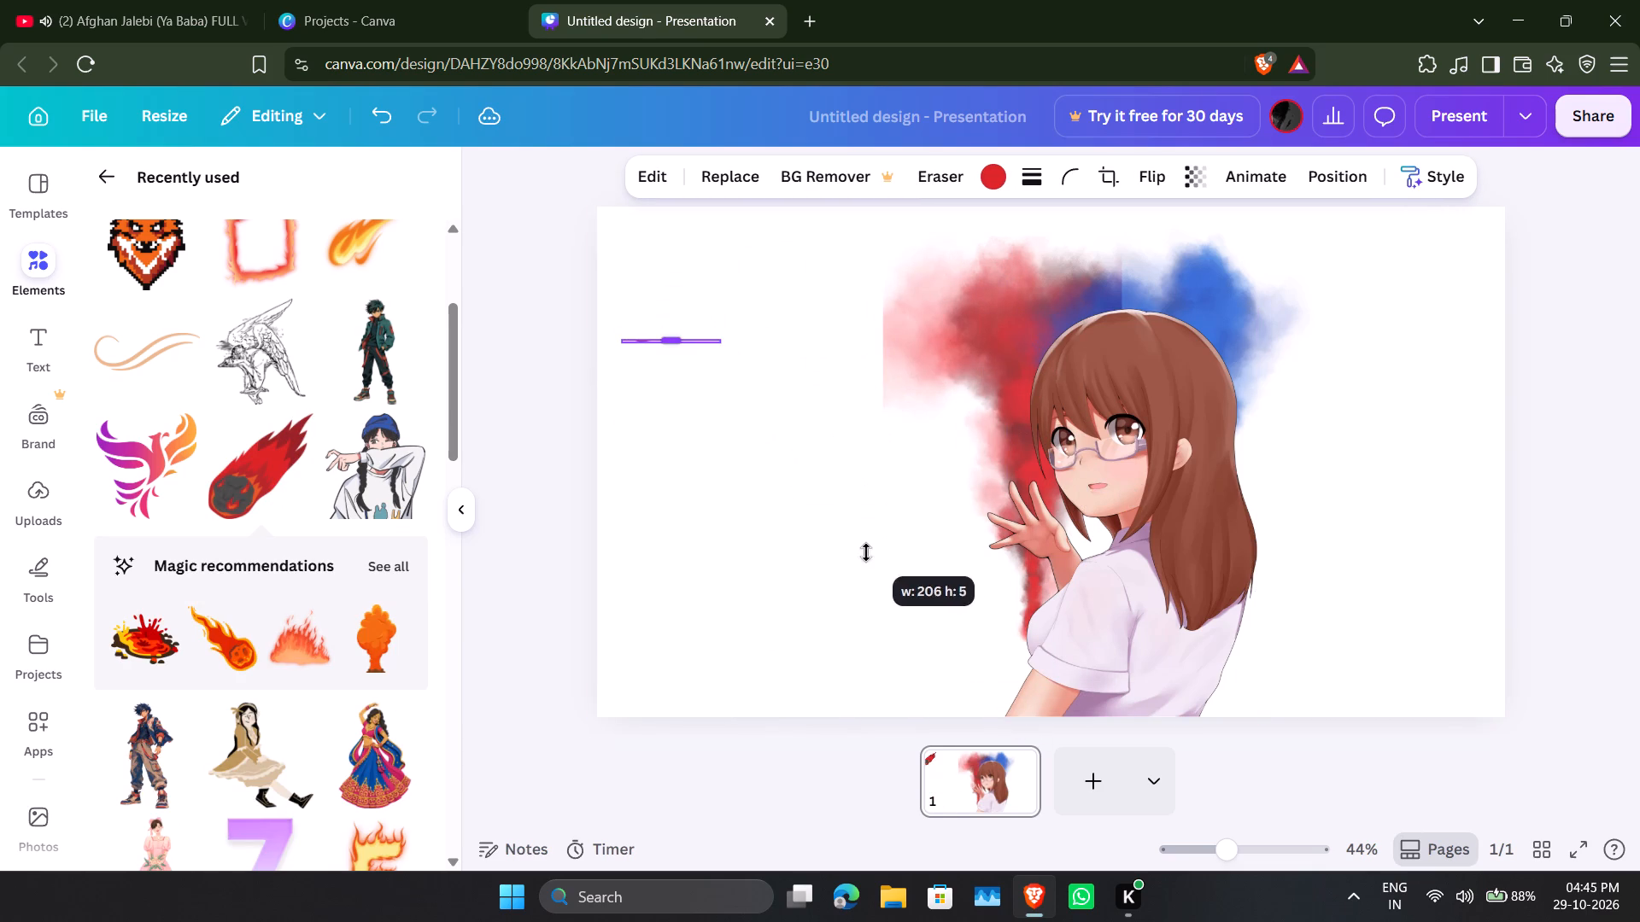
left_click_drag(866, 552, 891, 570)
left_click_drag(671, 354, 677, 330)
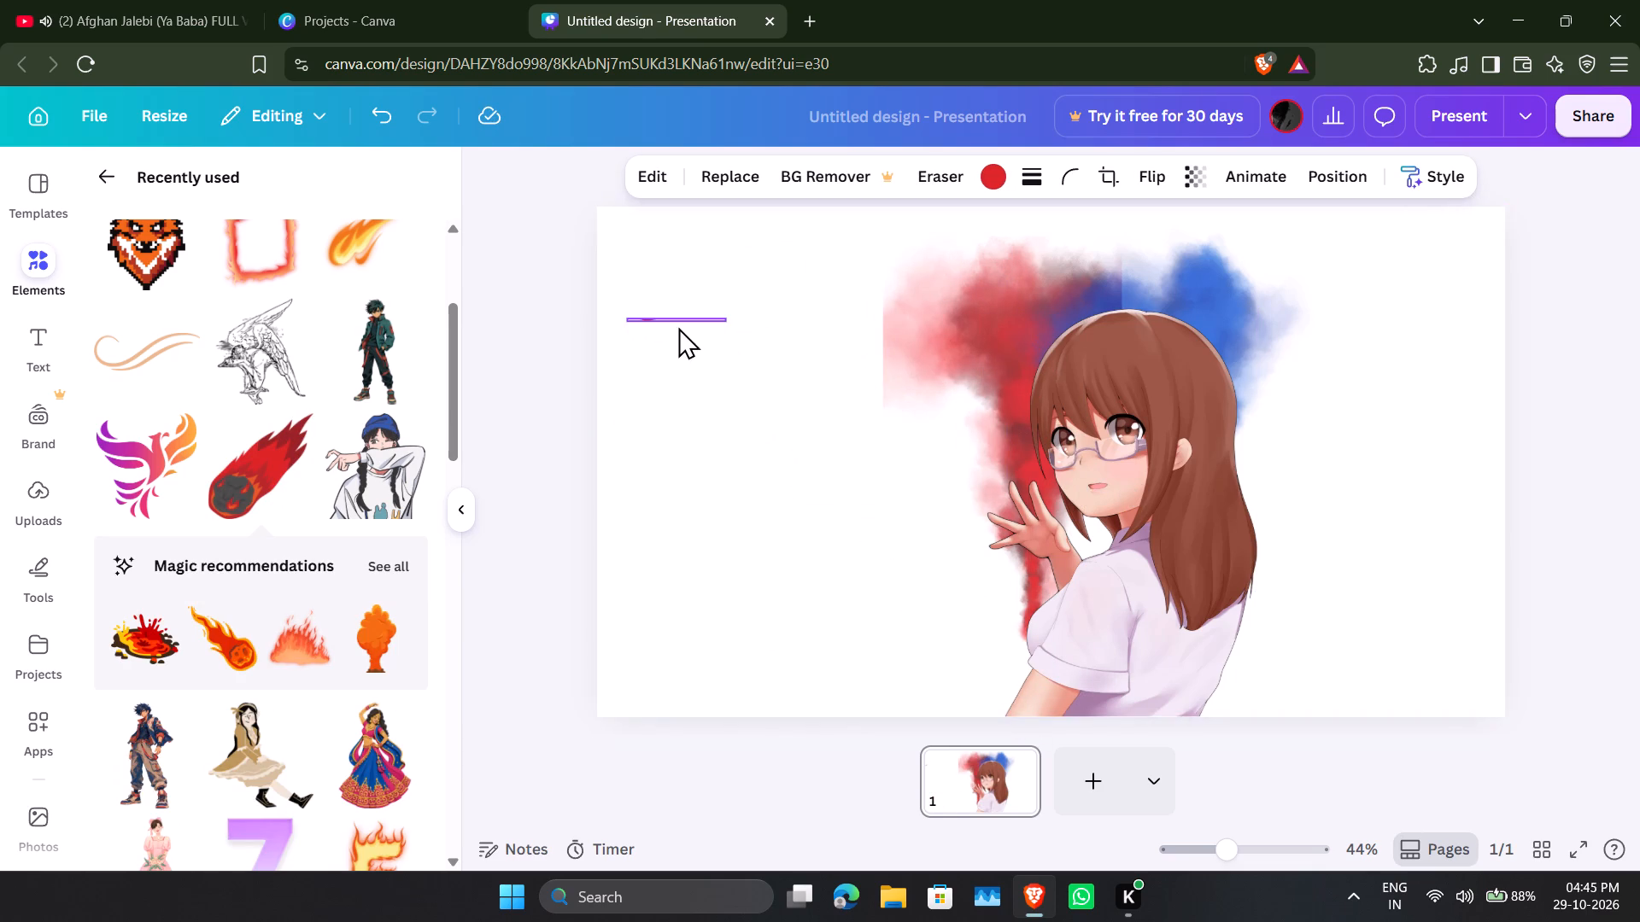
left_click_drag(694, 314, 688, 419)
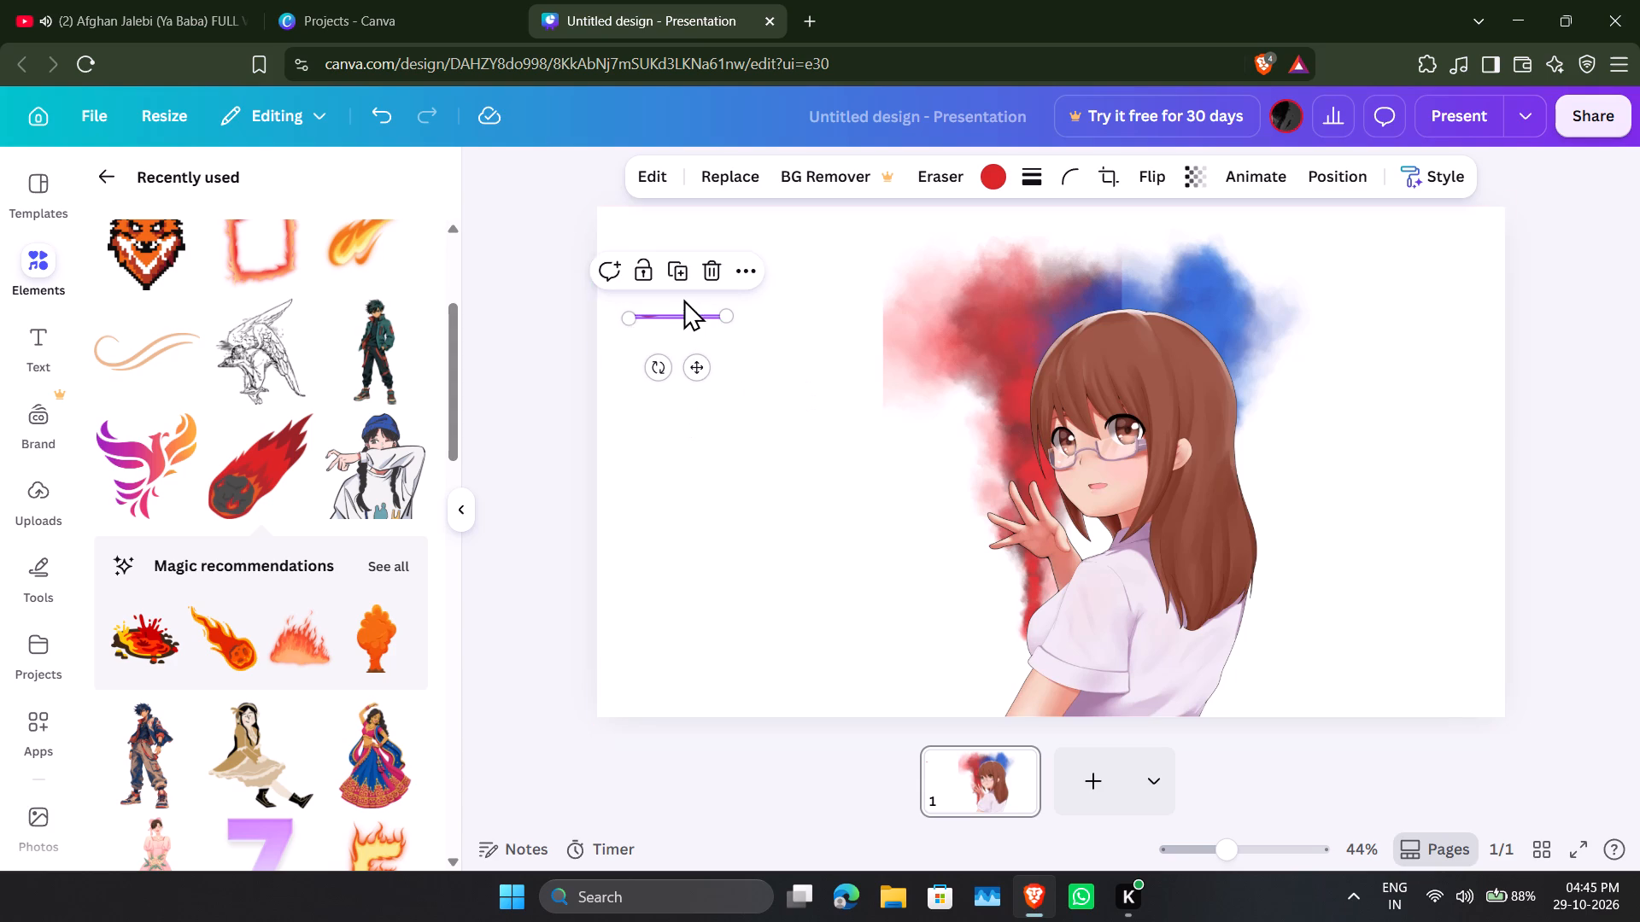
left_click_drag(678, 310, 703, 236)
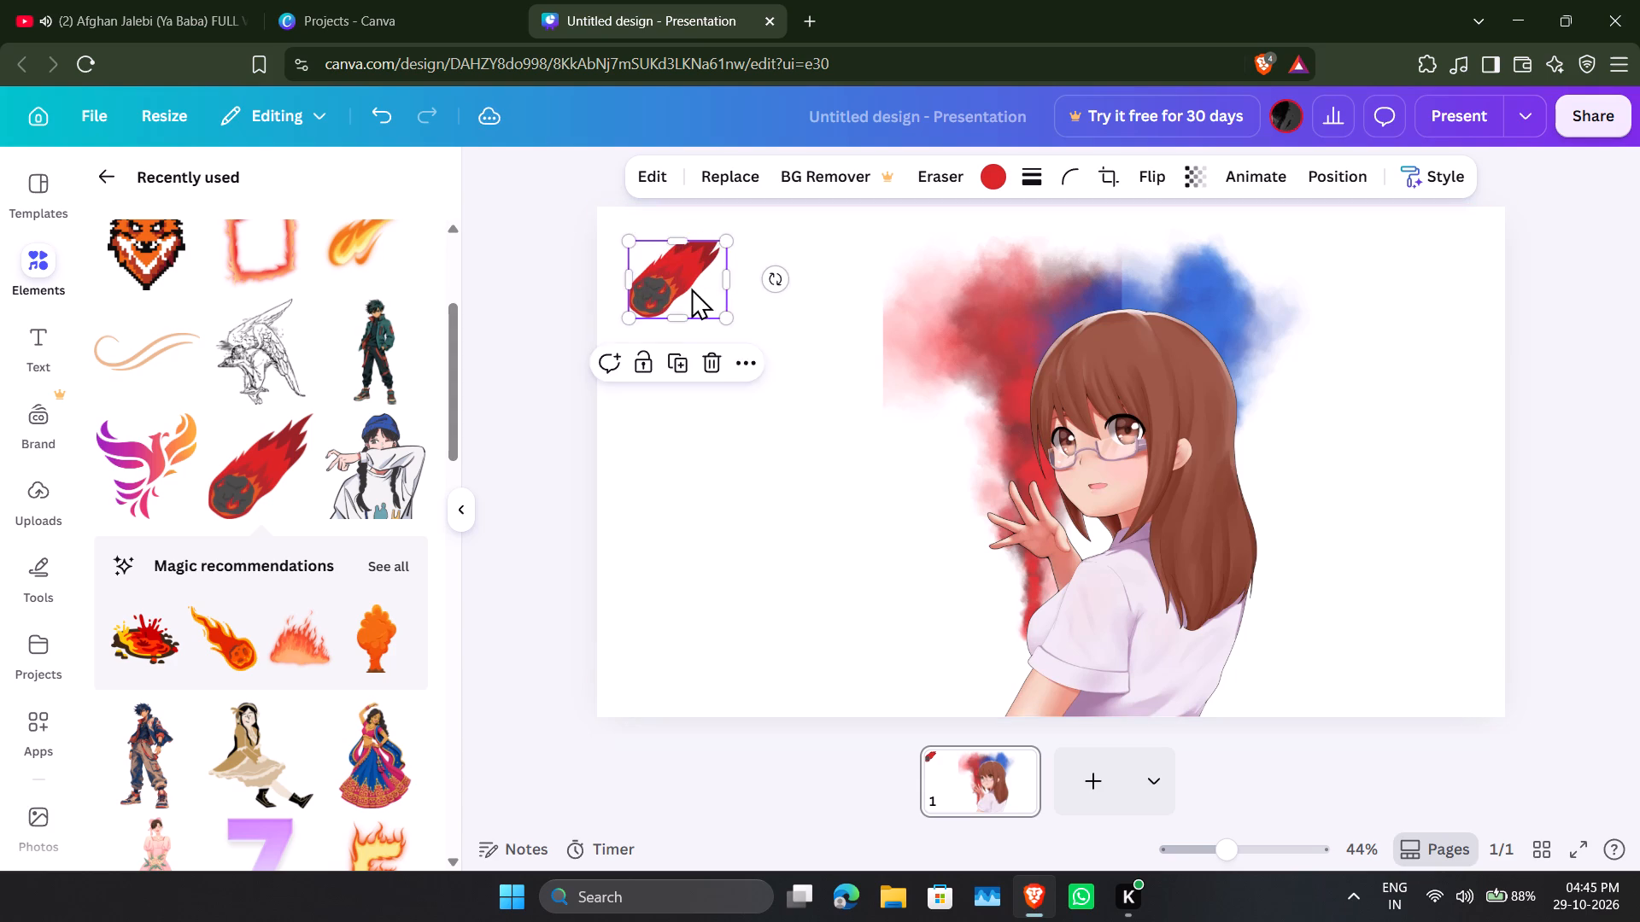
Move the small meteor onto the girl's raised hand.
left_click_drag(691, 288, 1028, 571)
left_click_drag(1012, 565, 1001, 596)
left_click(1335, 511)
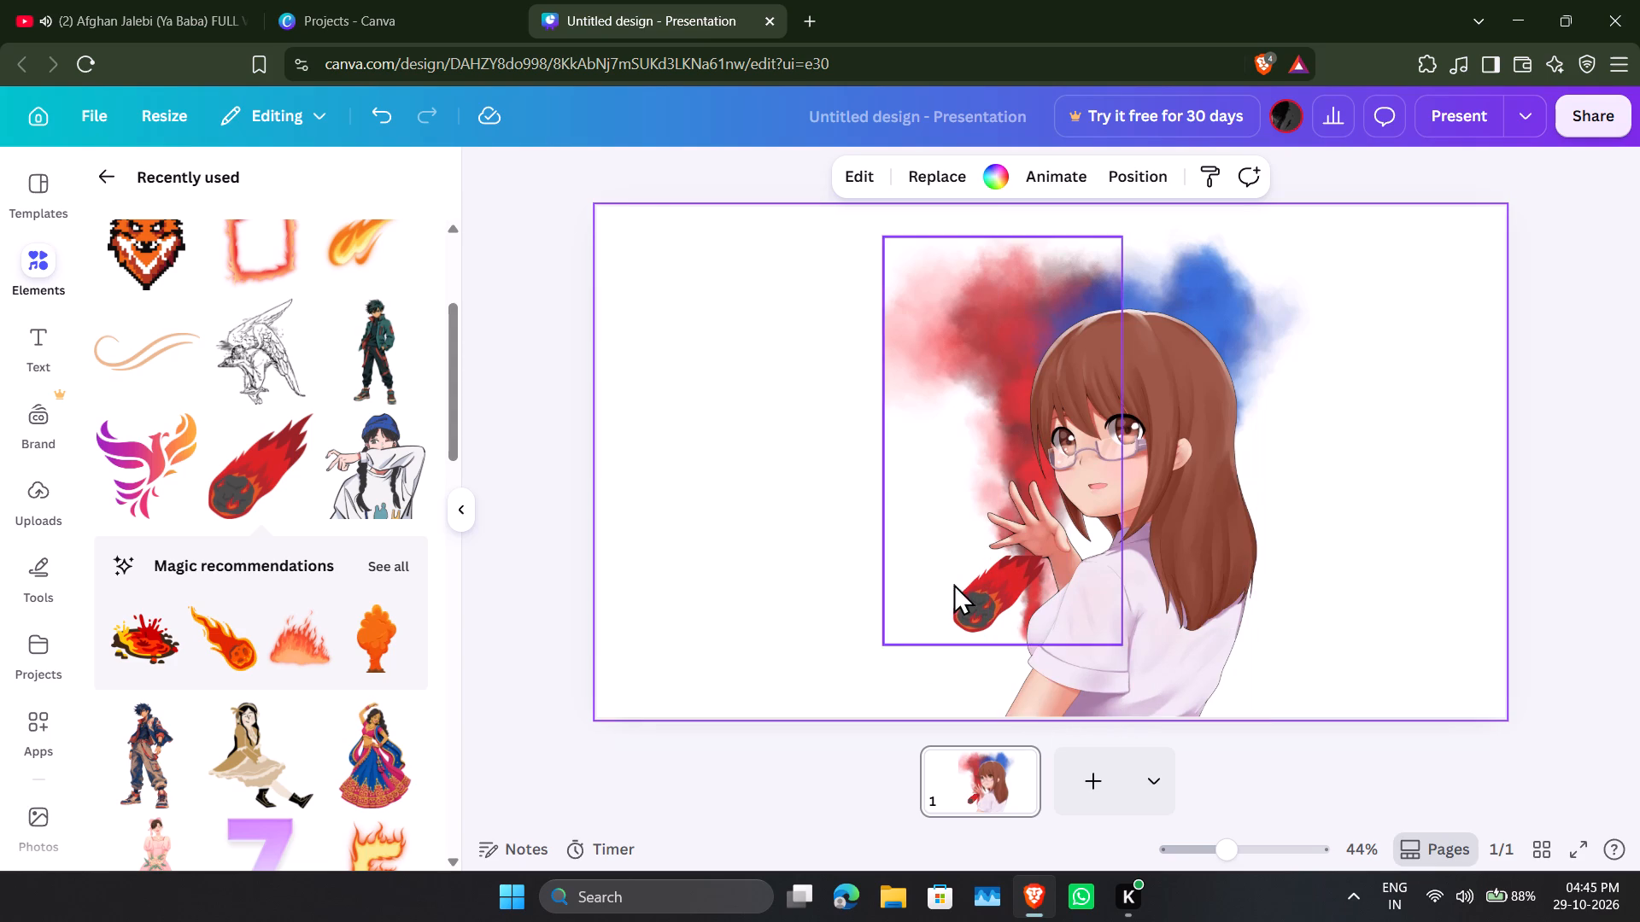
left_click_drag(975, 585, 1013, 525)
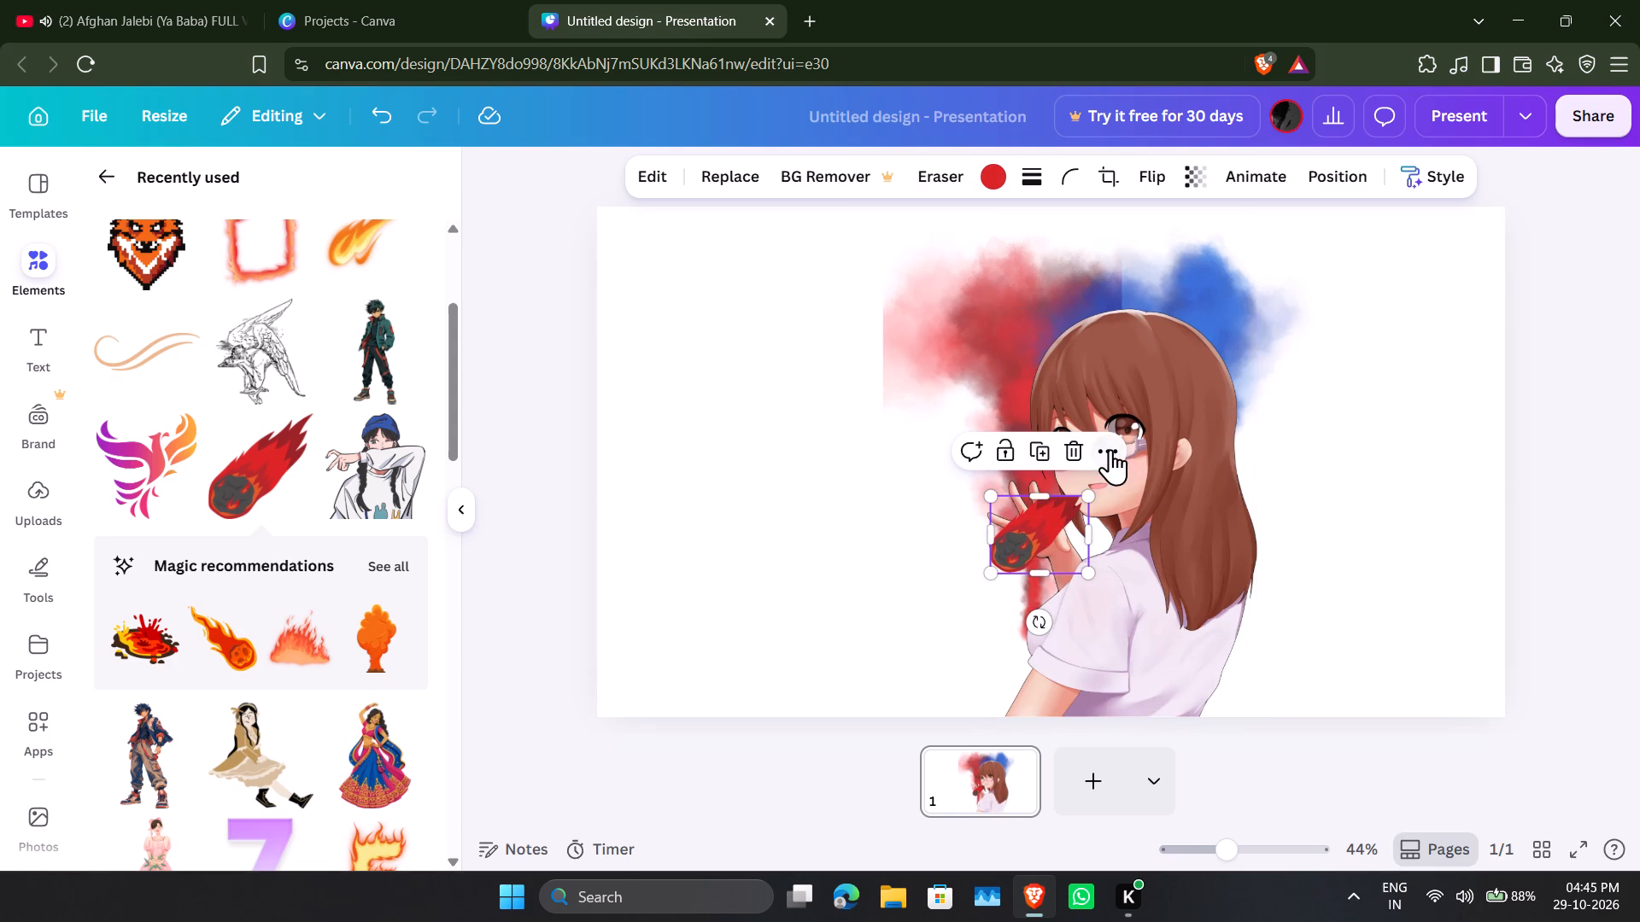
Send the meteor one layer backward so it sits behind the girl's hand.
left_click(1108, 446)
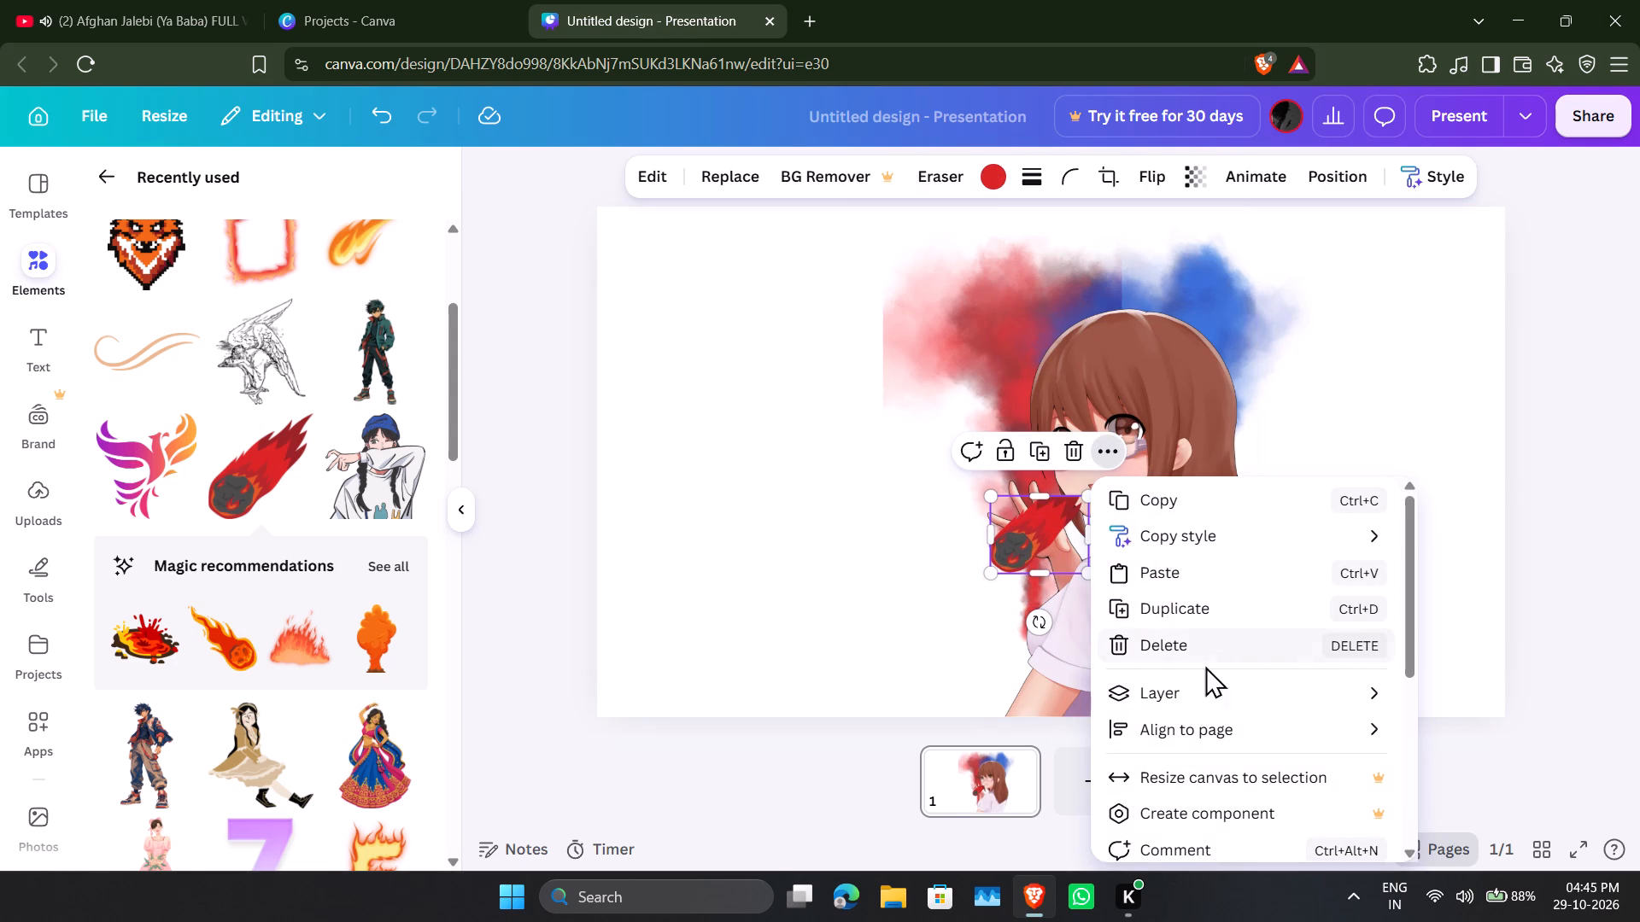
left_click(1198, 693)
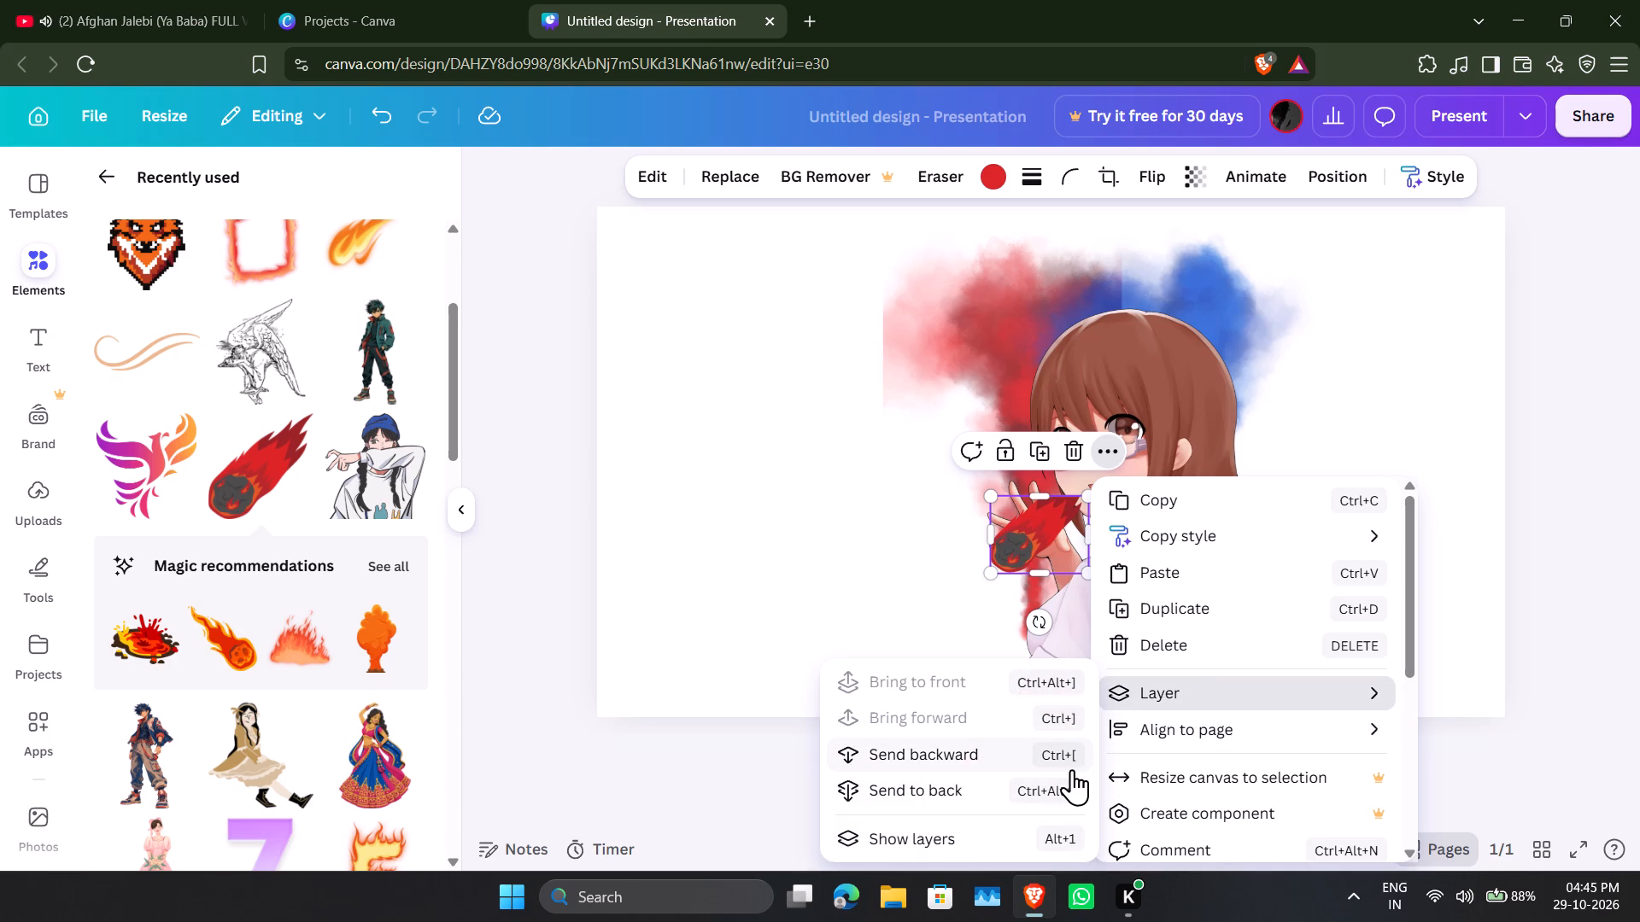
left_click(1072, 769)
left_click(1389, 382)
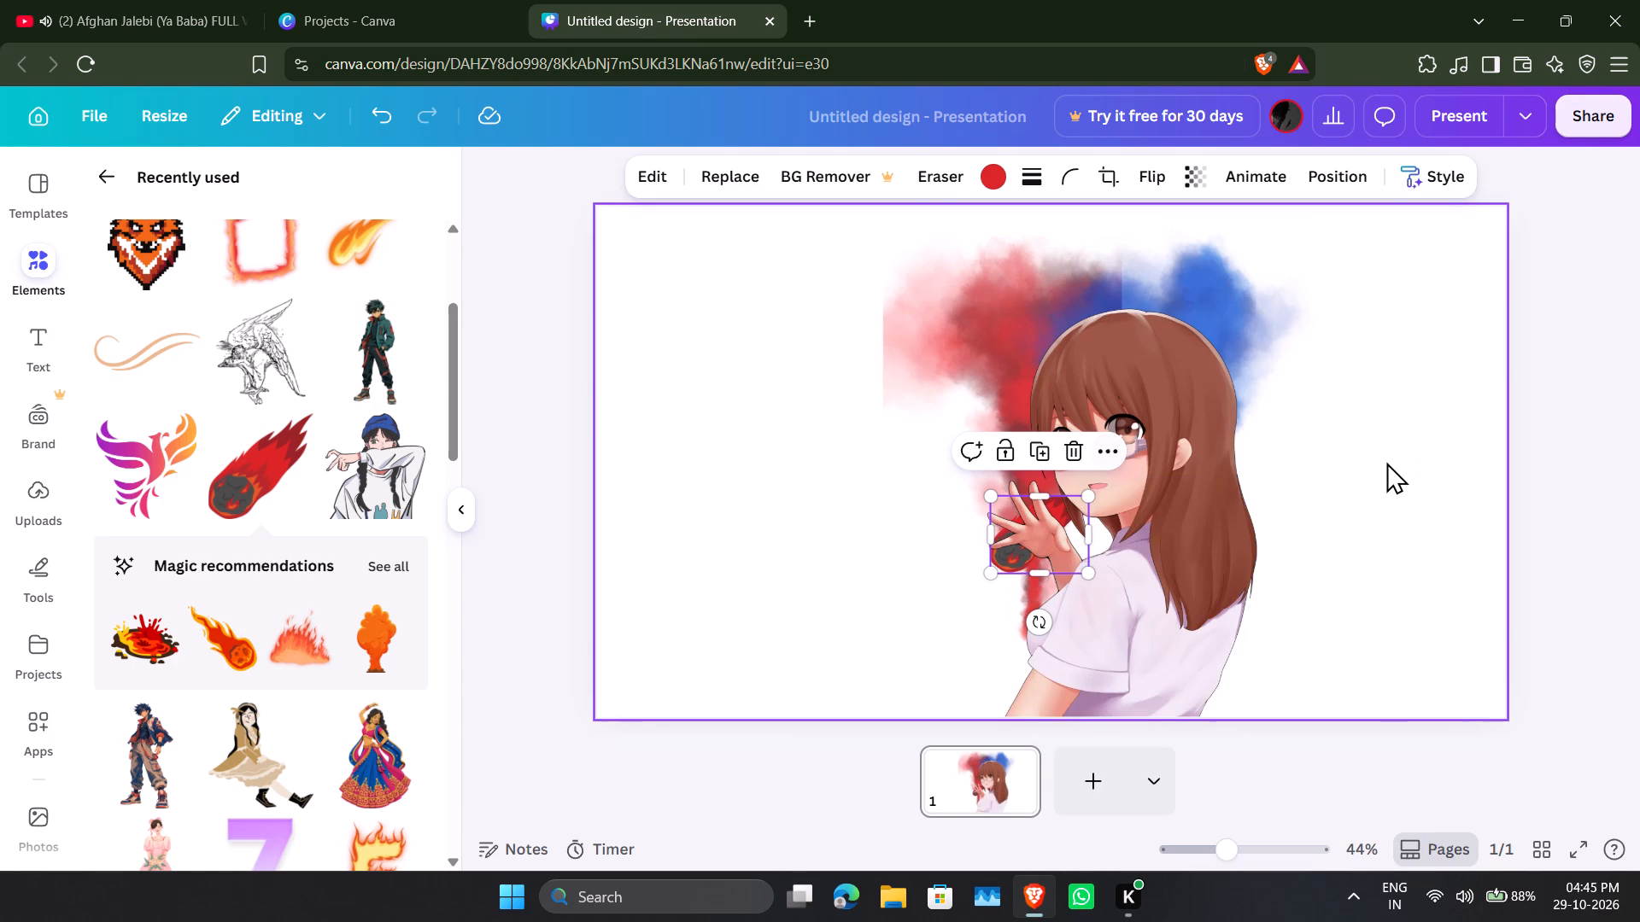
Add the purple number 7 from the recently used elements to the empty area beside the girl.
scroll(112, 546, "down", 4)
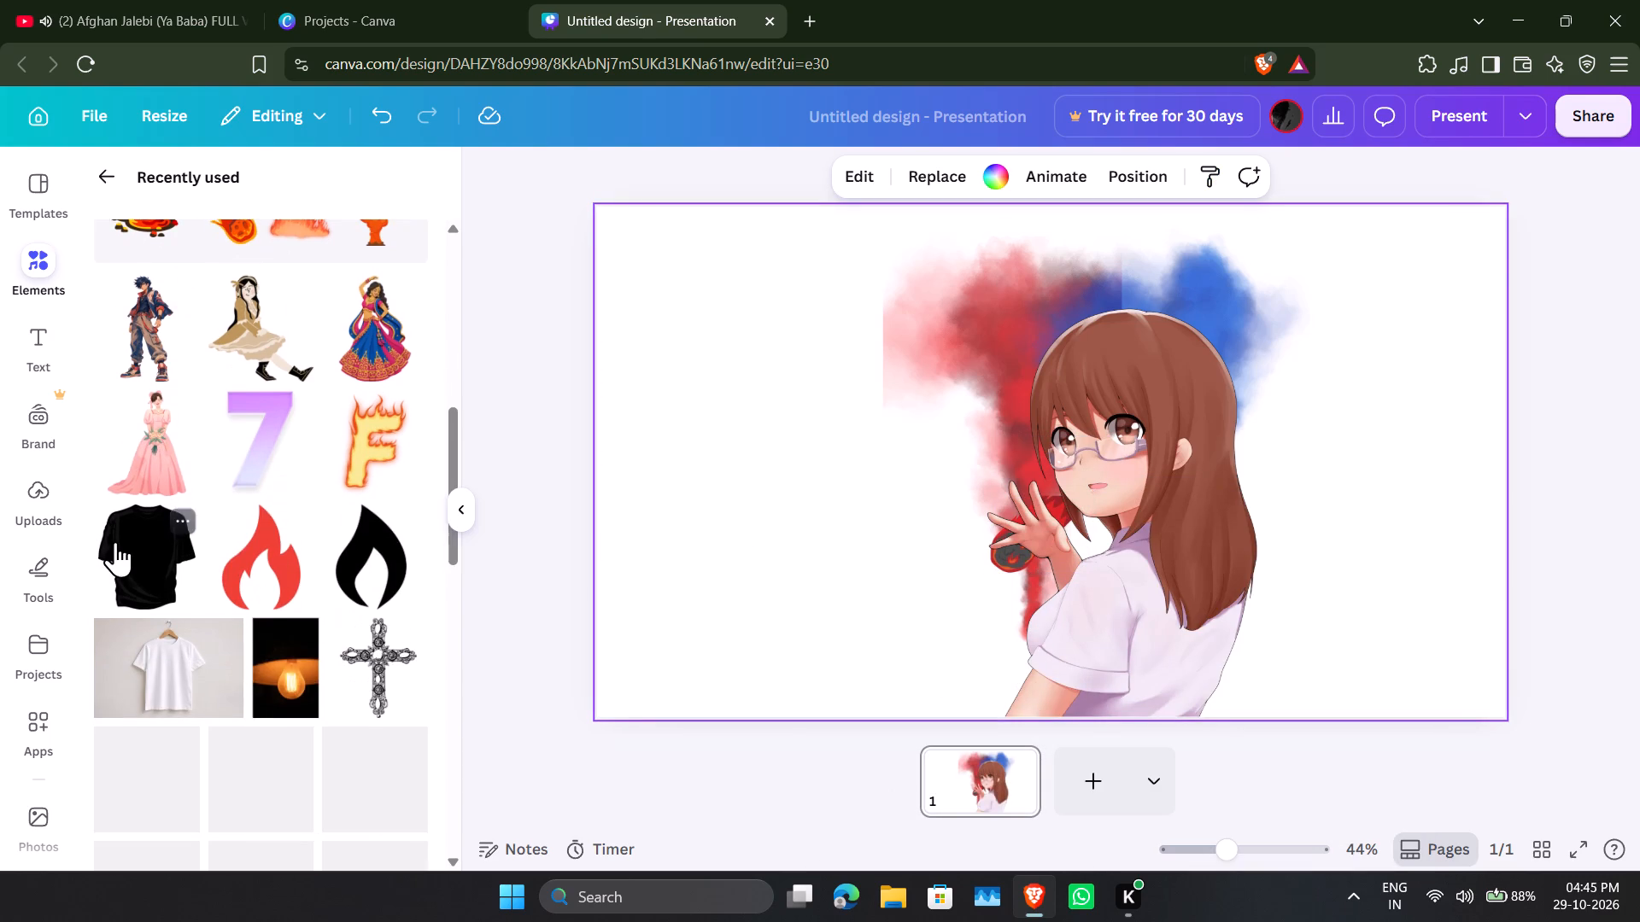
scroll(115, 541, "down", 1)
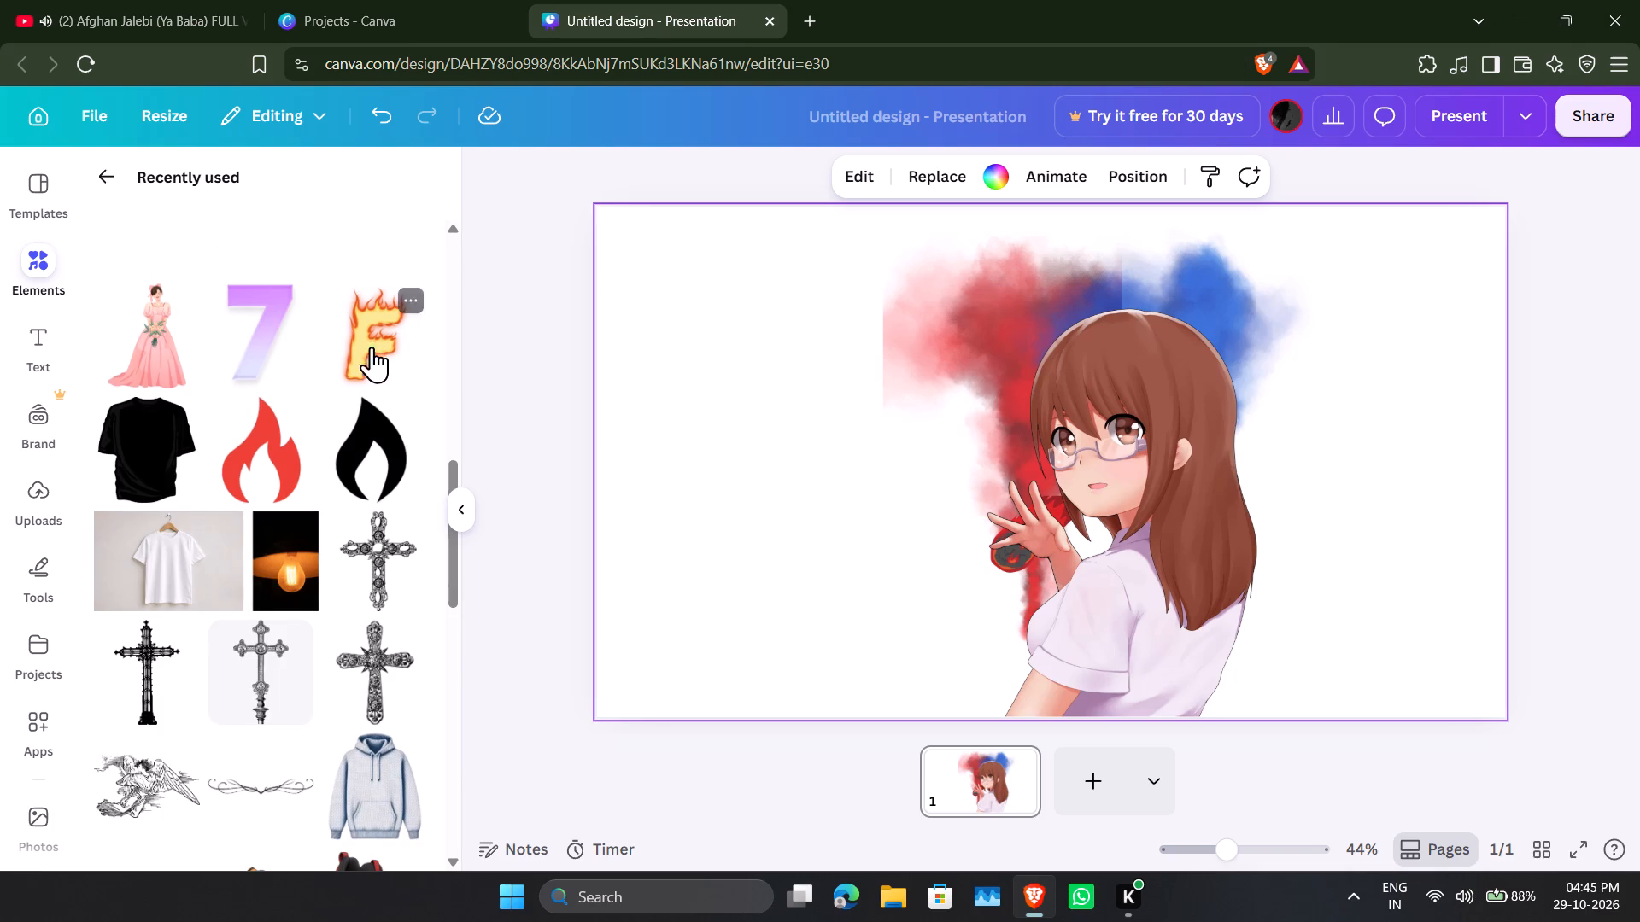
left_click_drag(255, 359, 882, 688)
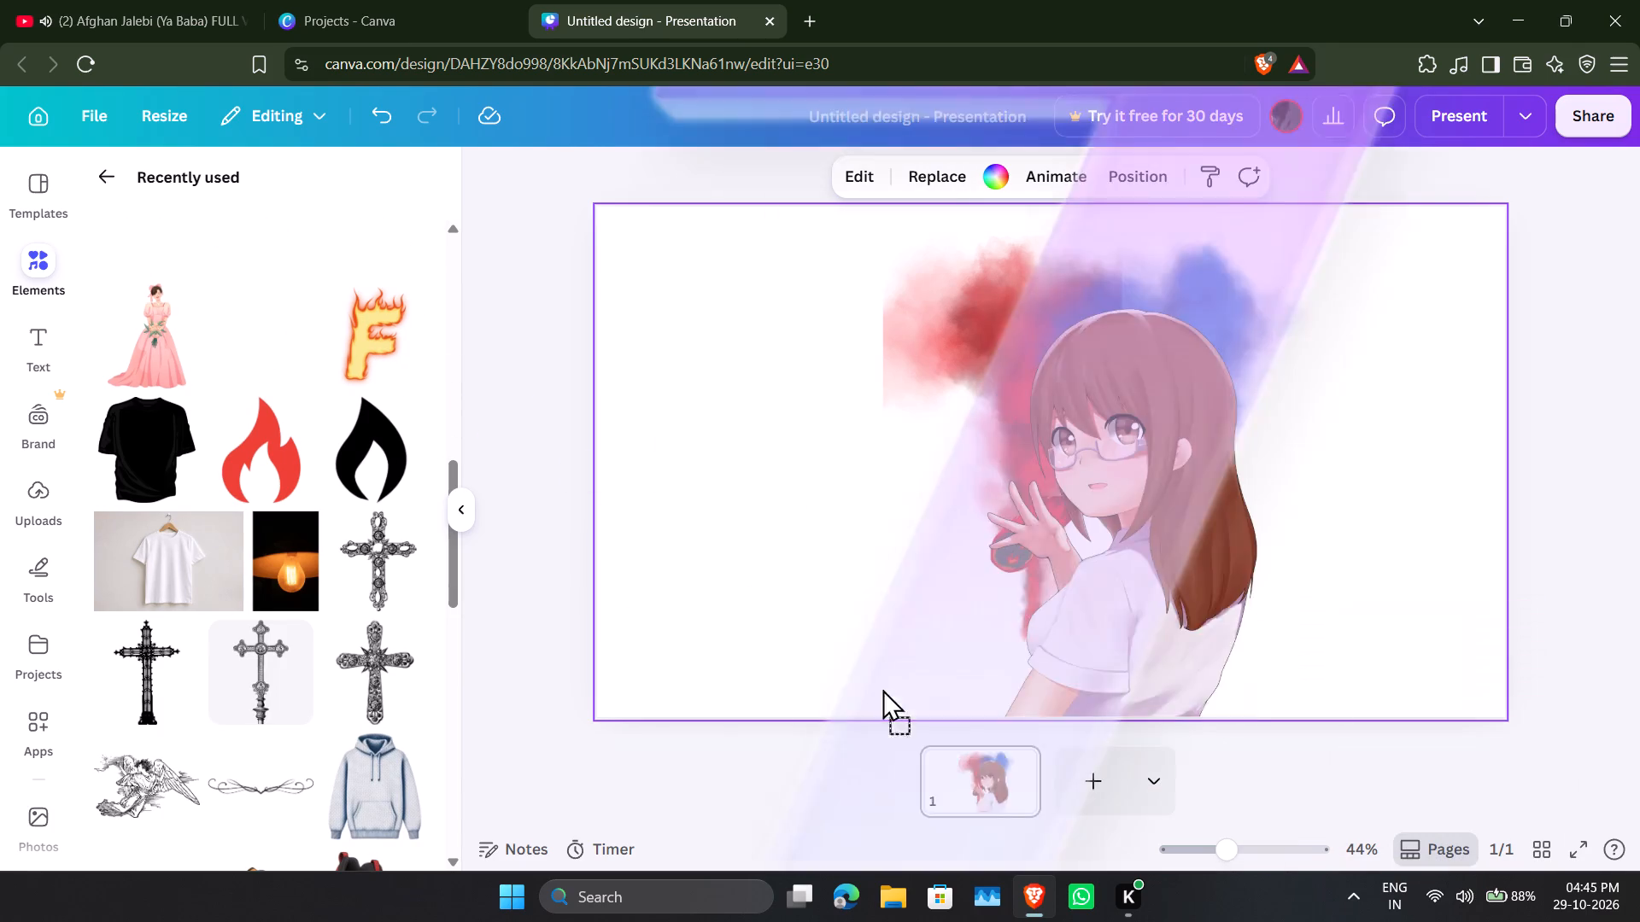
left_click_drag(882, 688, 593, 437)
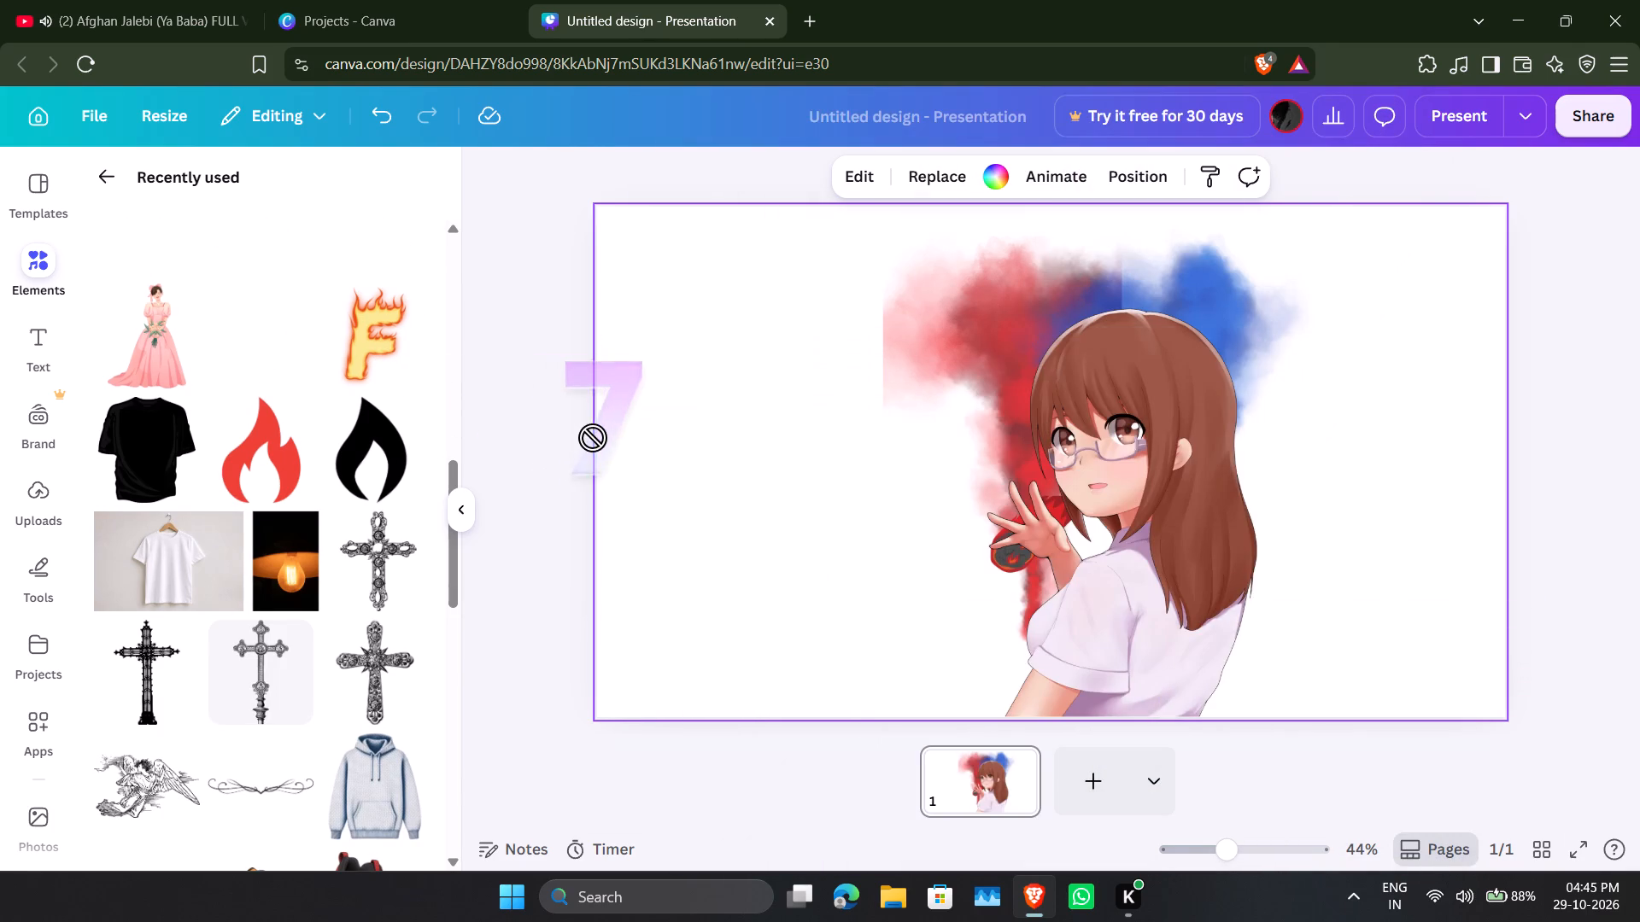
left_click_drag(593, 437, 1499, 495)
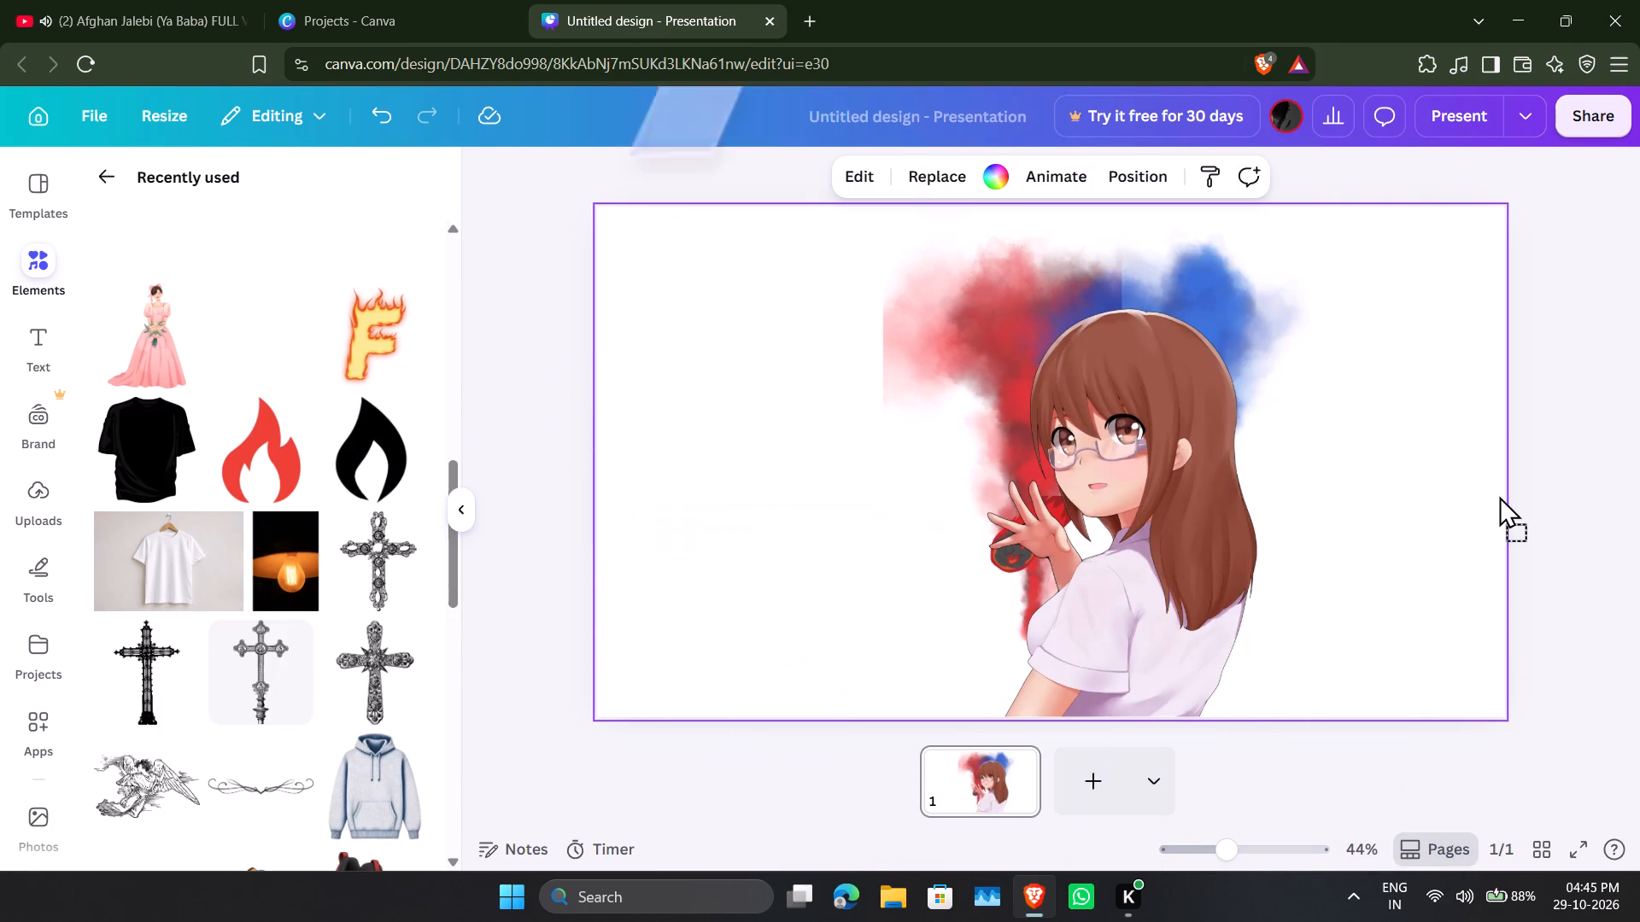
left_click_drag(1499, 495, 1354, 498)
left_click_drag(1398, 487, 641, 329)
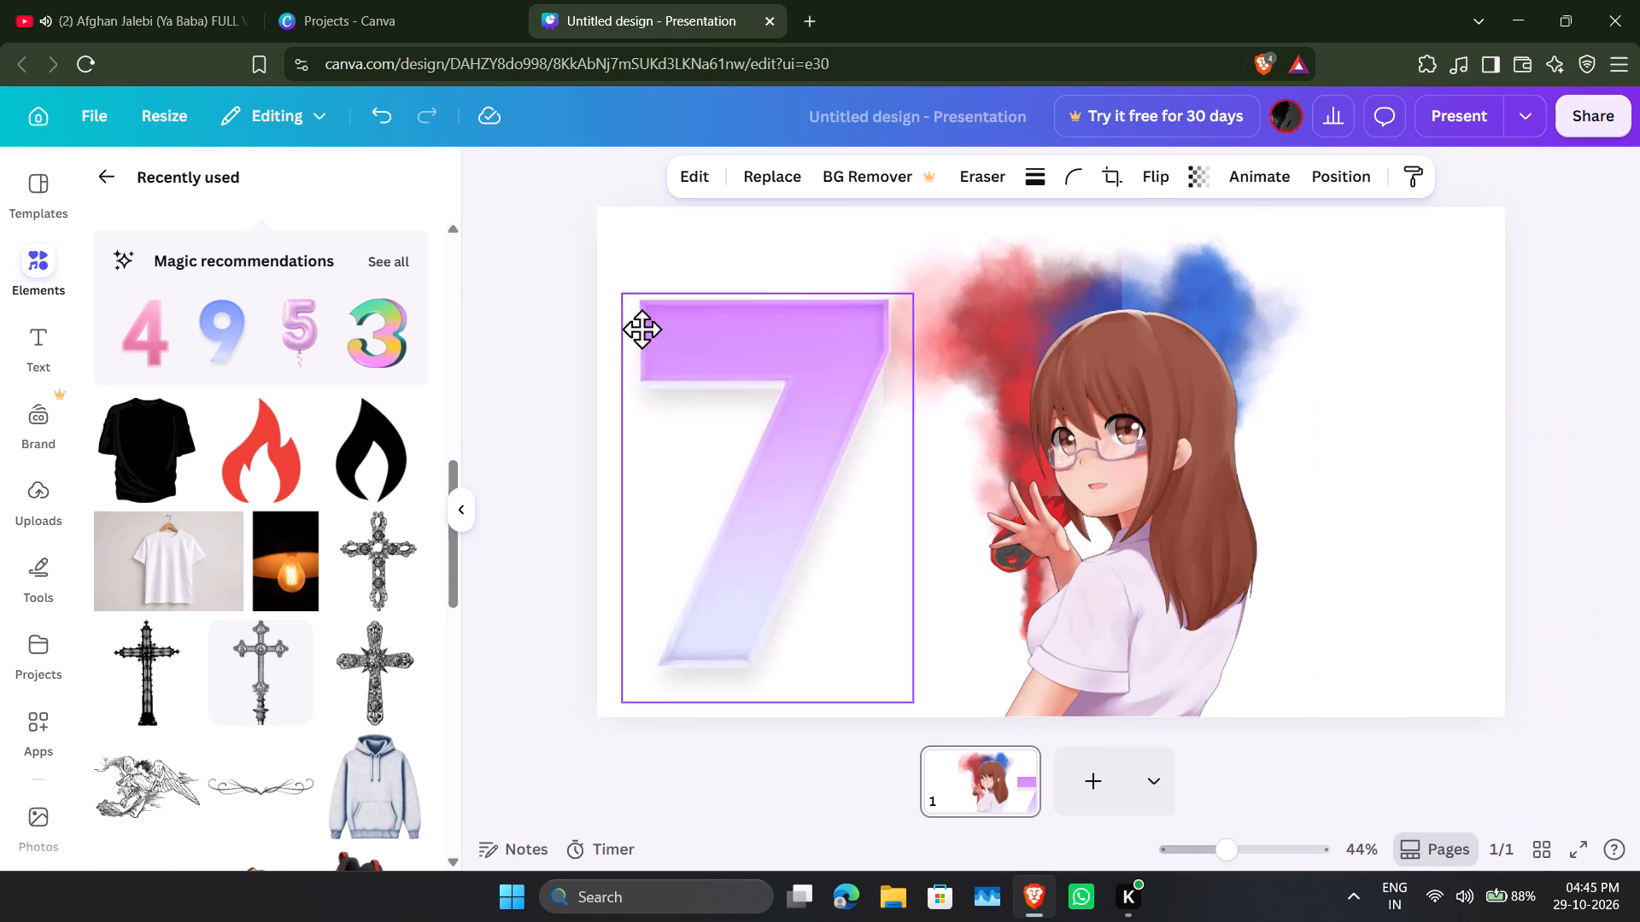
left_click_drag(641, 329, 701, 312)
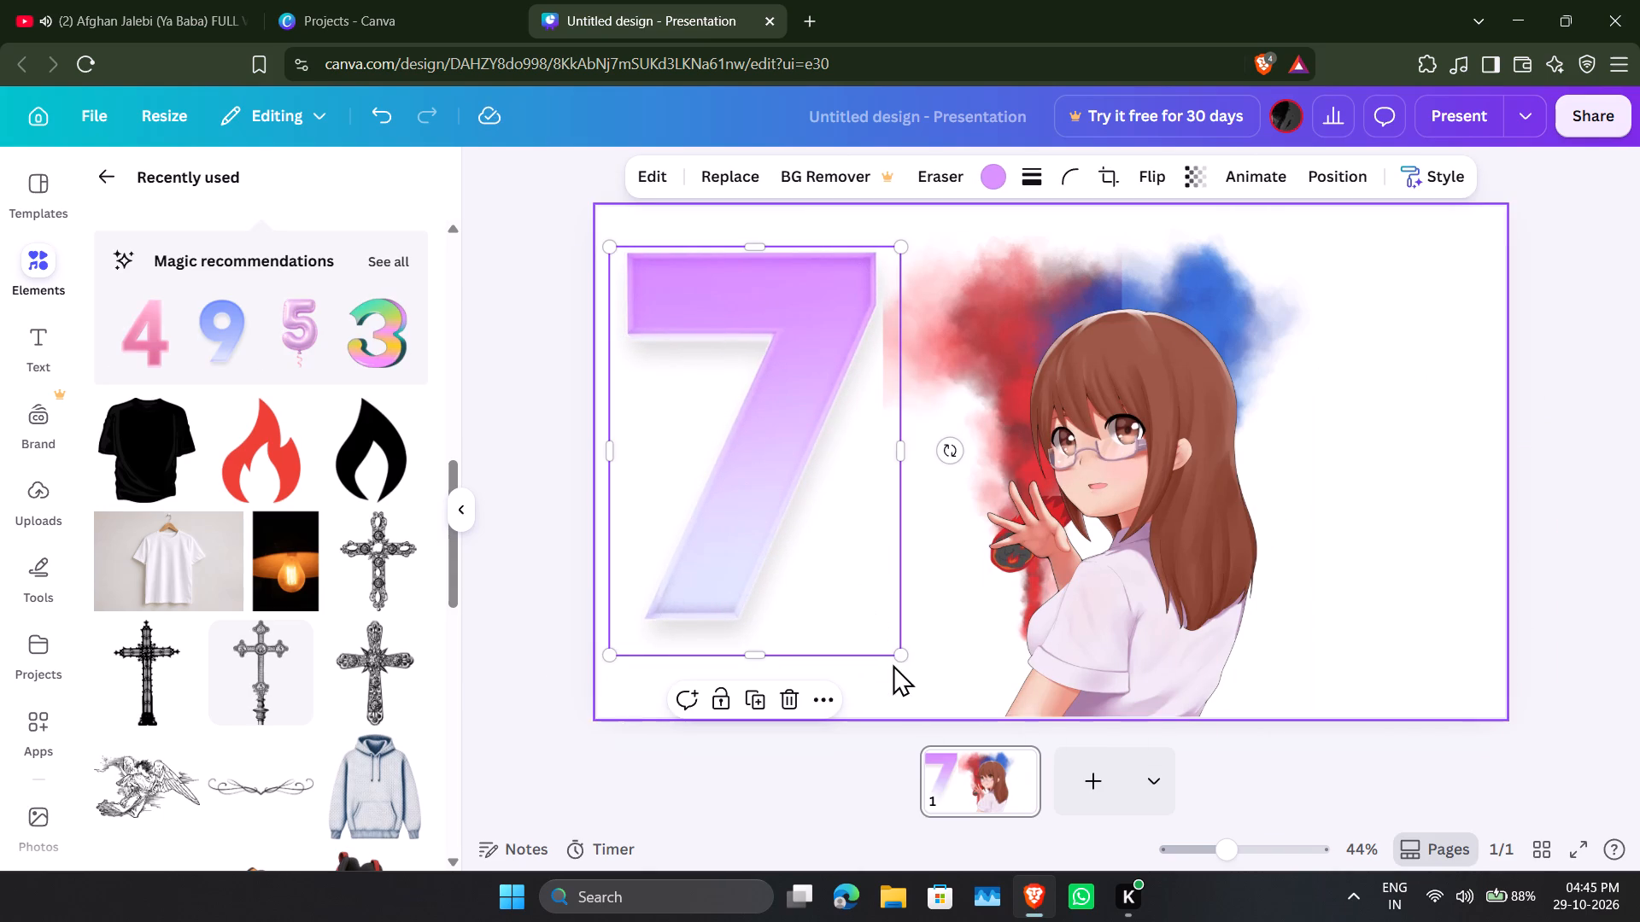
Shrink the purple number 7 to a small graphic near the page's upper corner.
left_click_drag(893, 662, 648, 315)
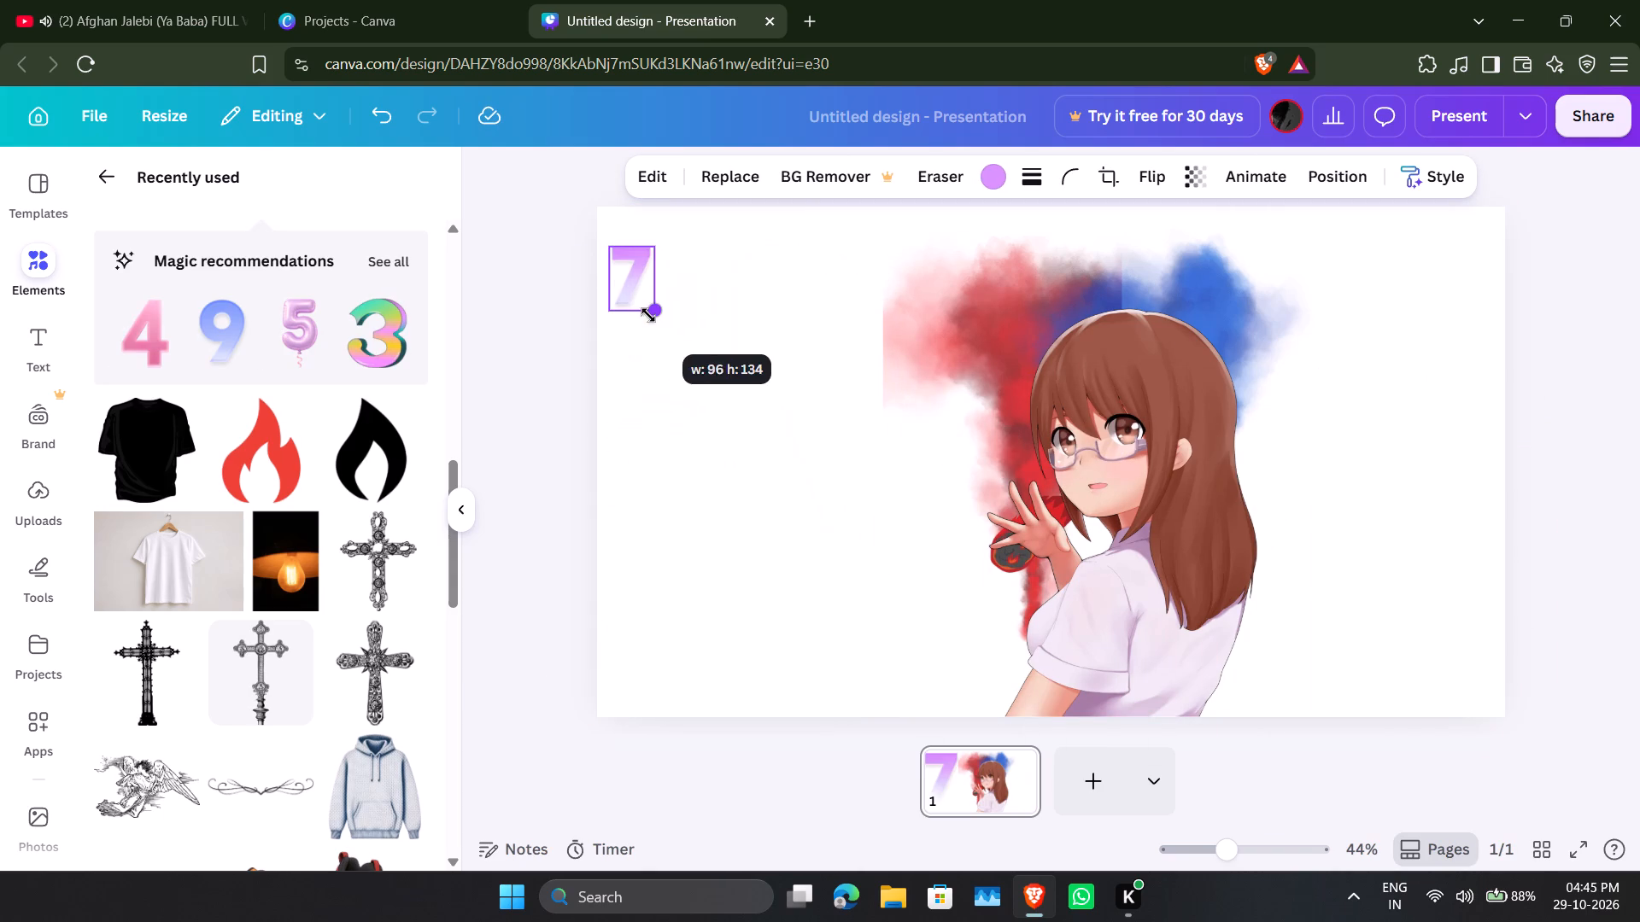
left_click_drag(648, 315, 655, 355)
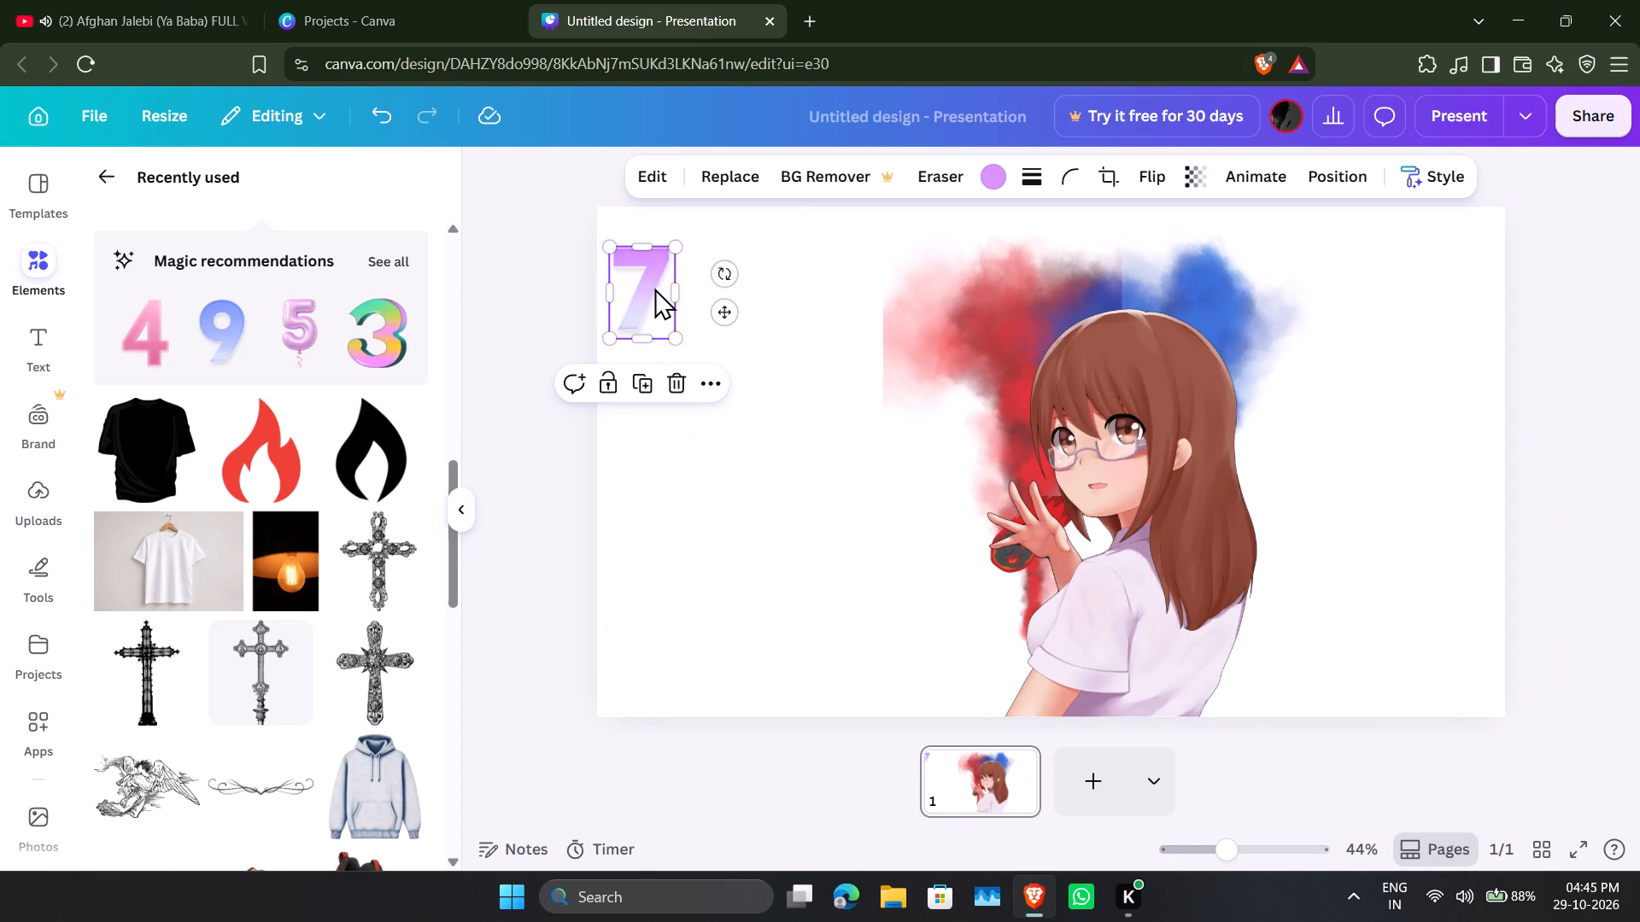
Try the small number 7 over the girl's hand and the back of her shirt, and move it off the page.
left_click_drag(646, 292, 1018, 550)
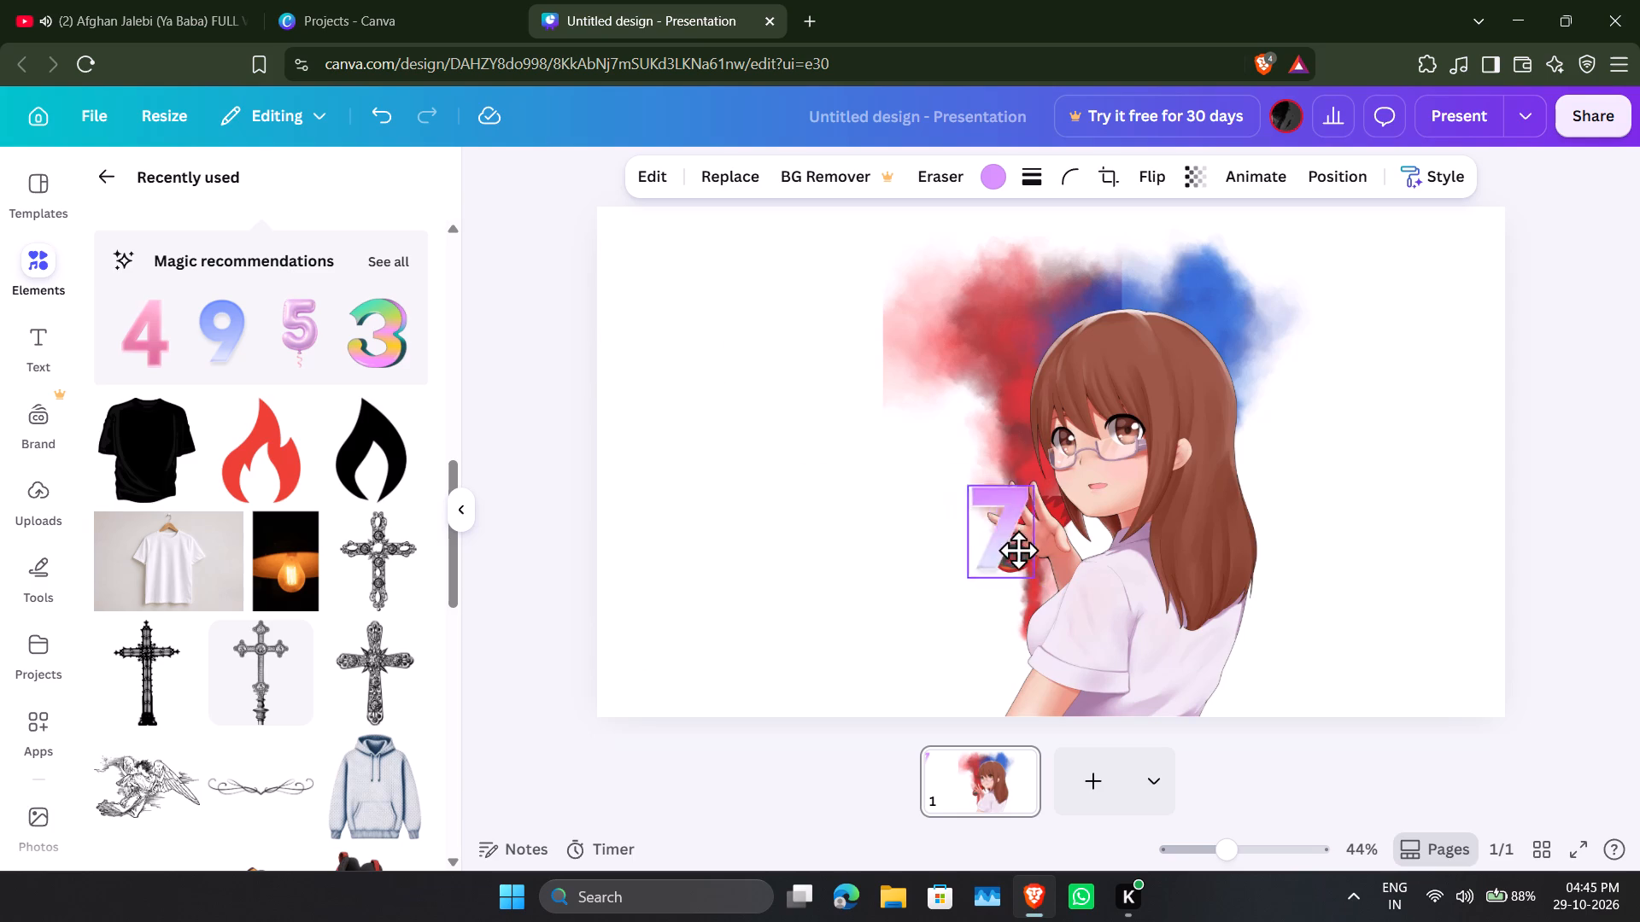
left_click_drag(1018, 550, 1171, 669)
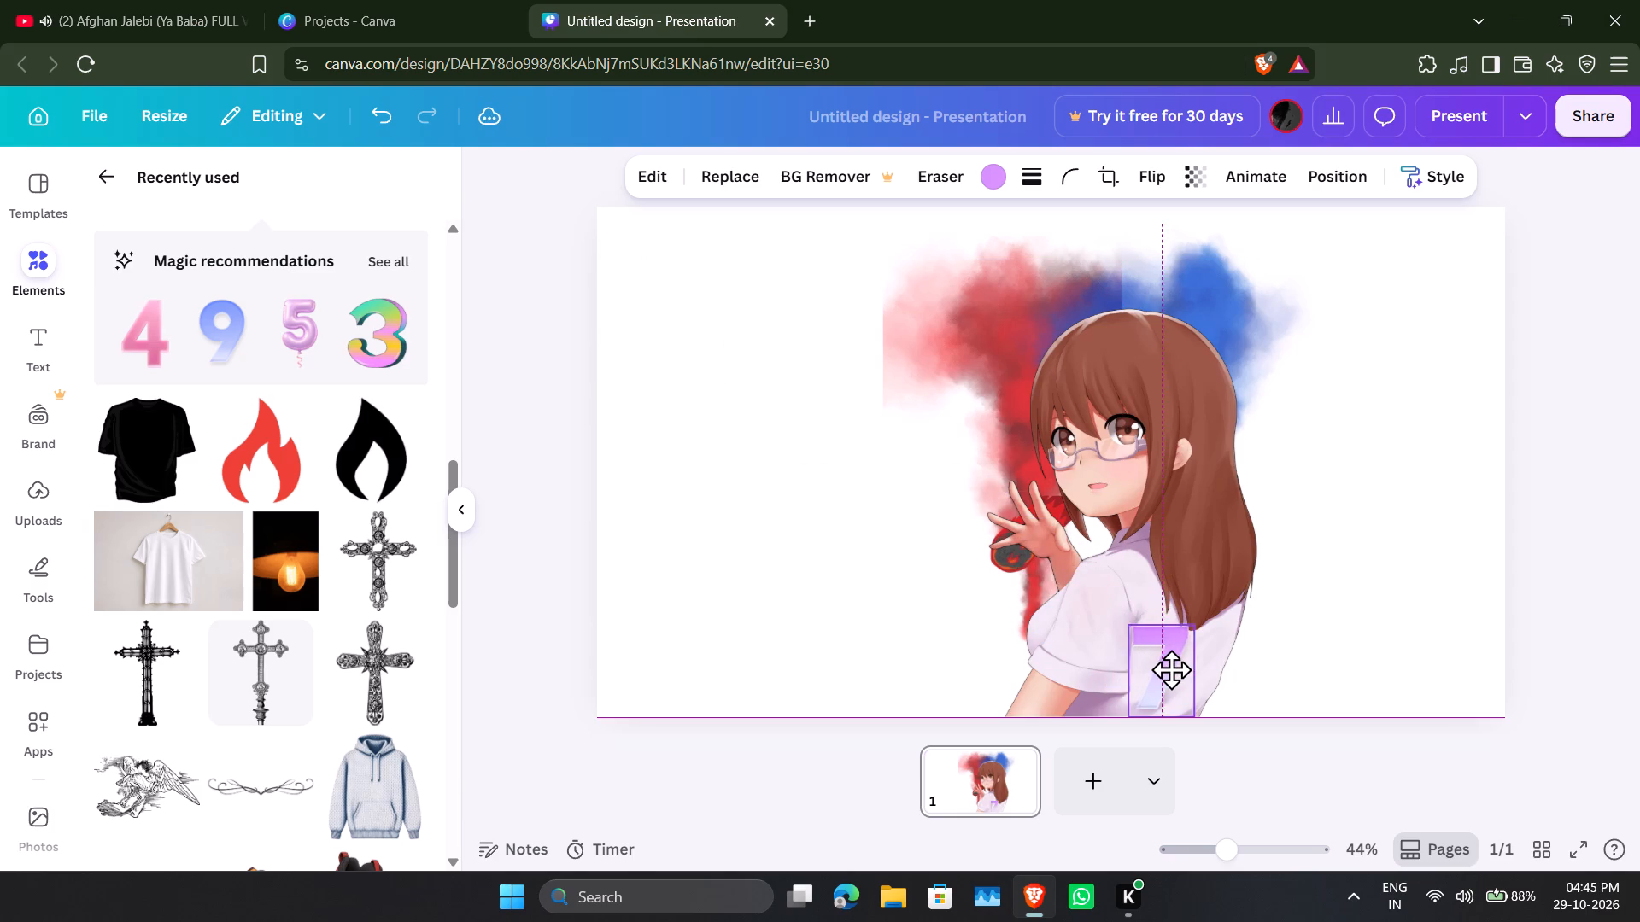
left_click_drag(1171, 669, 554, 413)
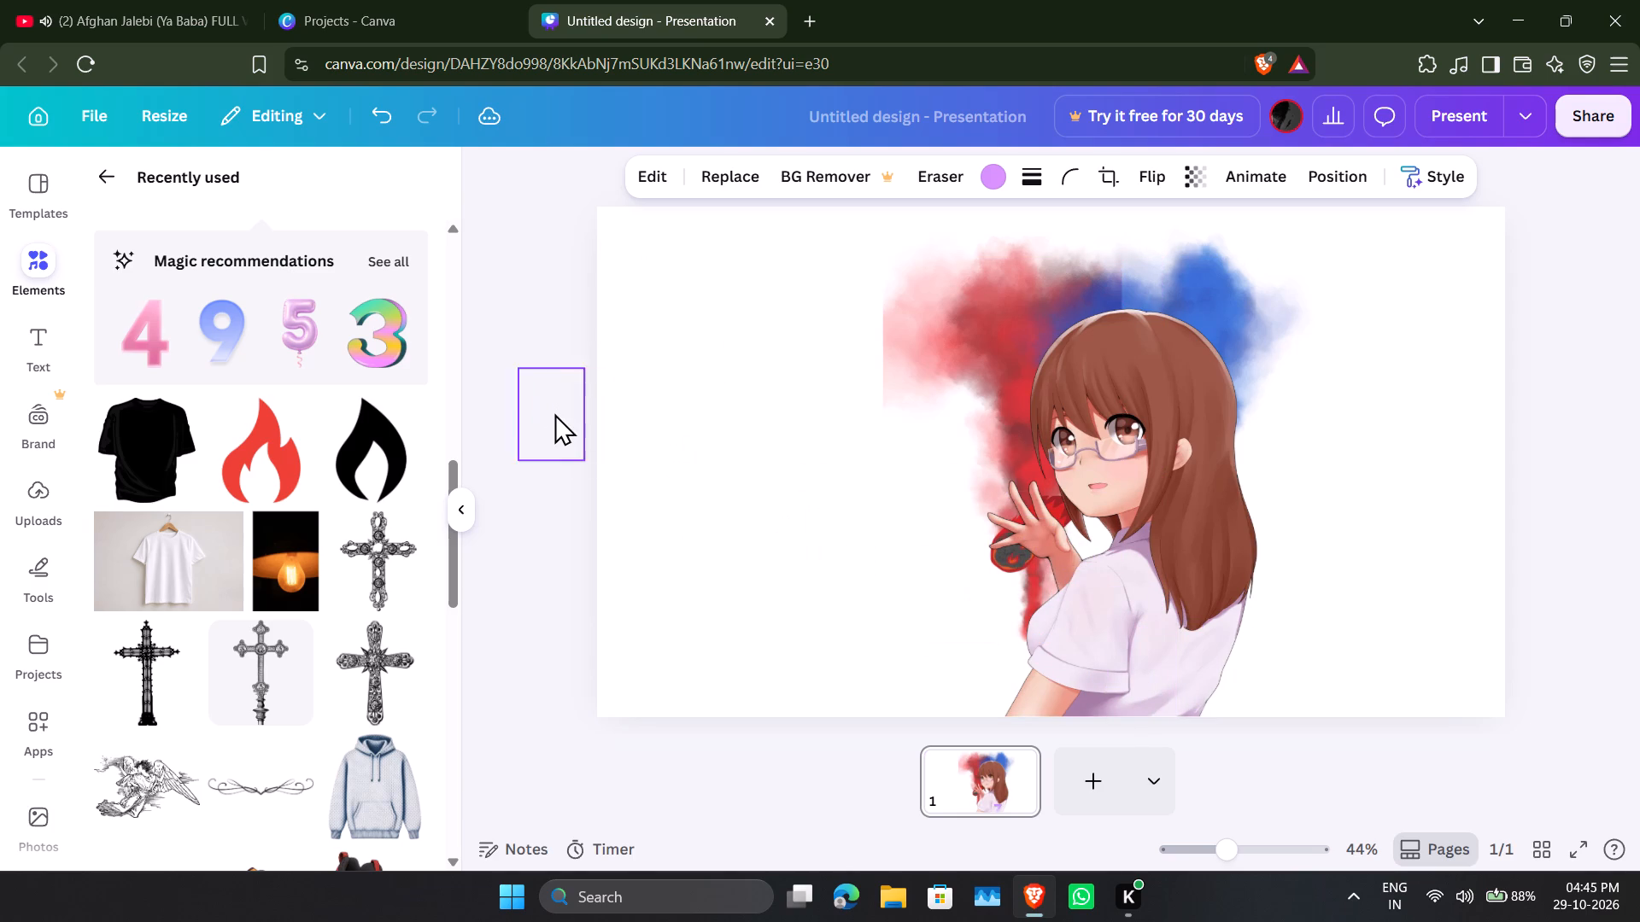
Search the elements library for "11" and look through the mixed results.
left_click(114, 175)
left_click(220, 188)
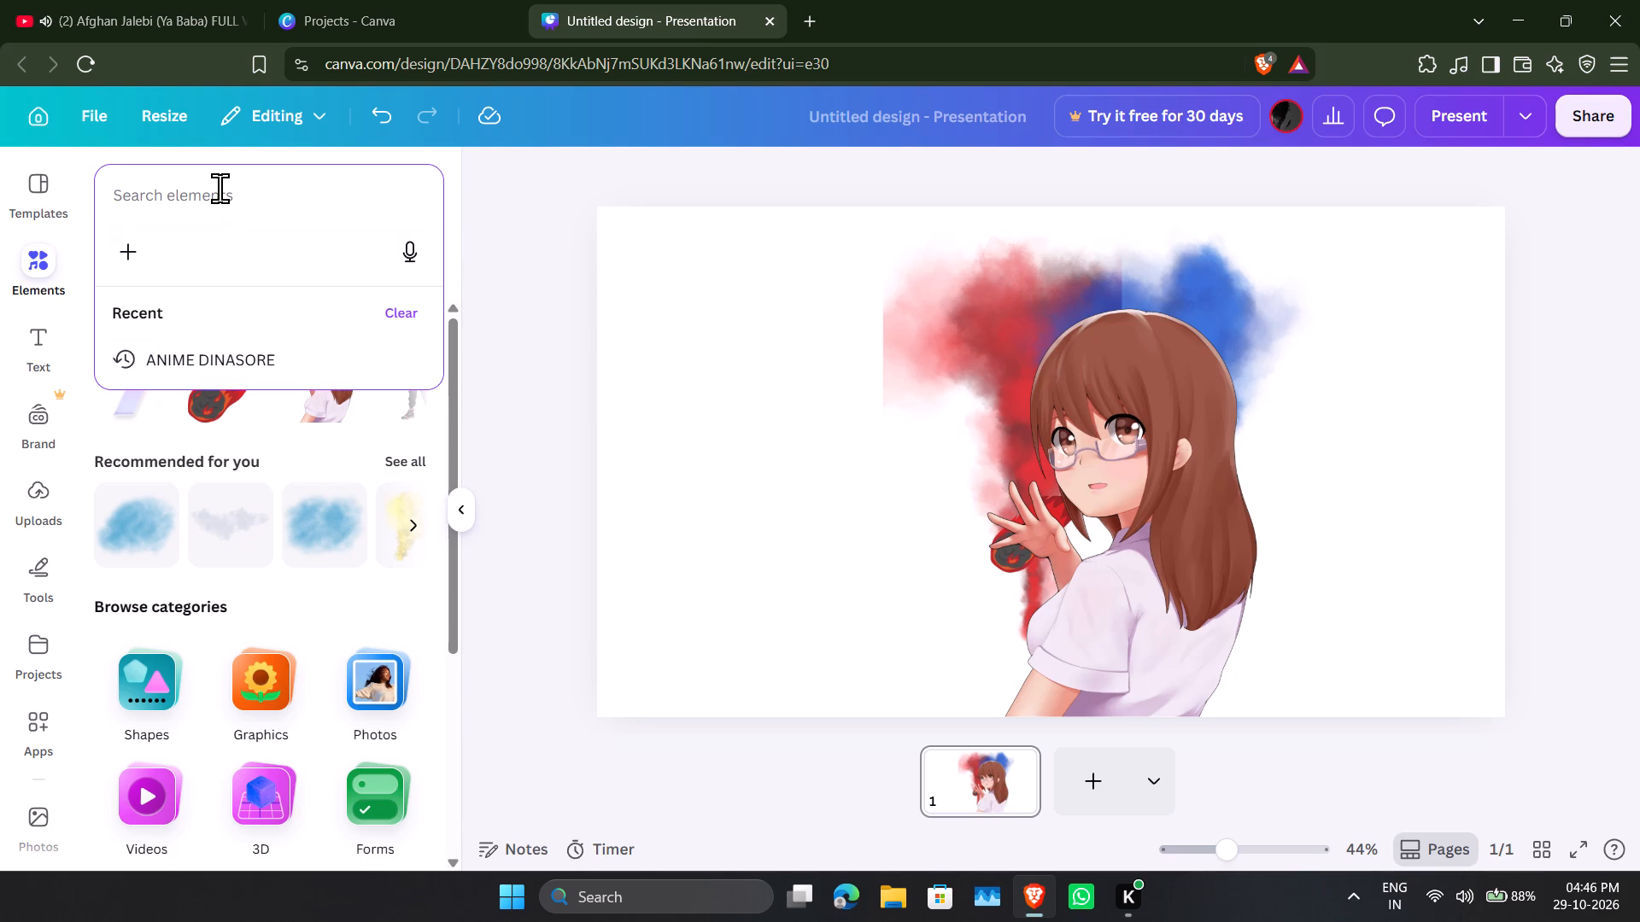
type("11")
left_click(399, 260)
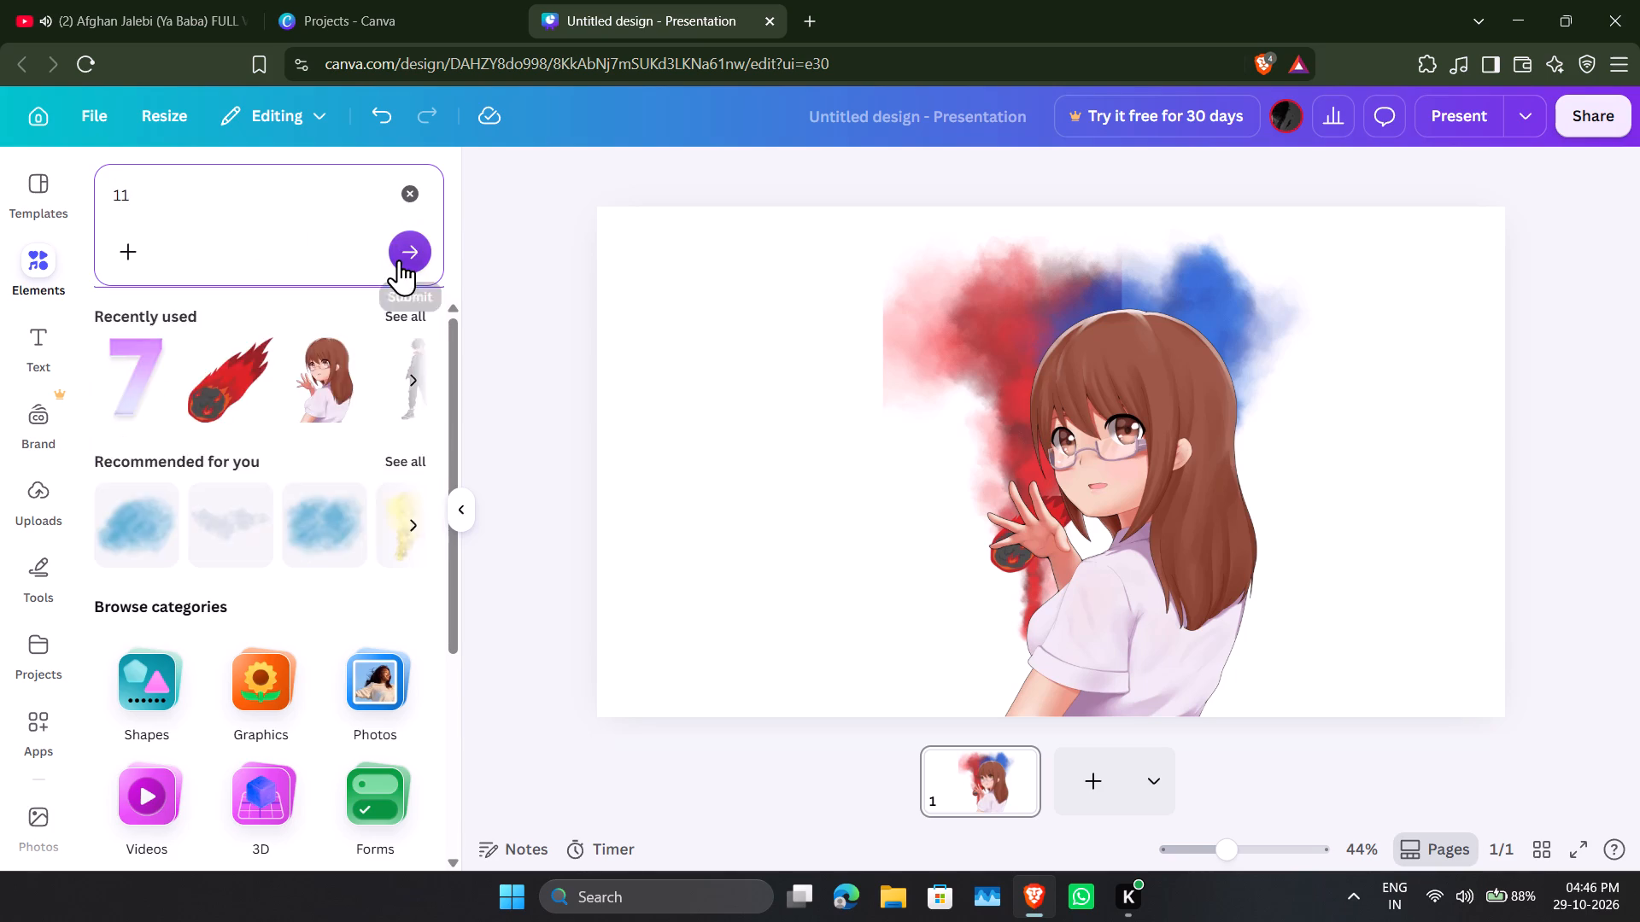
scroll(221, 437, "down", 3)
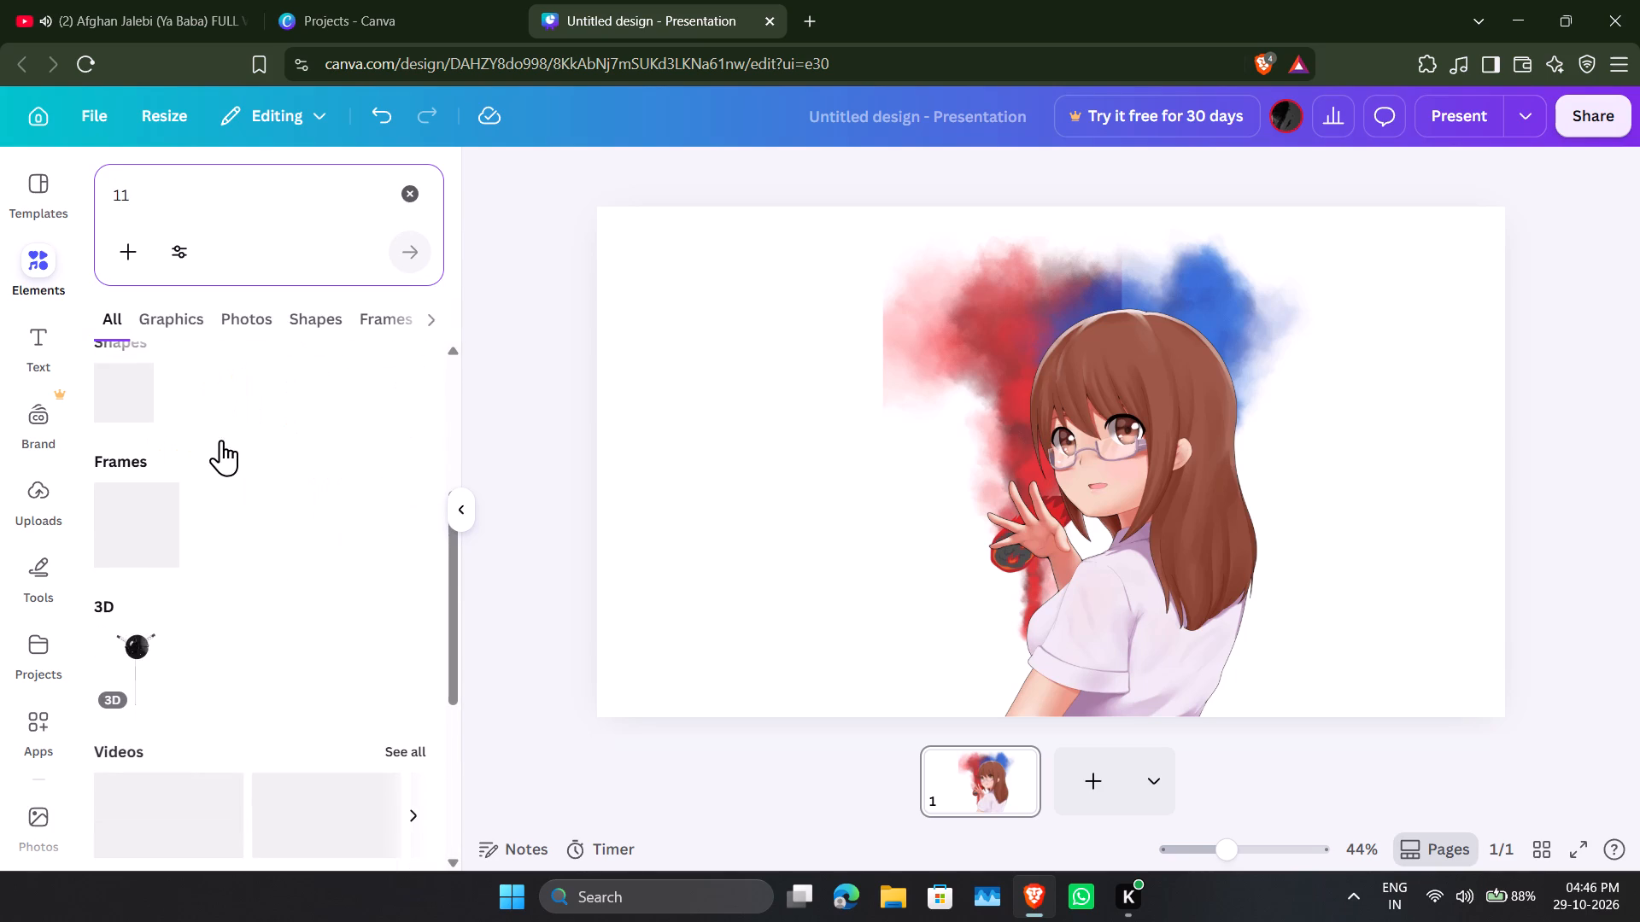
scroll(221, 440, "up", 3)
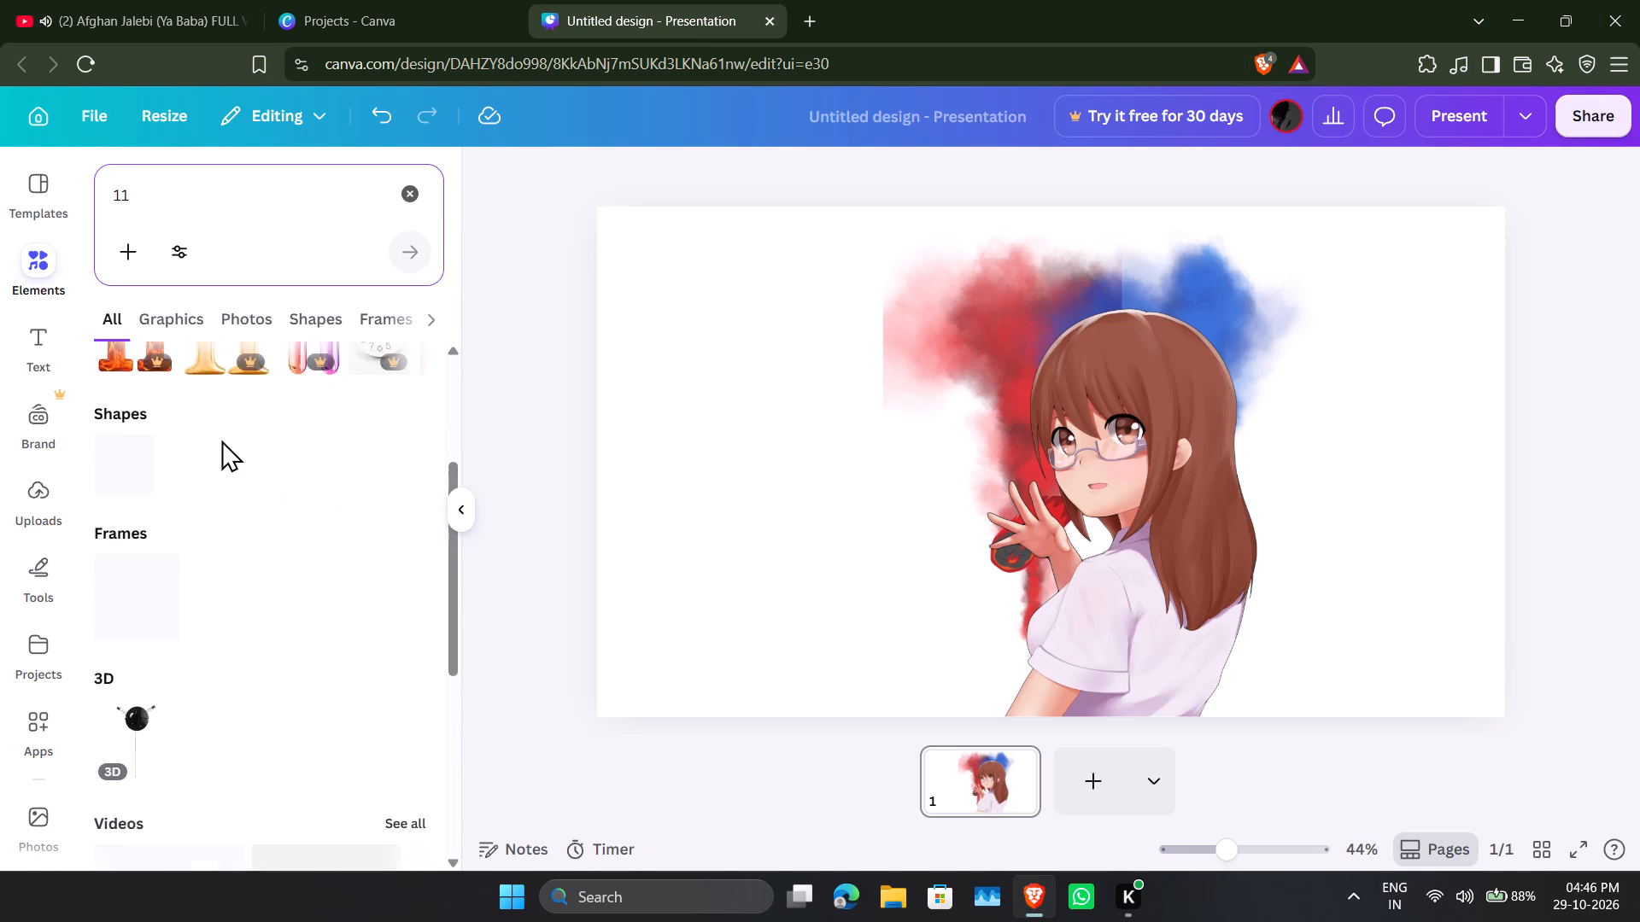
scroll(221, 434, "up", 1)
scroll(221, 434, "down", 13)
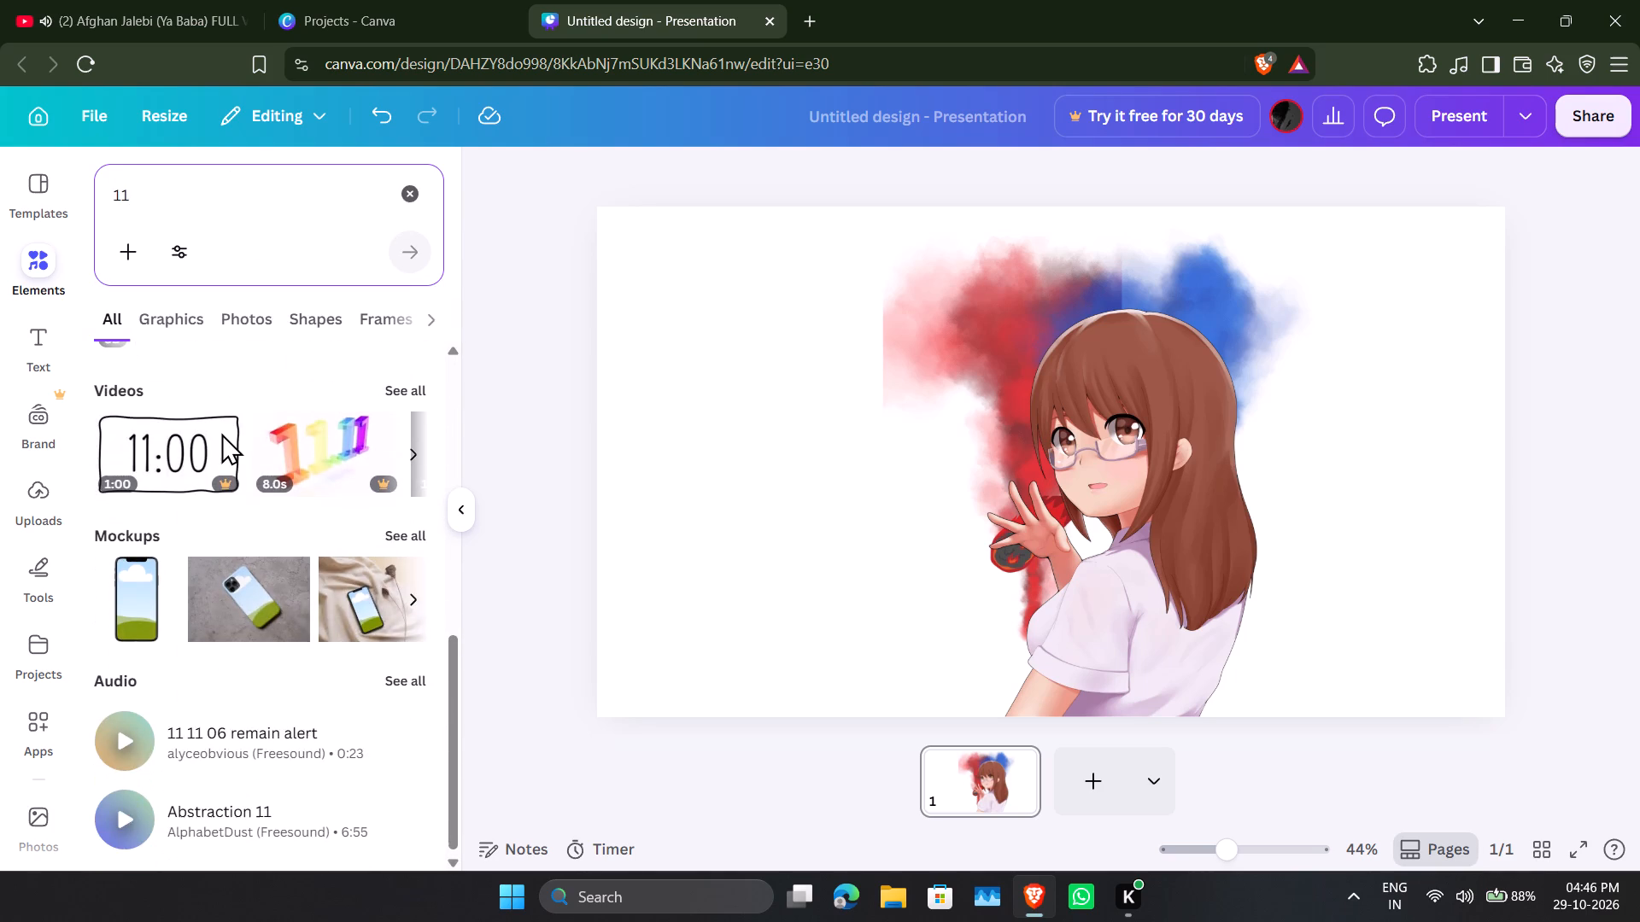
scroll(221, 433, "up", 9)
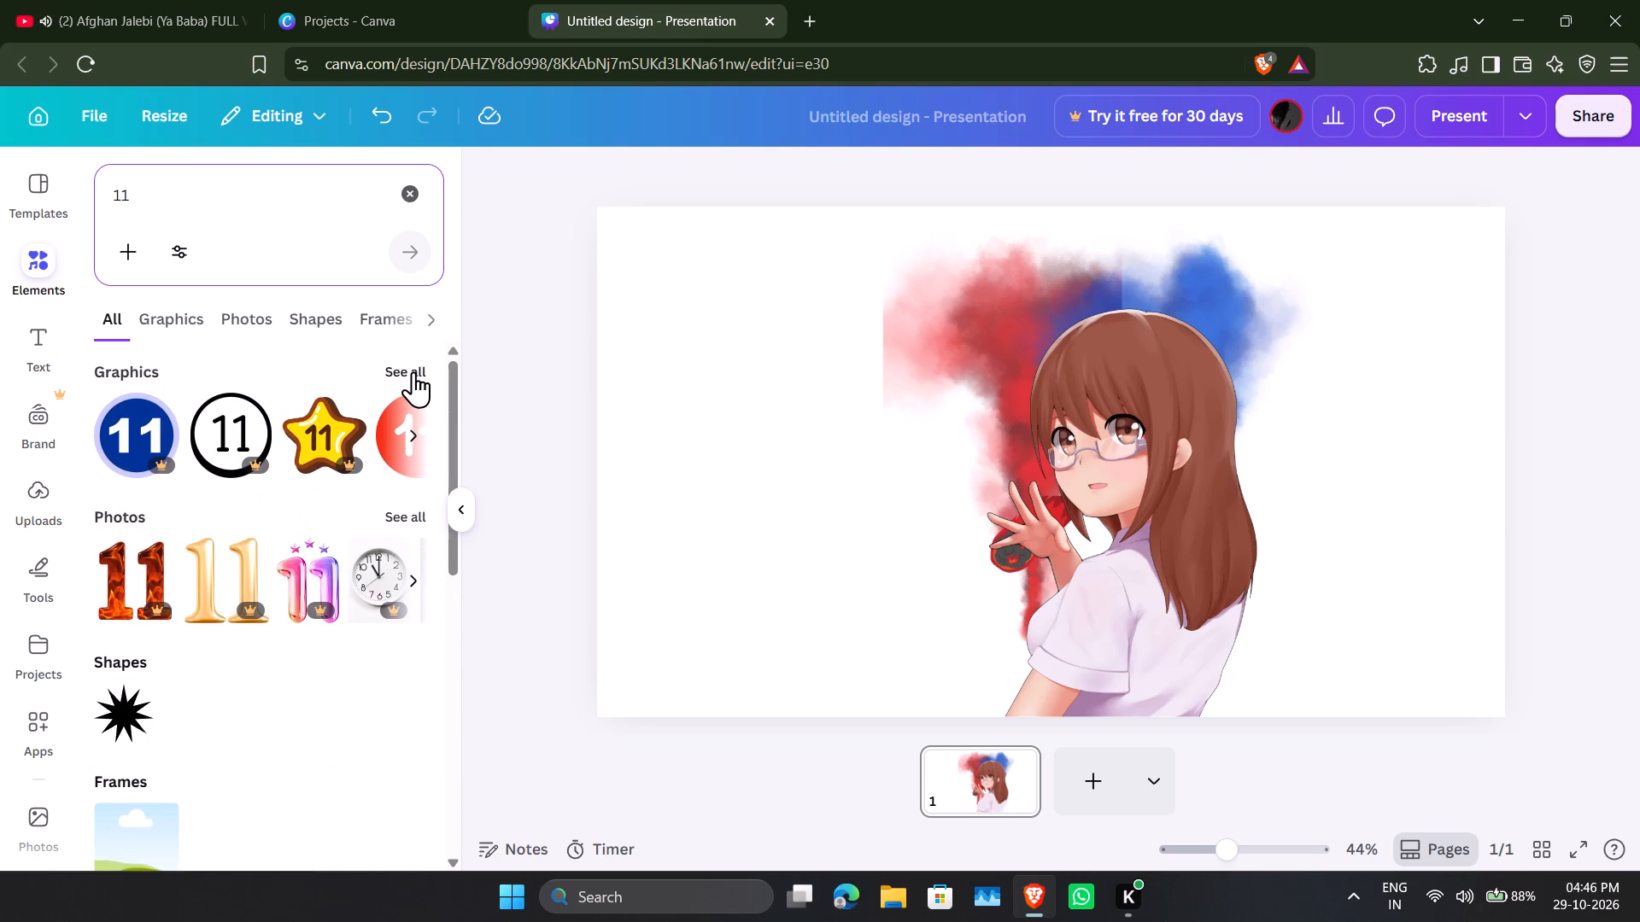
Examine the full list of photo results for "11" for a suitable number design.
left_click(413, 512)
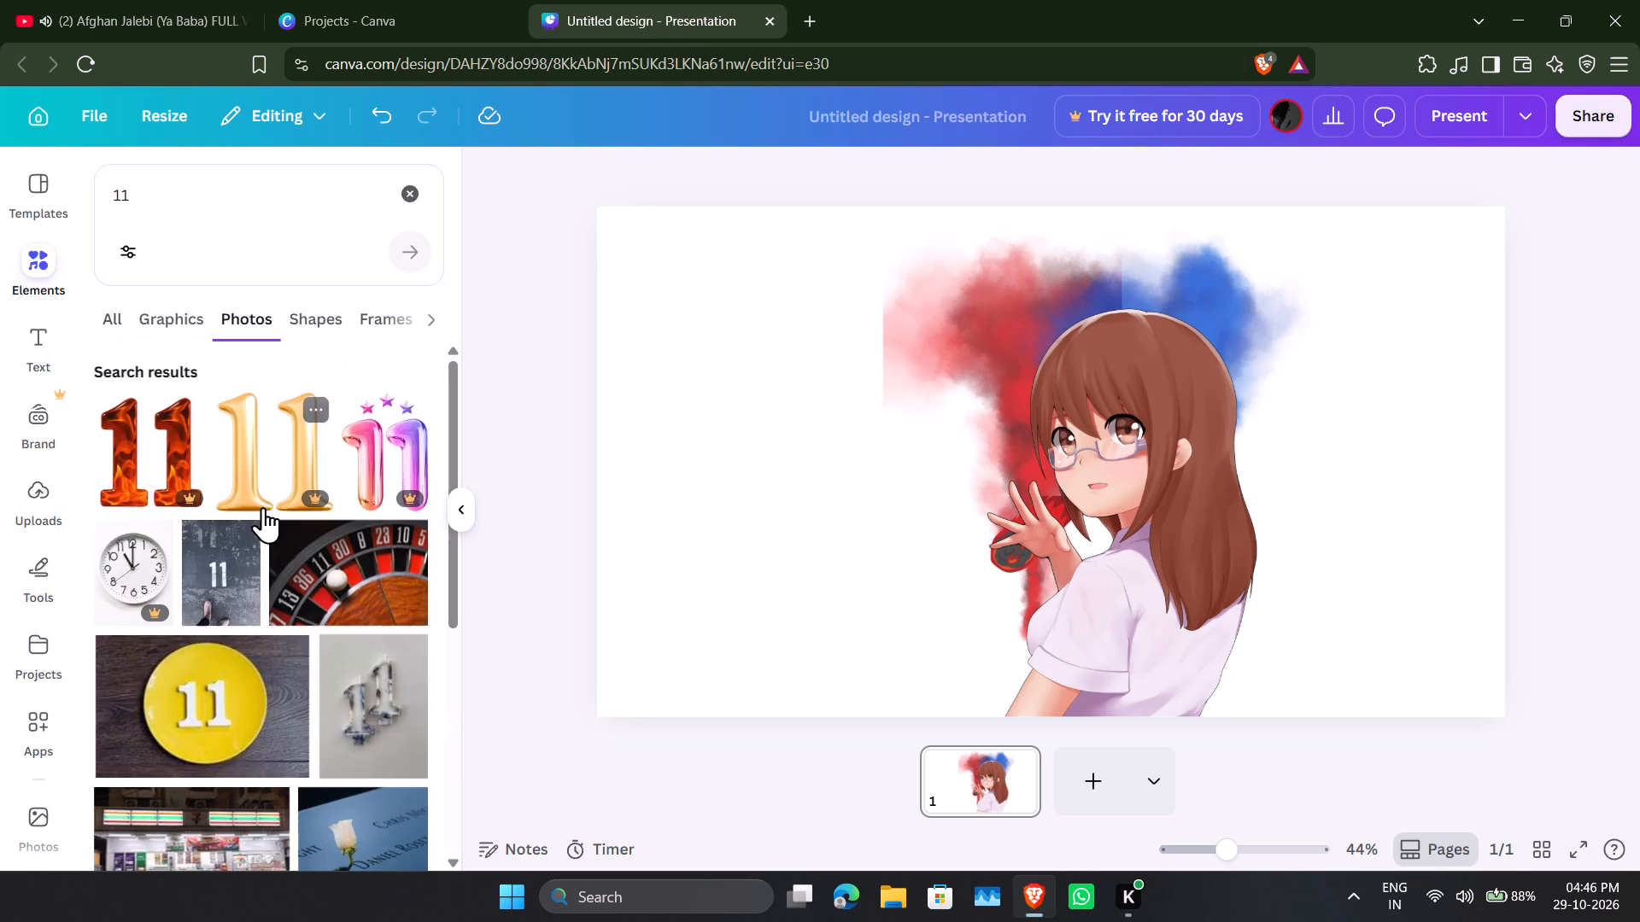
scroll(263, 507, "down", 11)
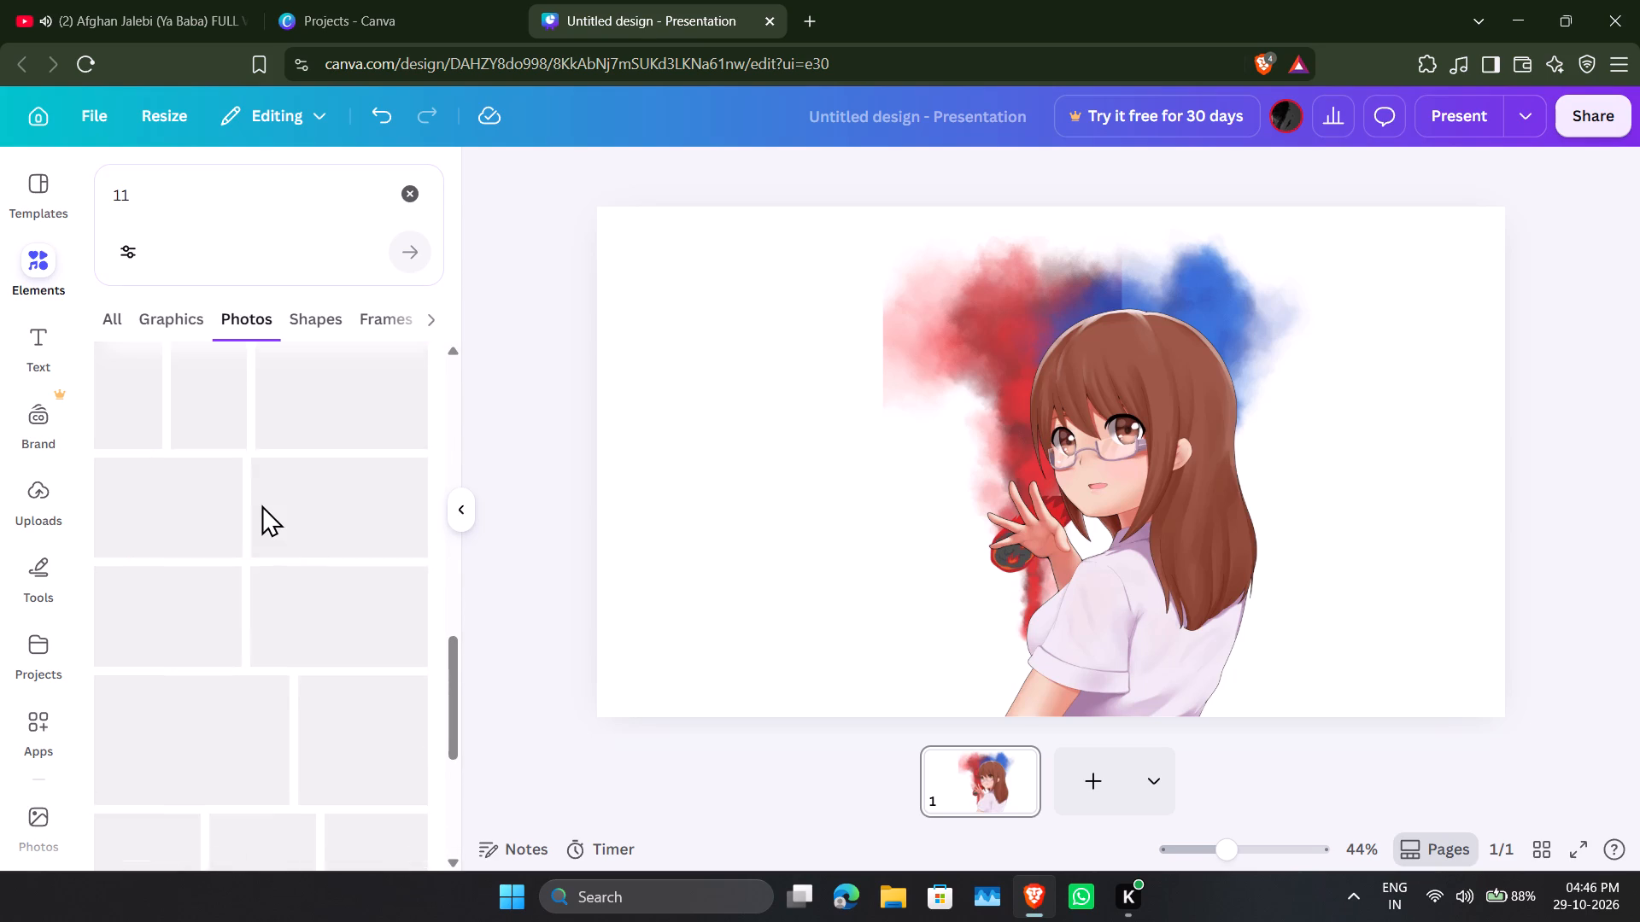
scroll(261, 505, "up", 3)
scroll(261, 505, "down", 9)
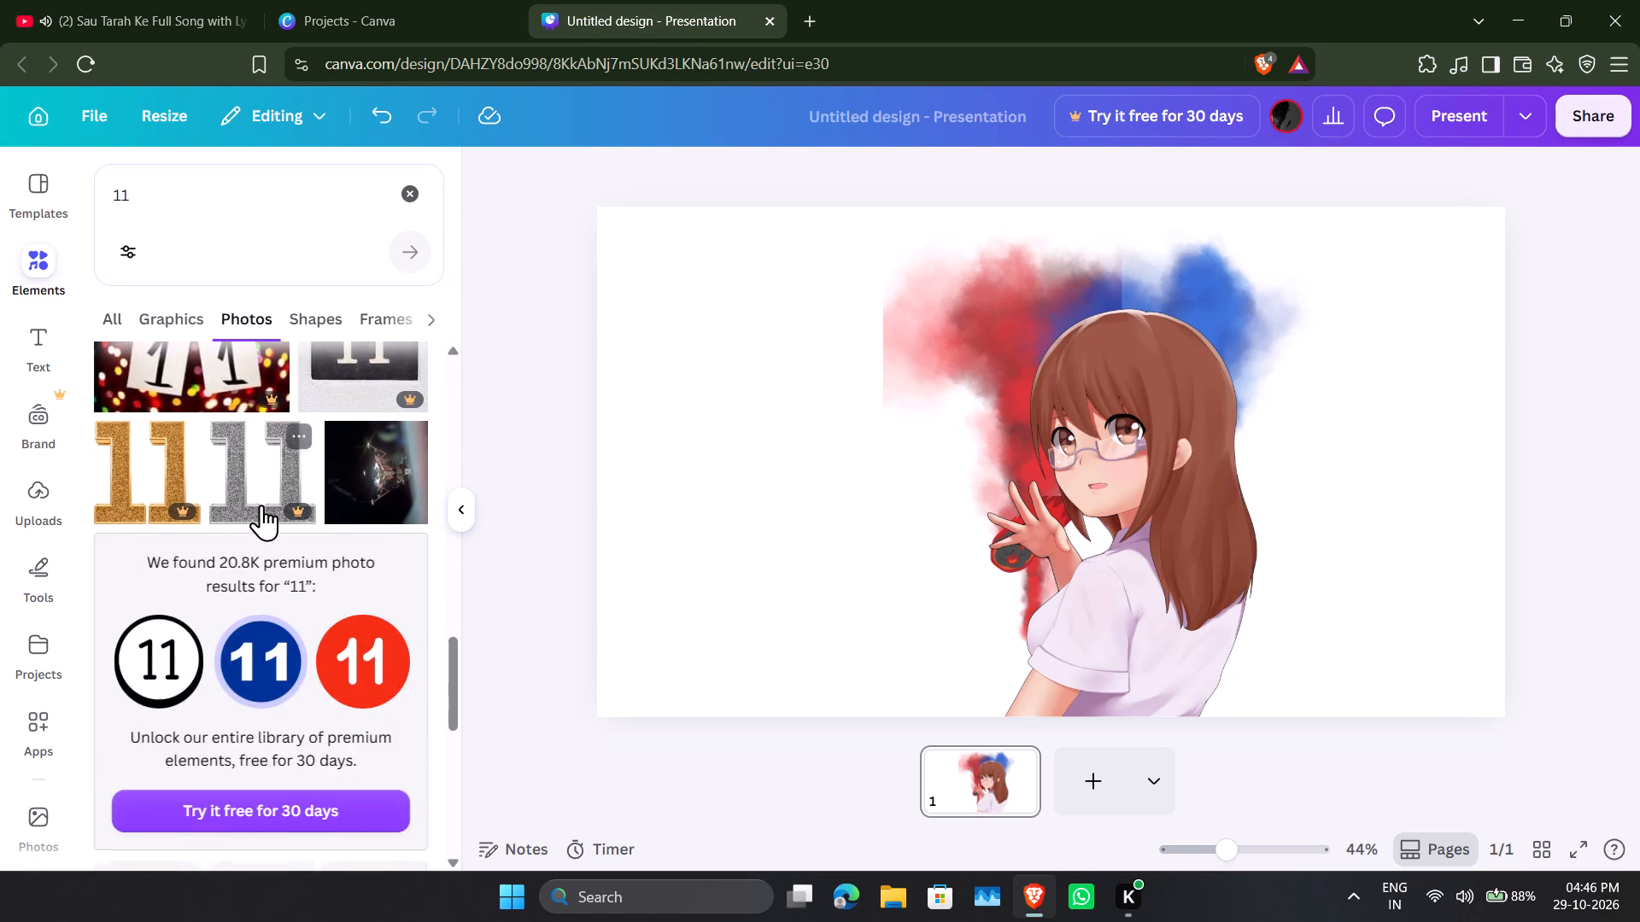
scroll(261, 505, "down", 9)
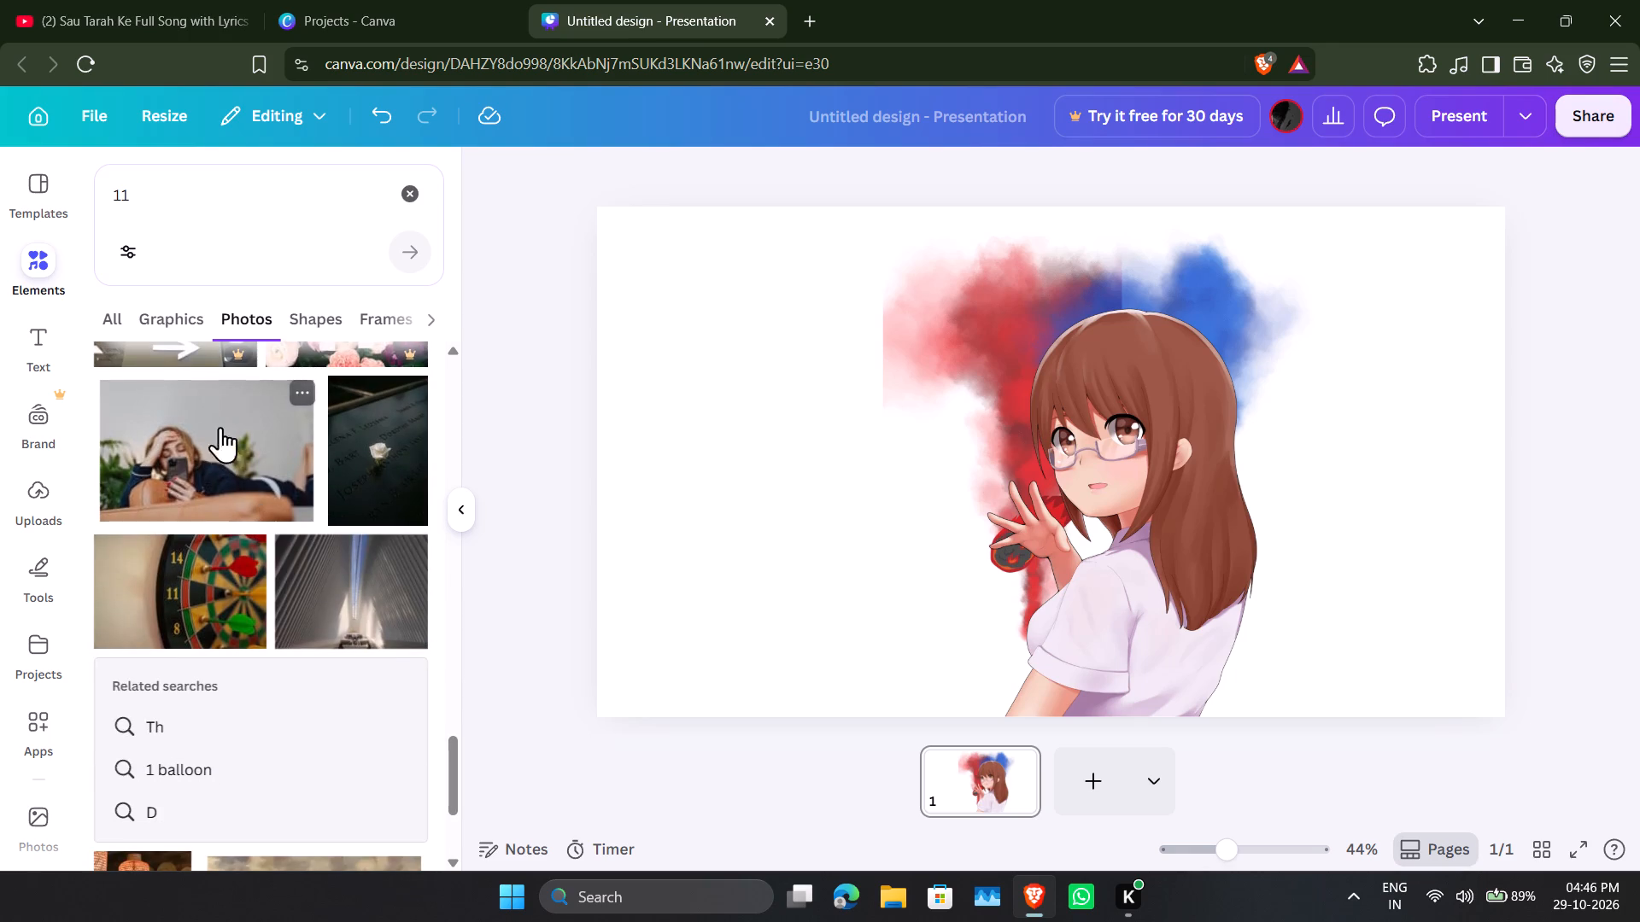
Examine the full list of graphics results for "11" for a suitable number design.
left_click(190, 316)
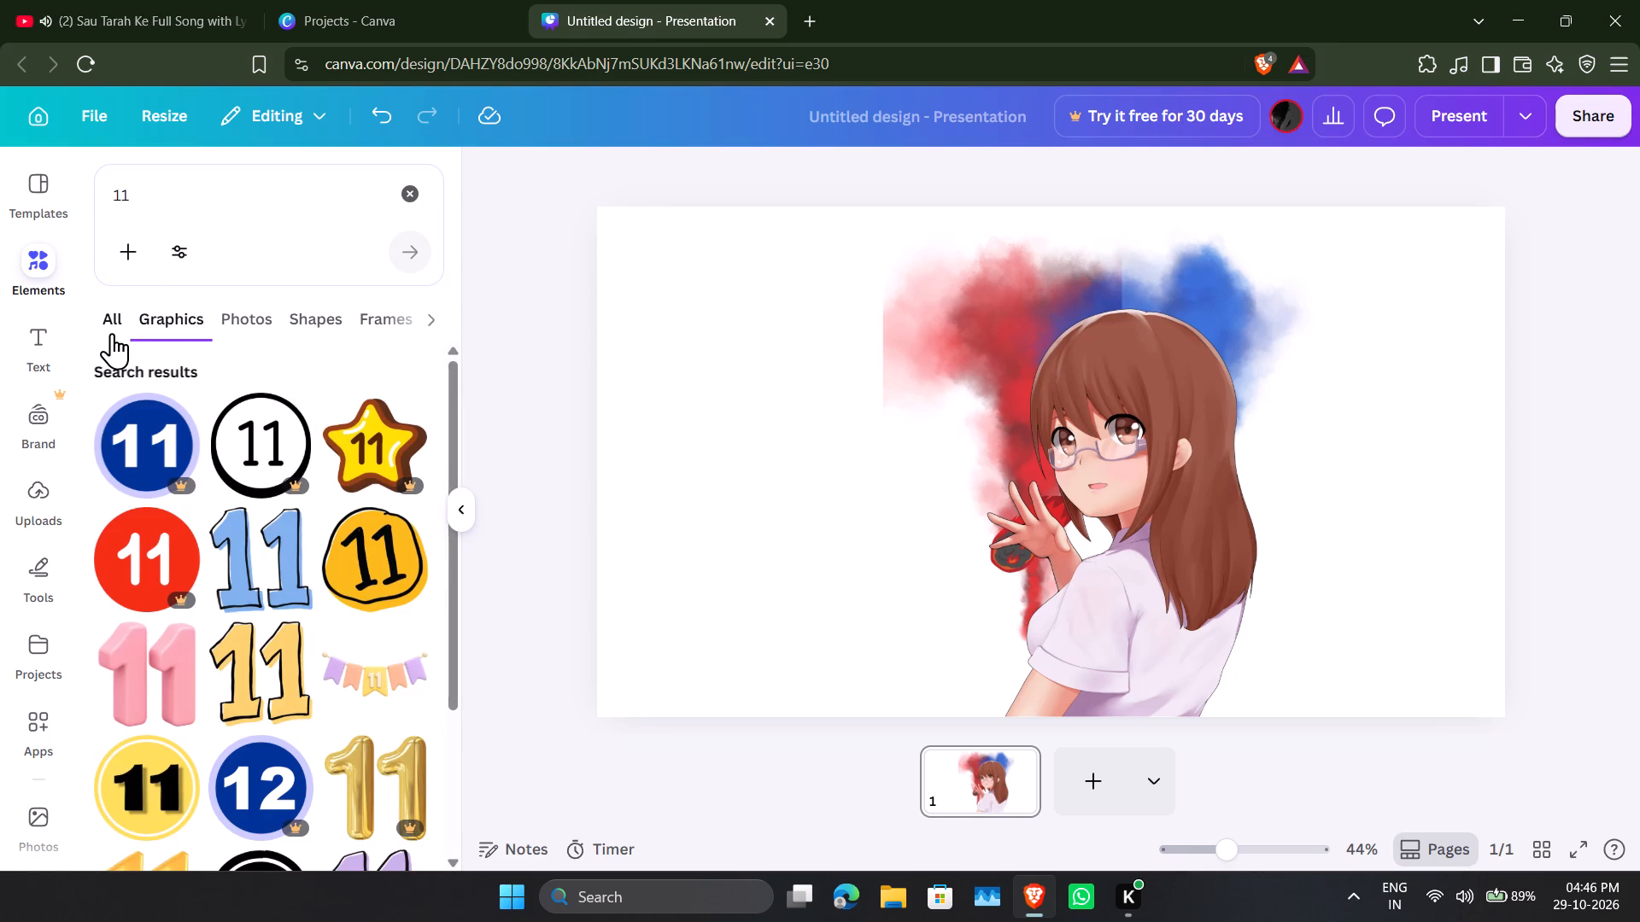
left_click(112, 333)
left_click(402, 376)
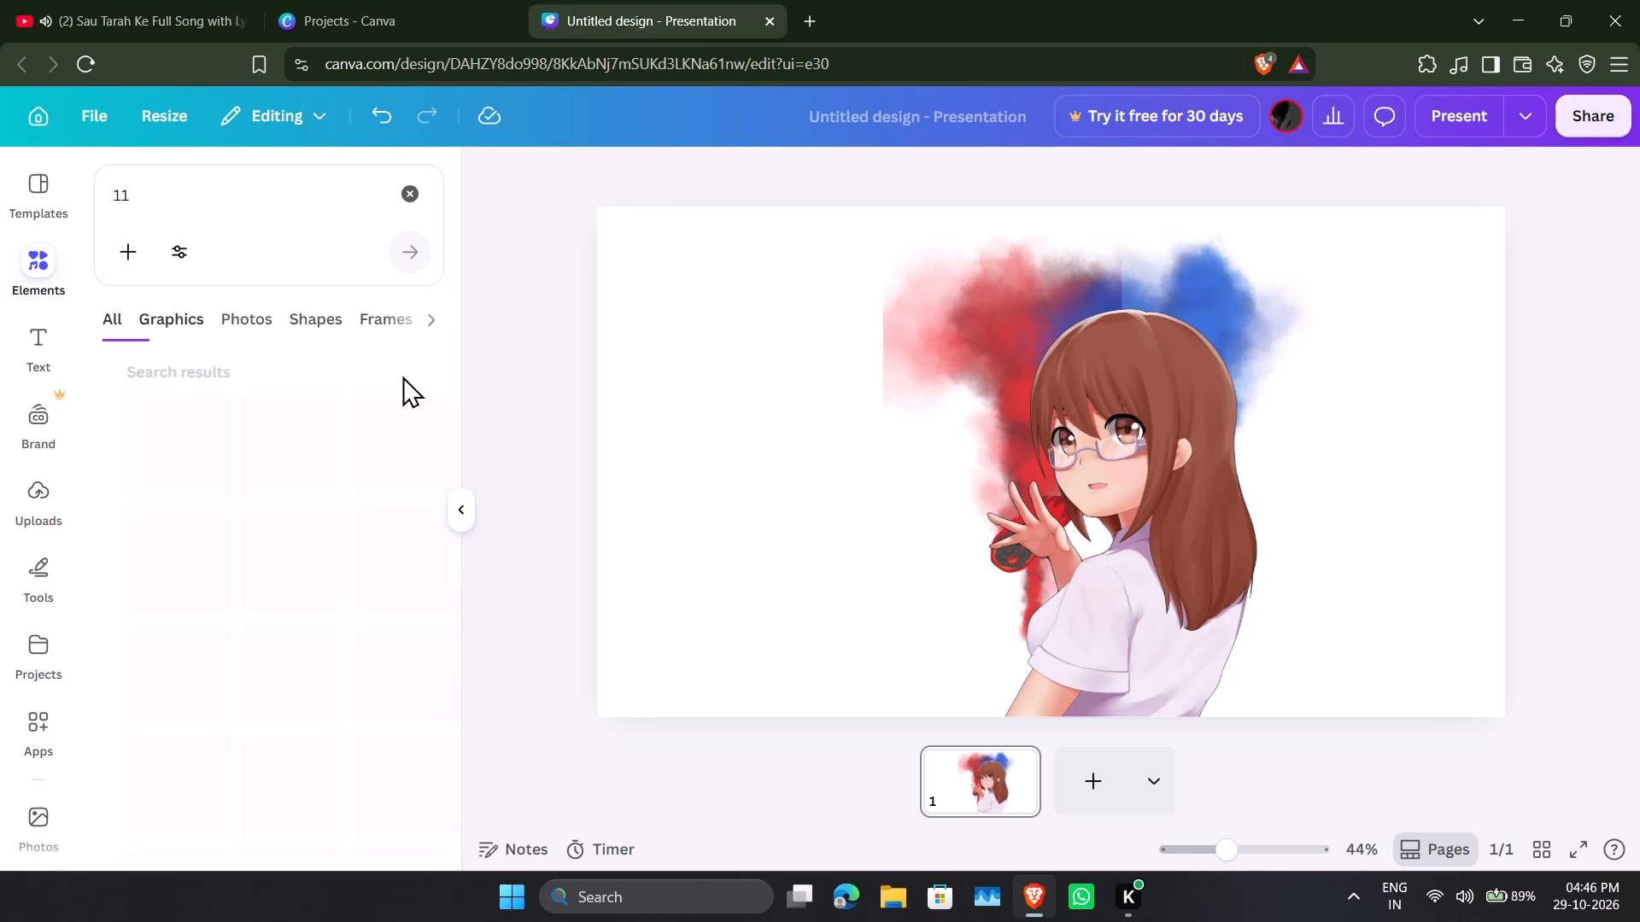
left_click(120, 319)
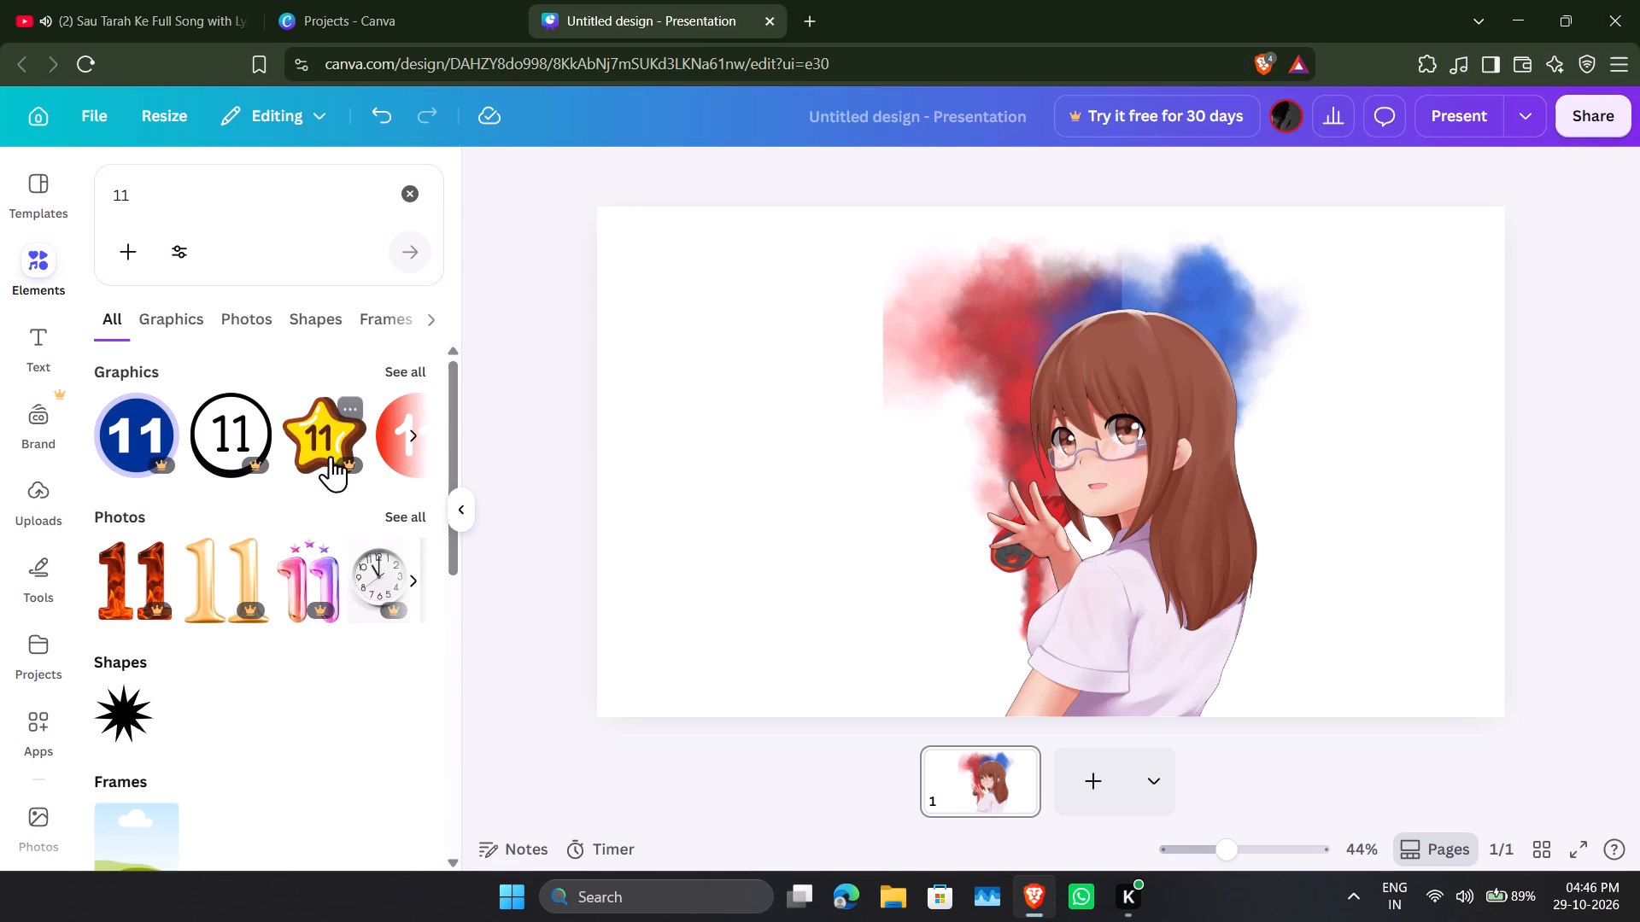
left_click(395, 371)
scroll(290, 426, "down", 5)
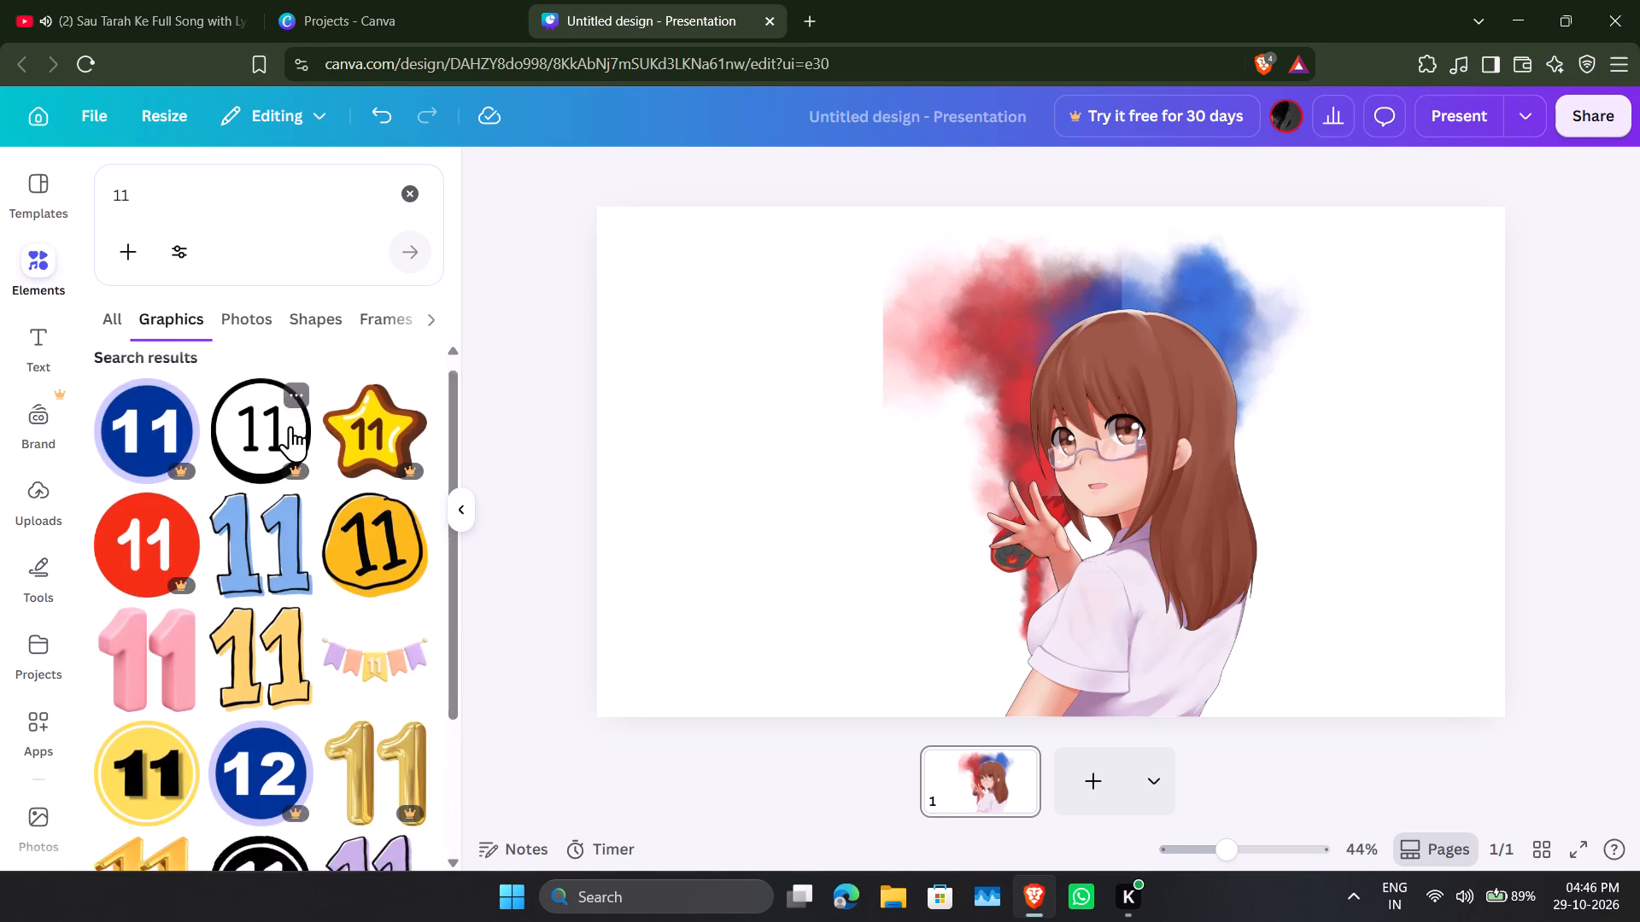
scroll(250, 455, "down", 1)
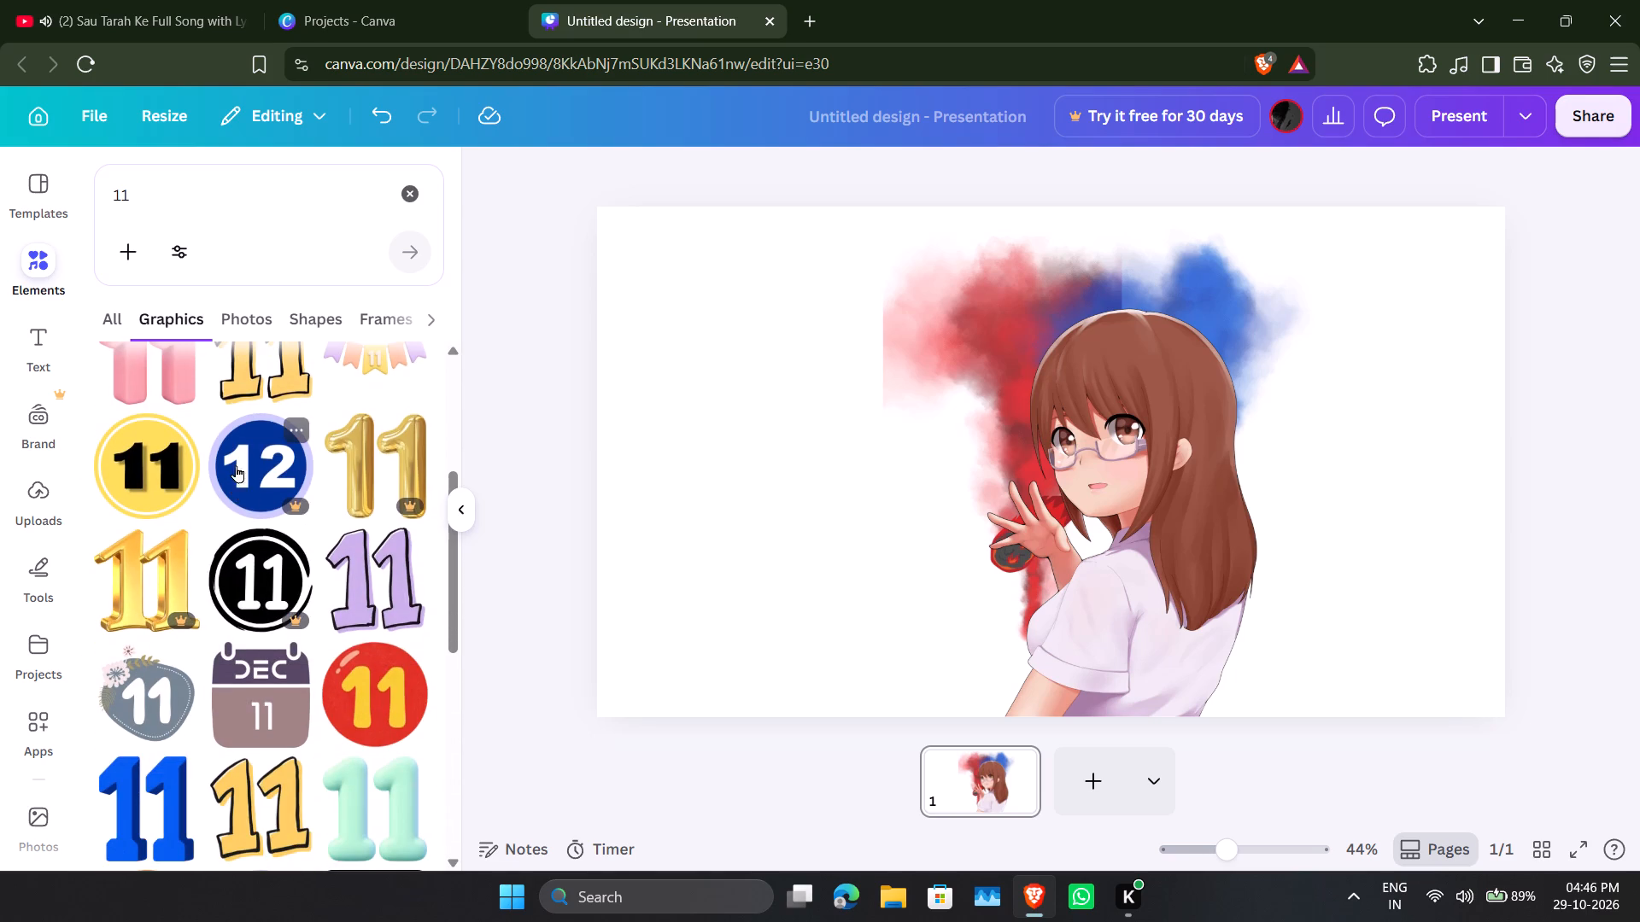
scroll(238, 506, "down", 6)
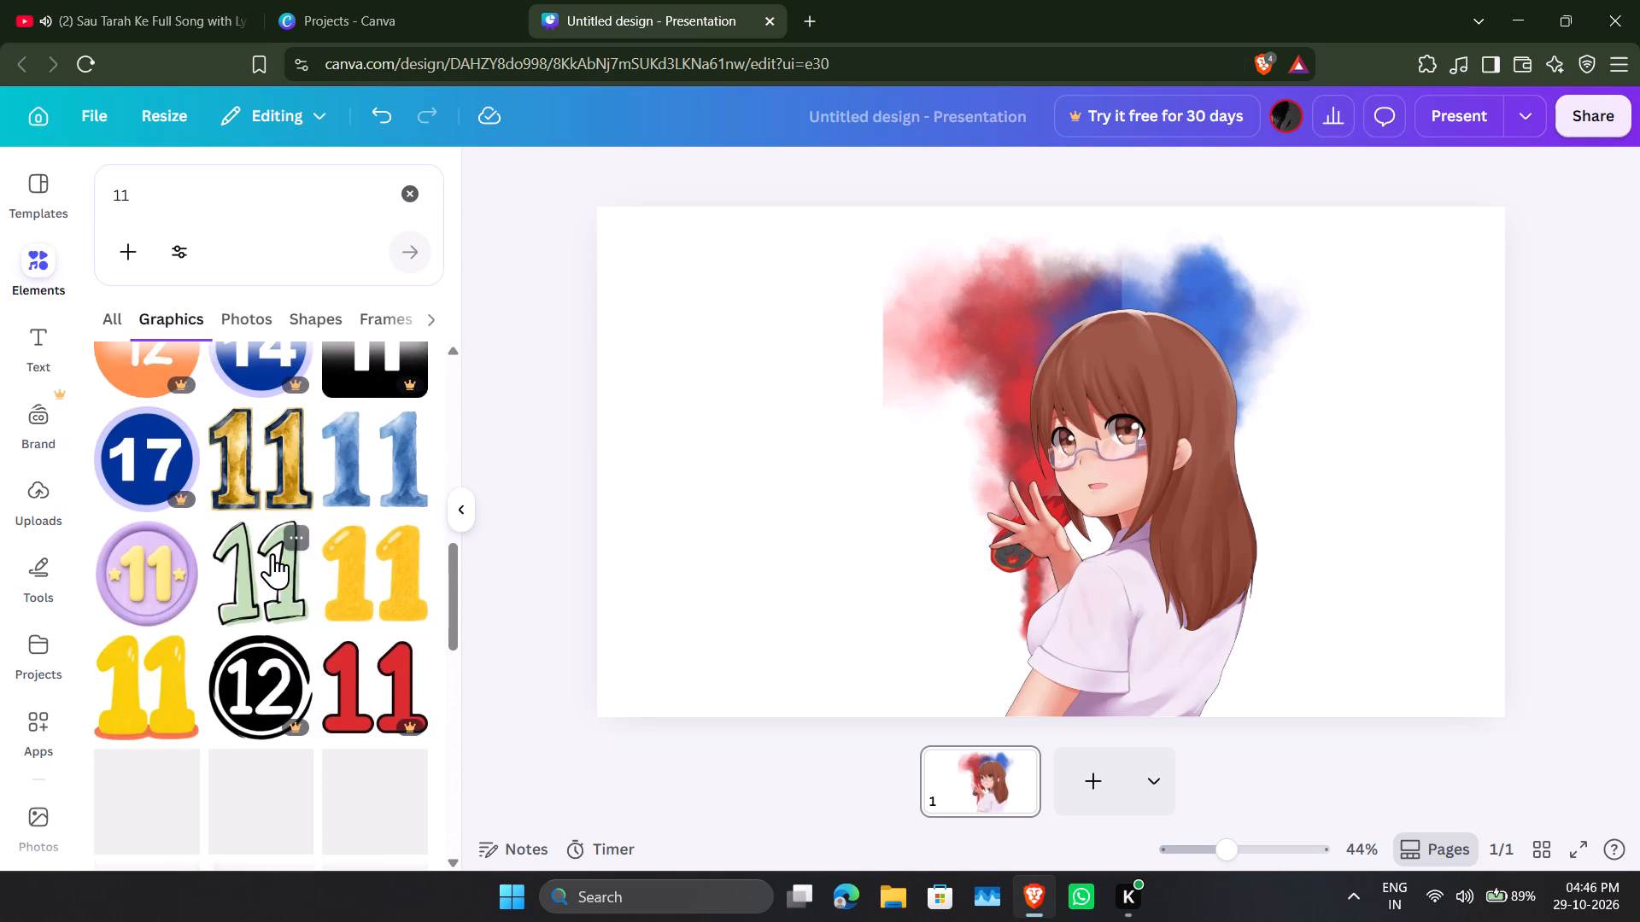
scroll(278, 550, "up", 12)
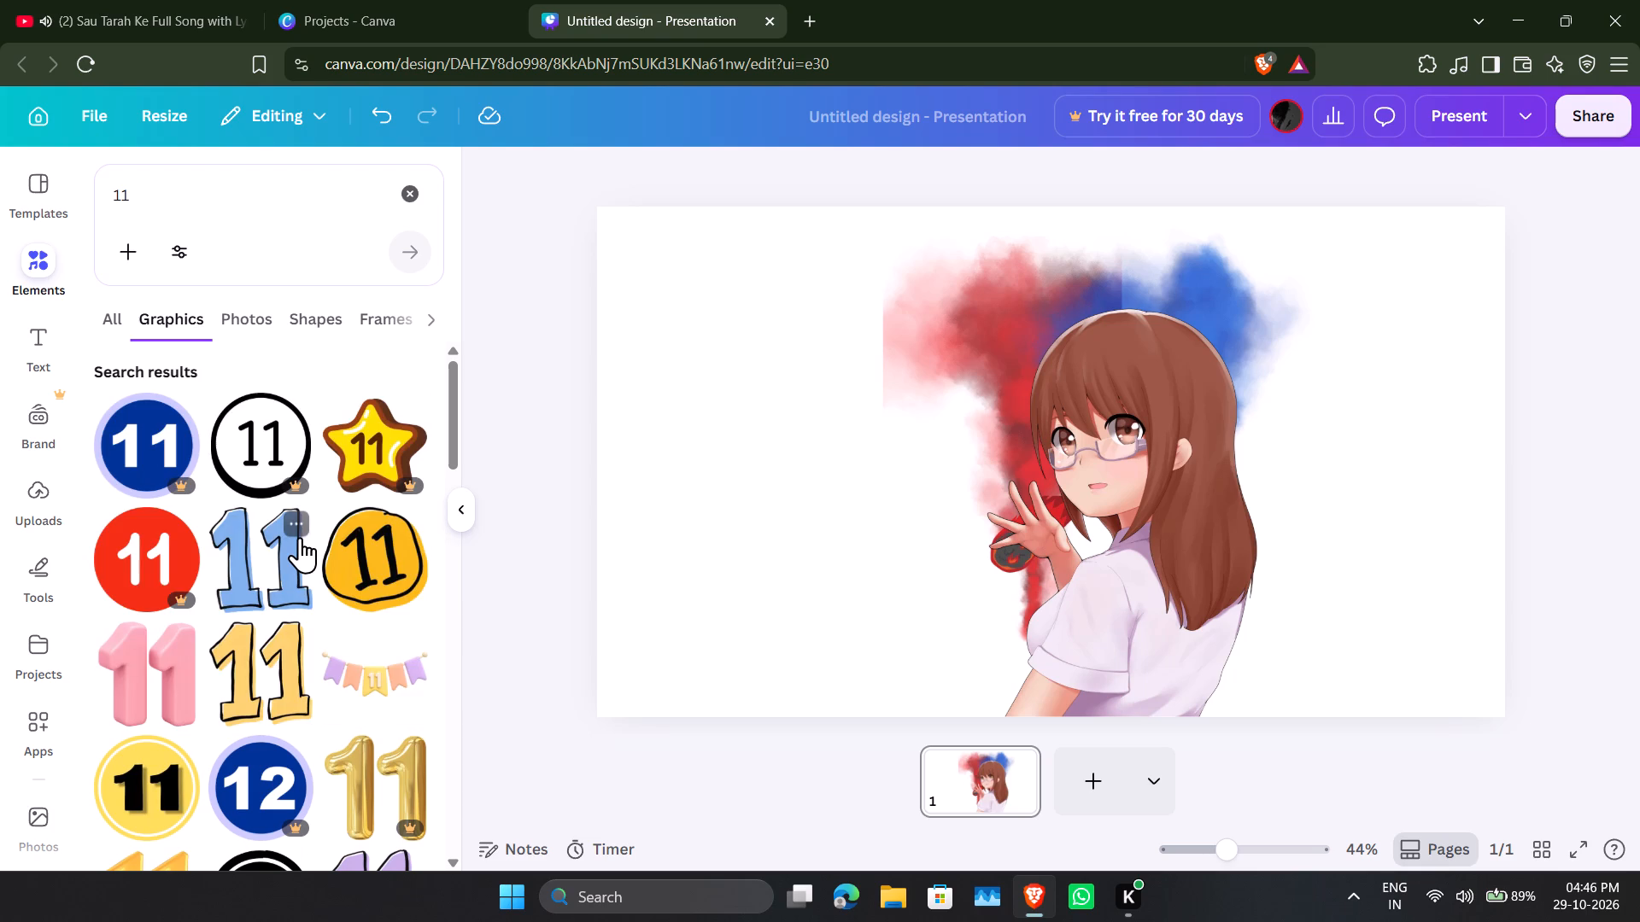
Filter the "11" graphics by the Cartoon style, review the results, and clear the filter and the search.
left_click(126, 265)
left_click(211, 319)
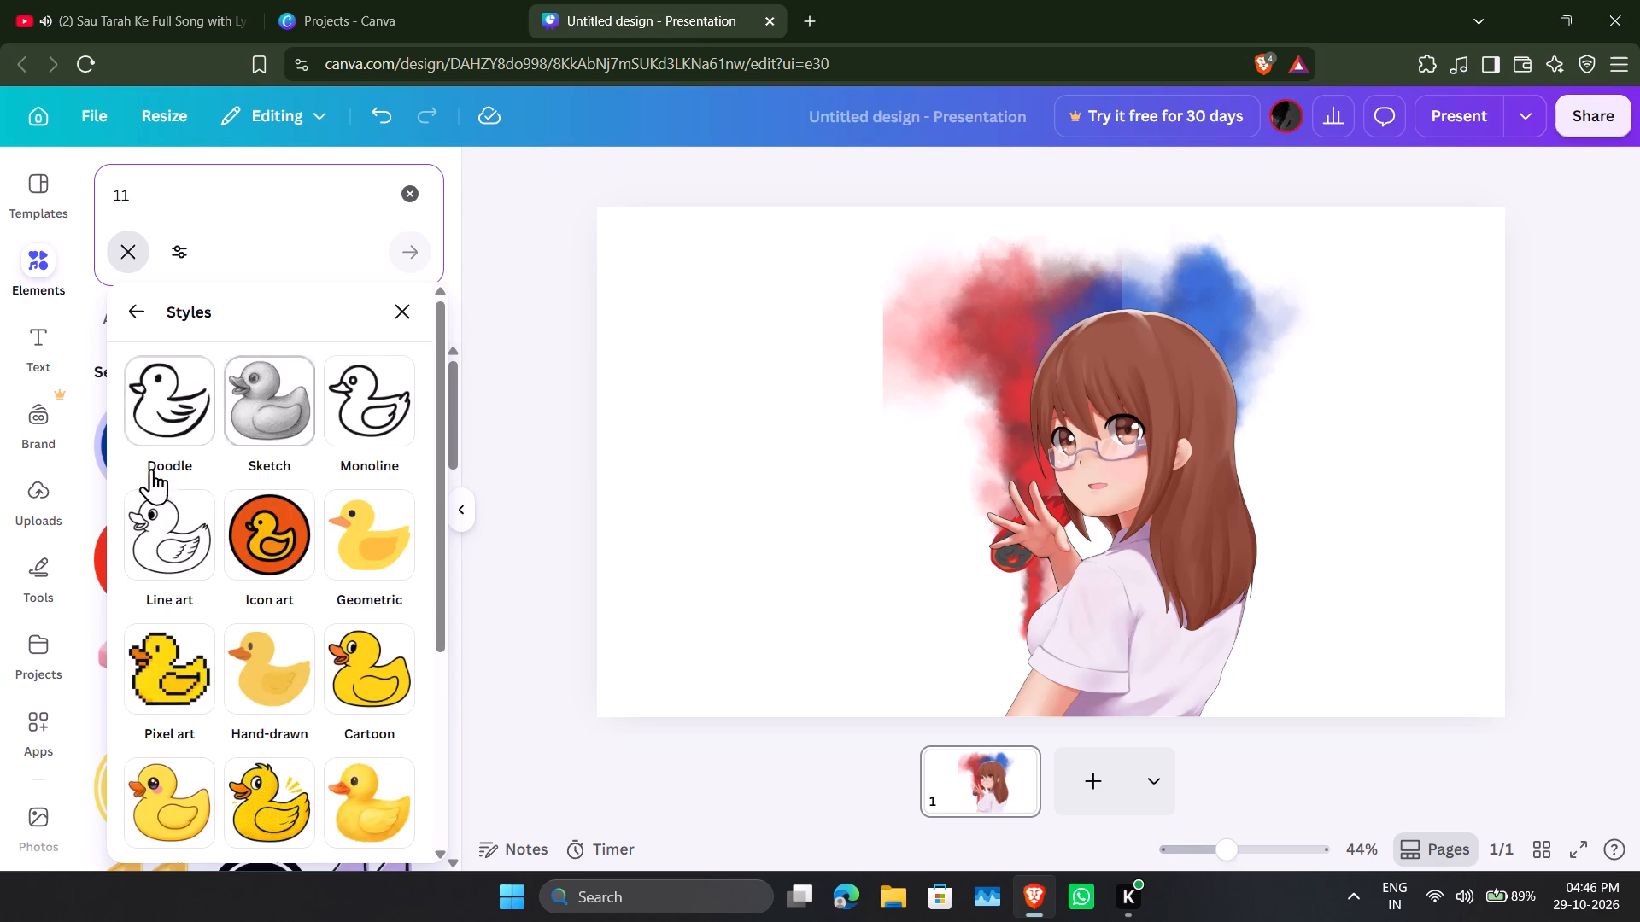
left_click(371, 683)
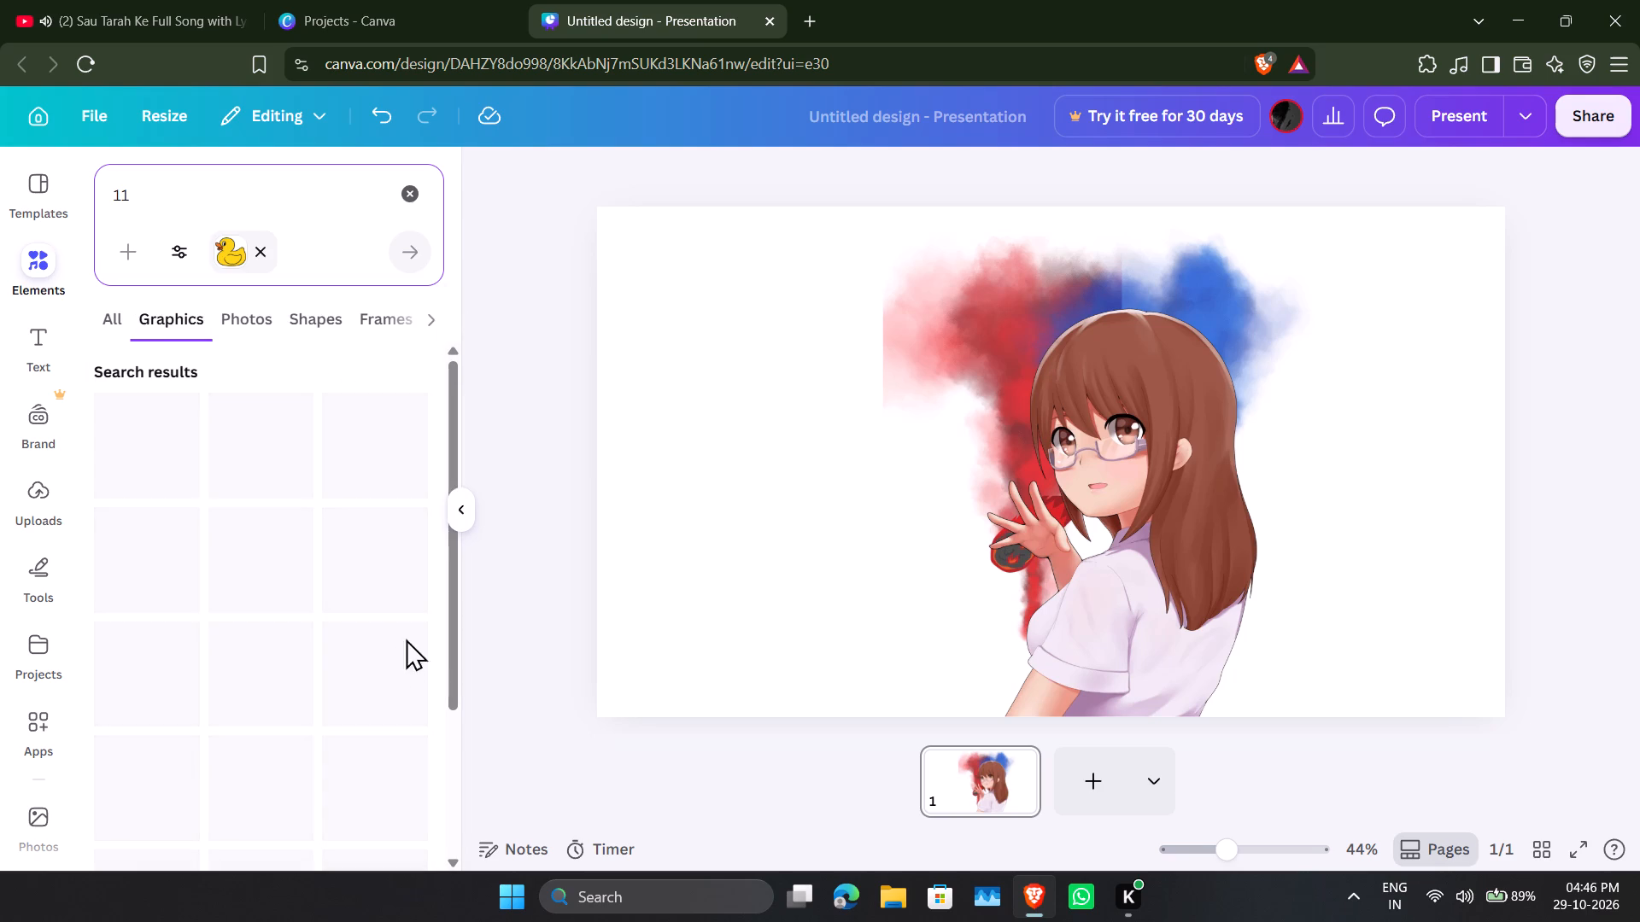
scroll(255, 575, "down", 3)
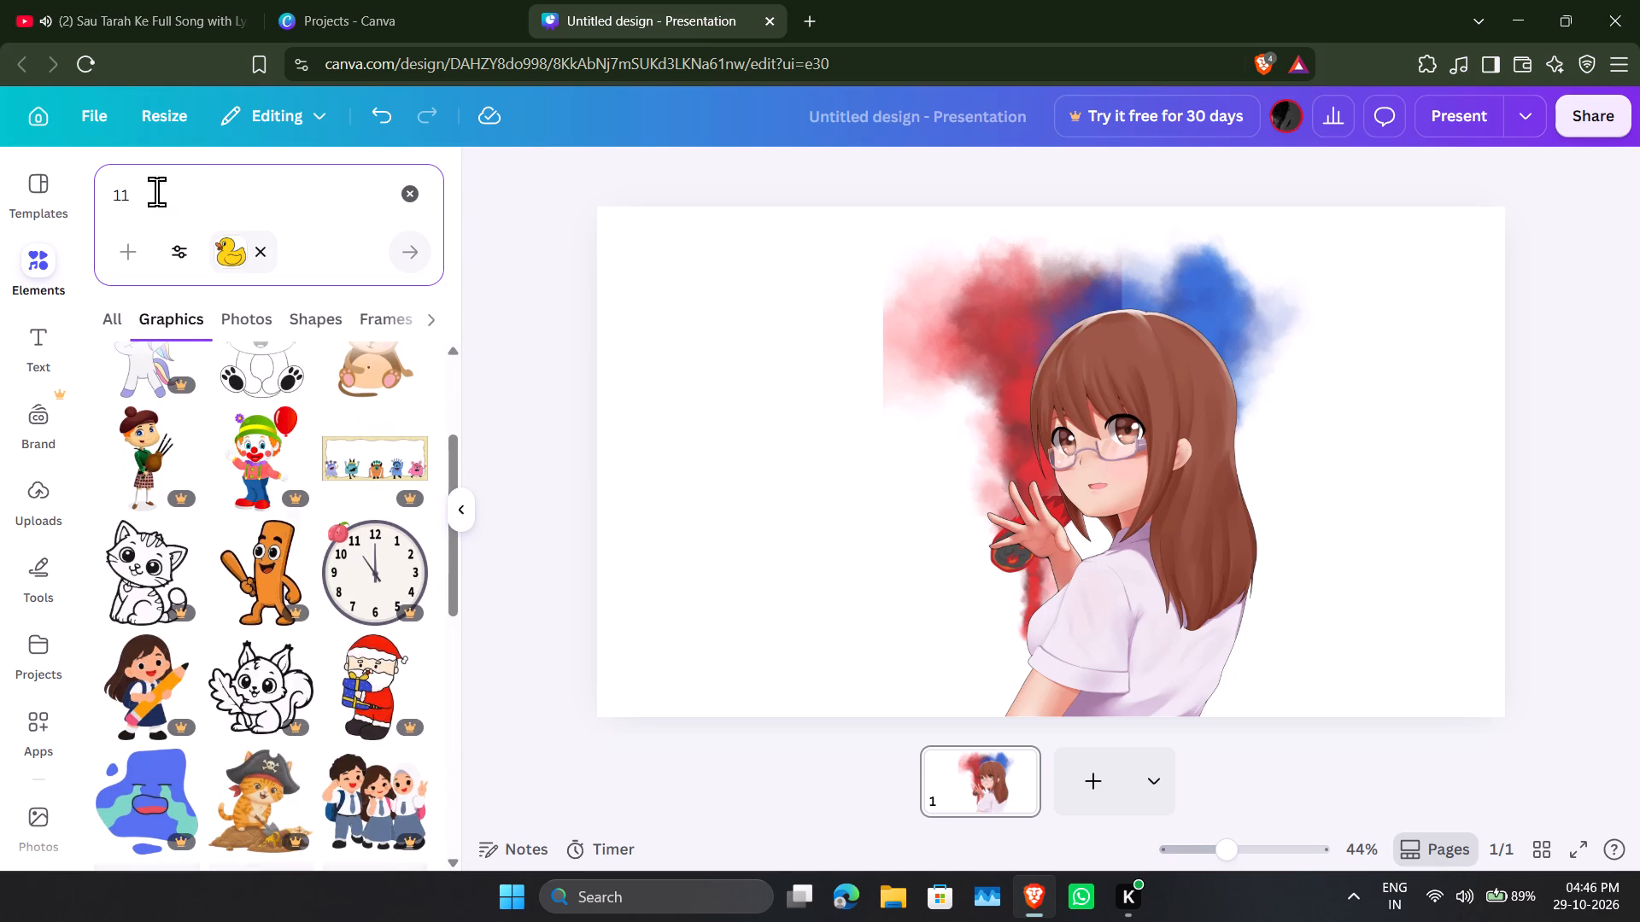
left_click(253, 259)
left_click(419, 201)
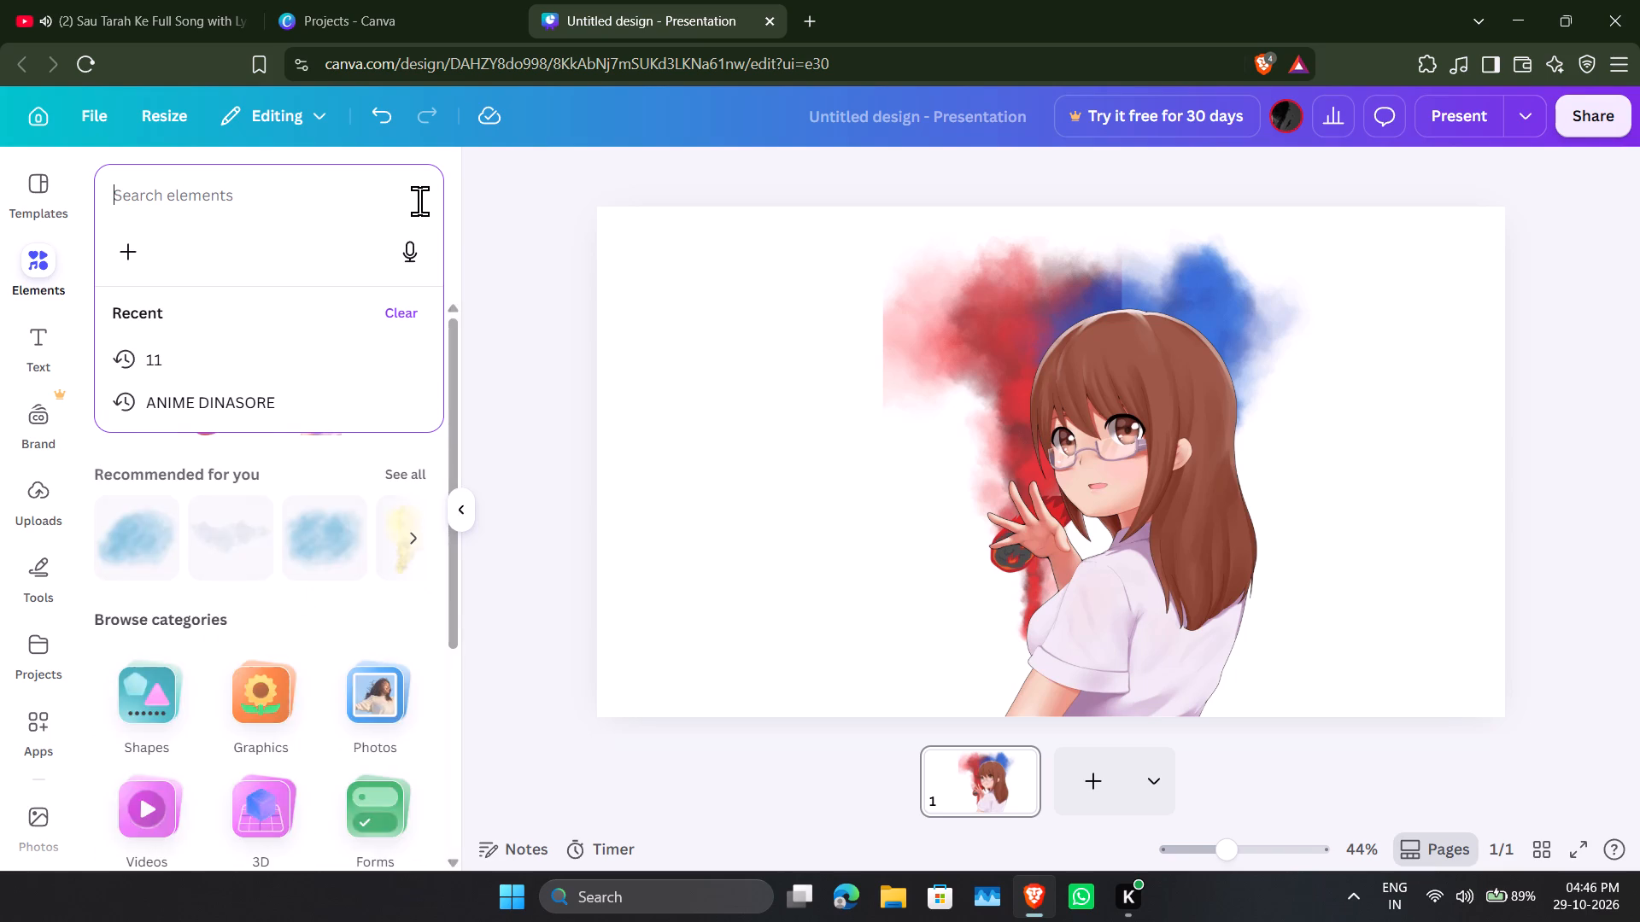
Add the blue watercolour cloud from the recommended elements to the design so it covers the whole page.
scroll(220, 558, "down", 3)
scroll(220, 558, "up", 3)
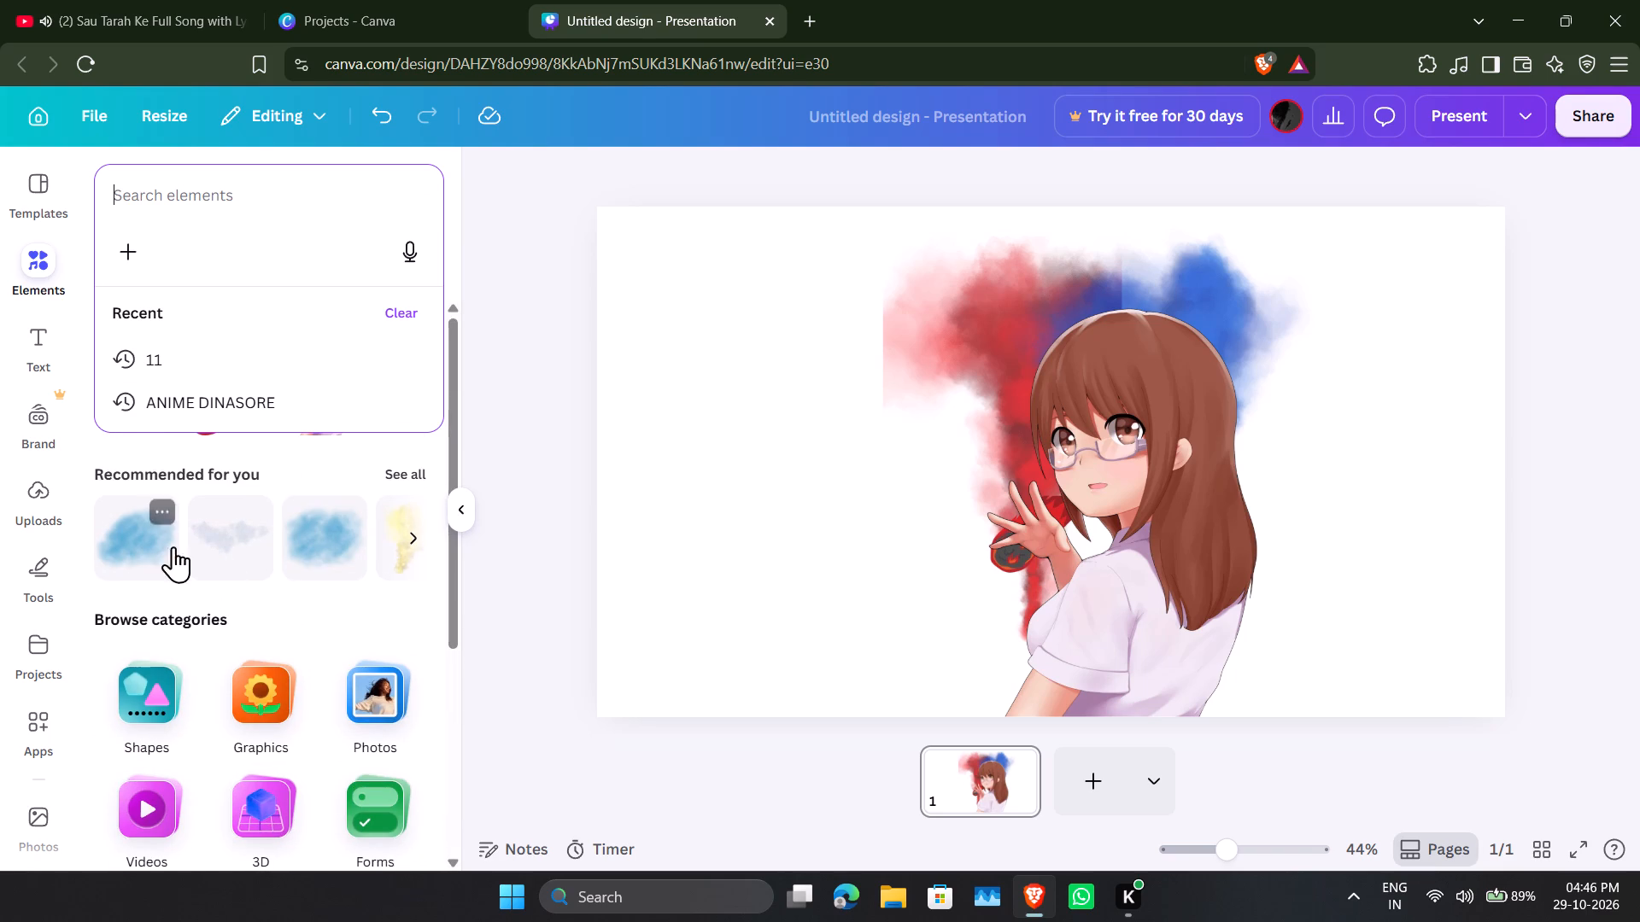
left_click_drag(319, 530, 644, 371)
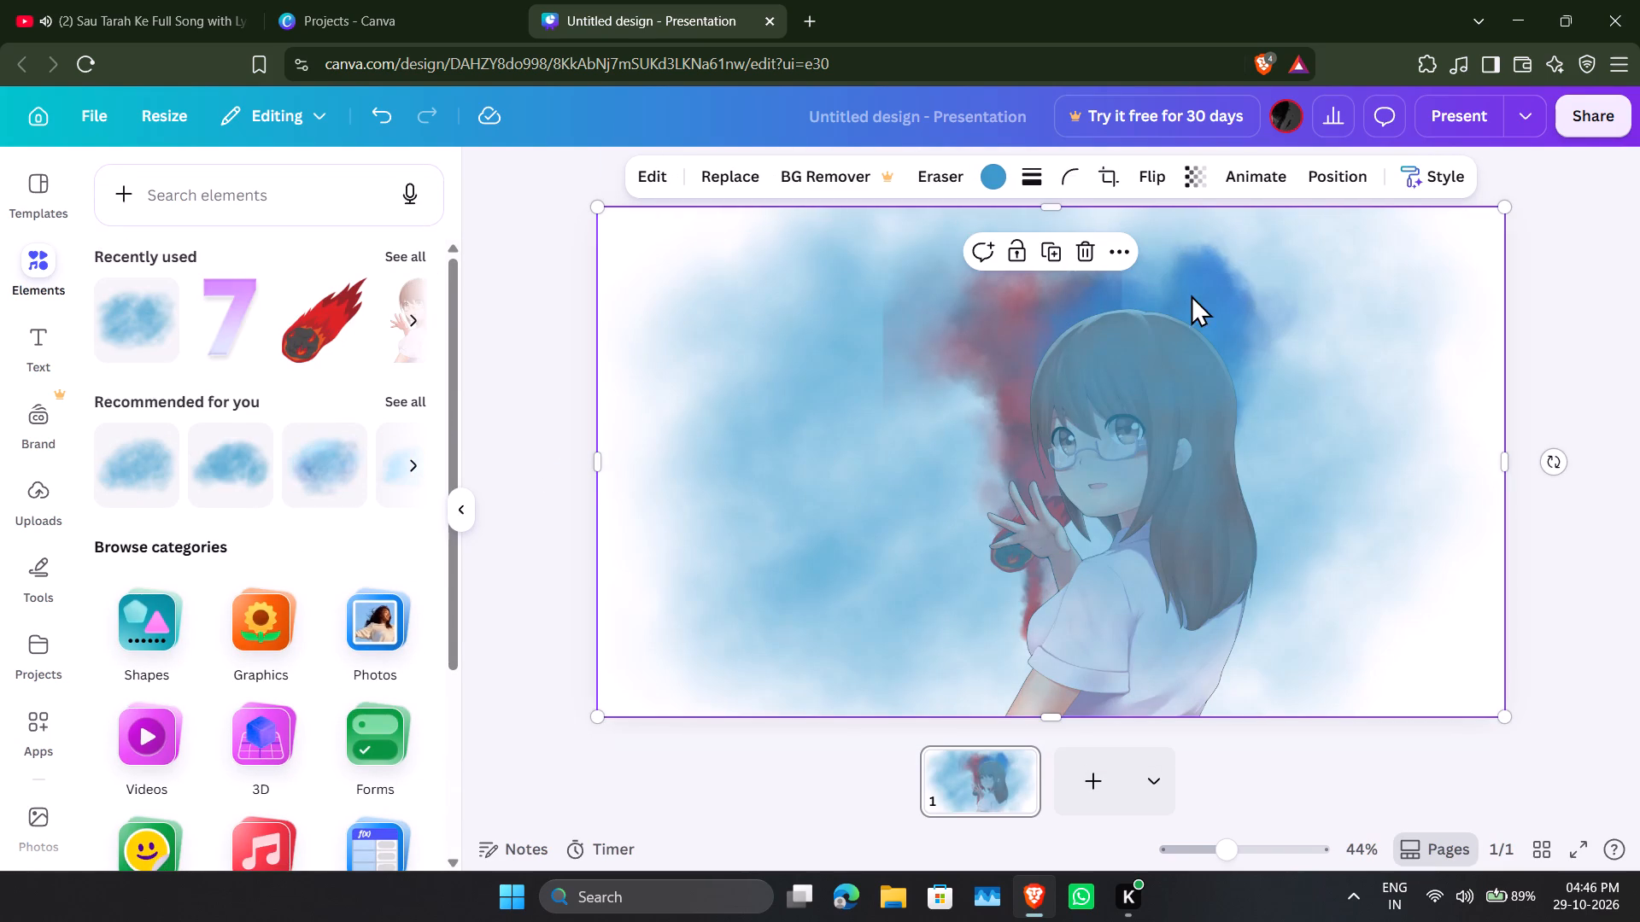
Send the blue watercolour cloud backward to the bottom layer, behind the girl, the meteor and the smoke.
left_click(1116, 257)
left_click(1201, 486)
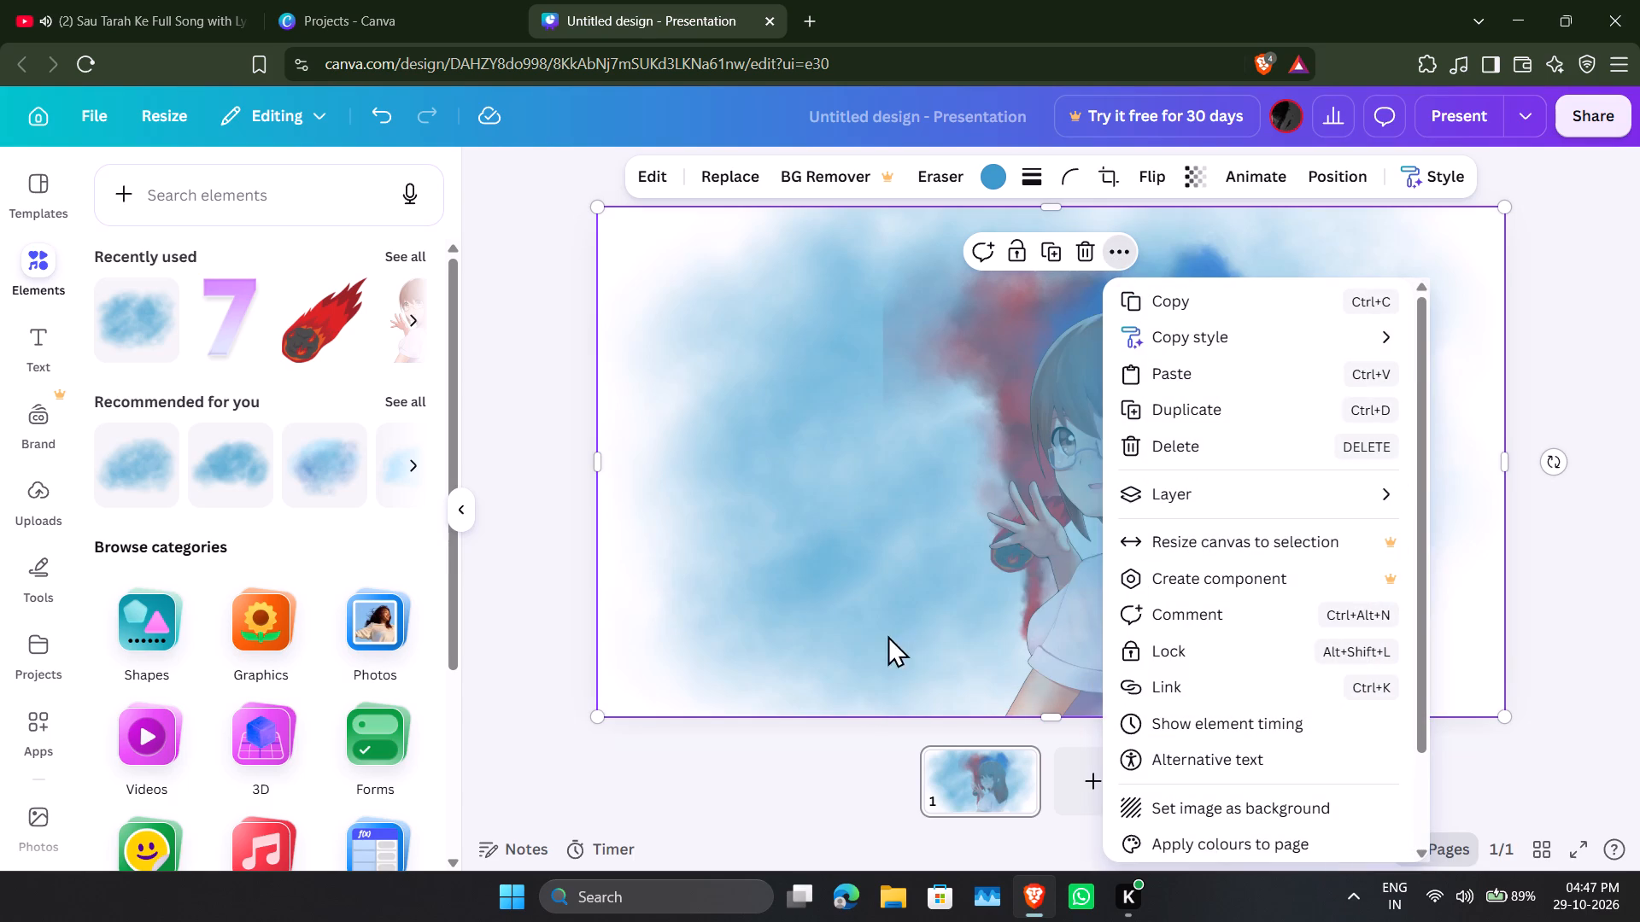
double_click(1152, 479)
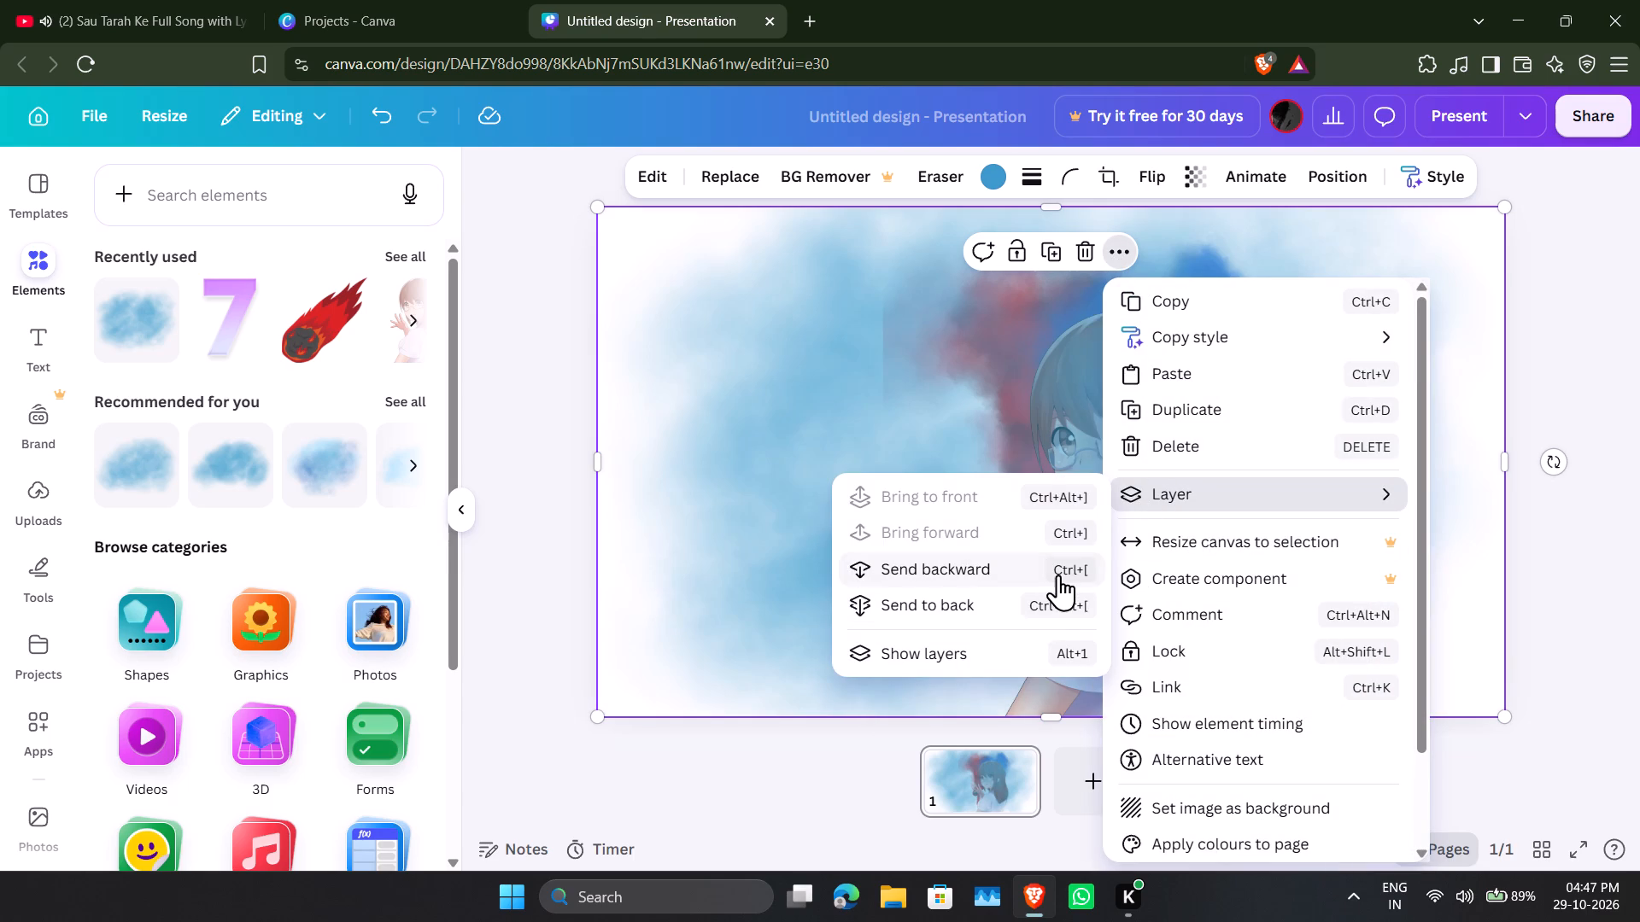
triple_click(1058, 575)
triple_click(1058, 575)
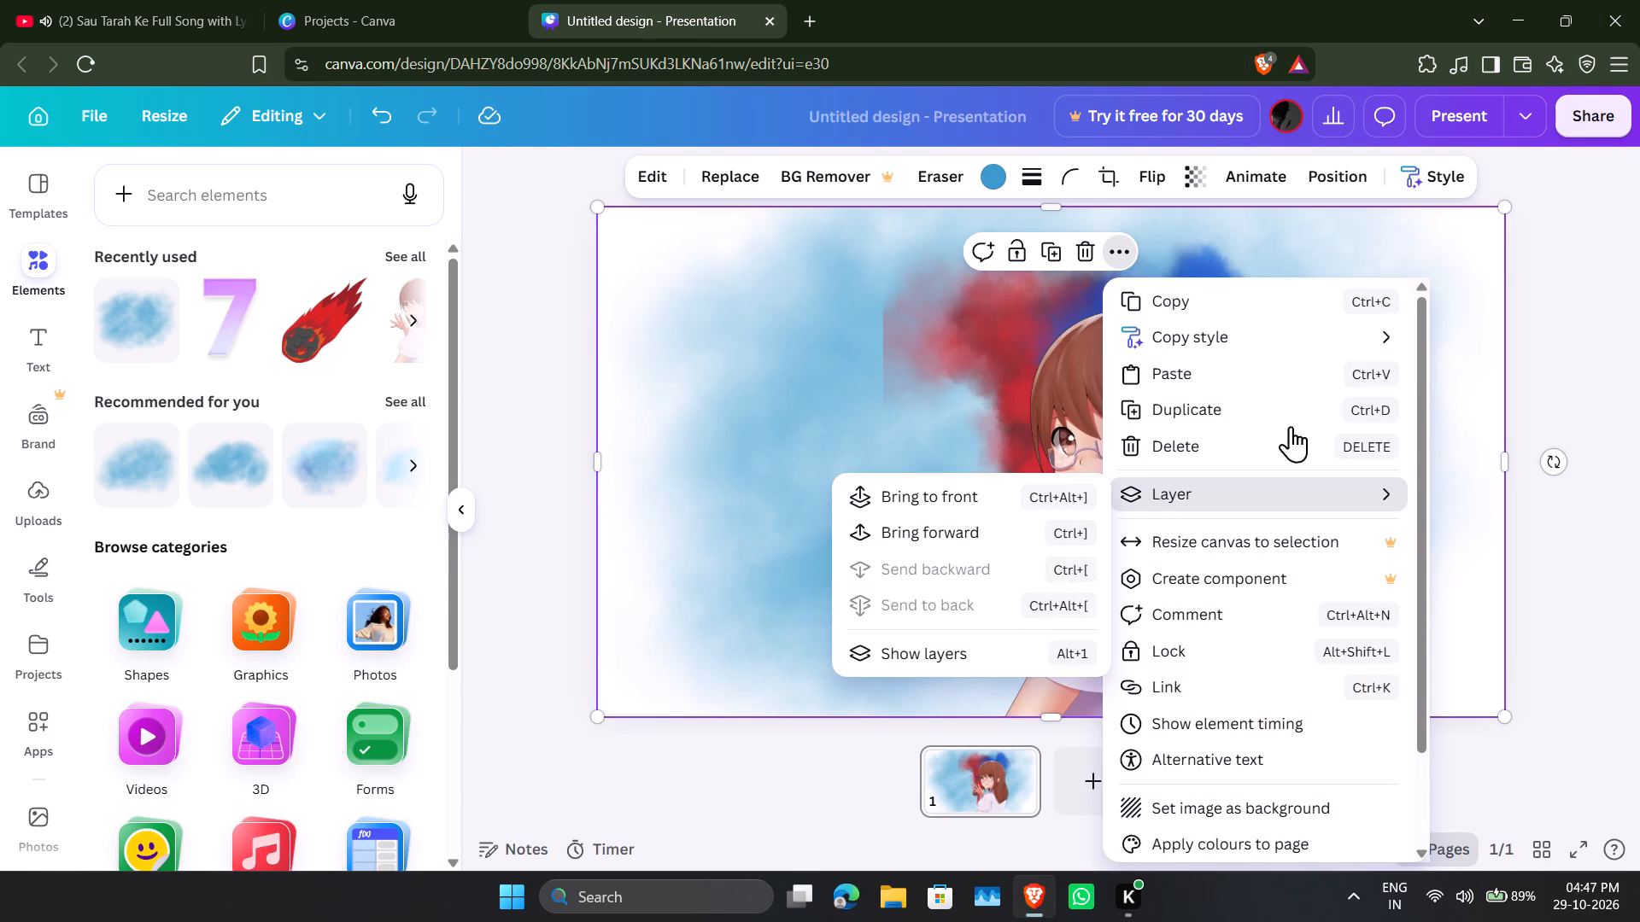
left_click(1559, 316)
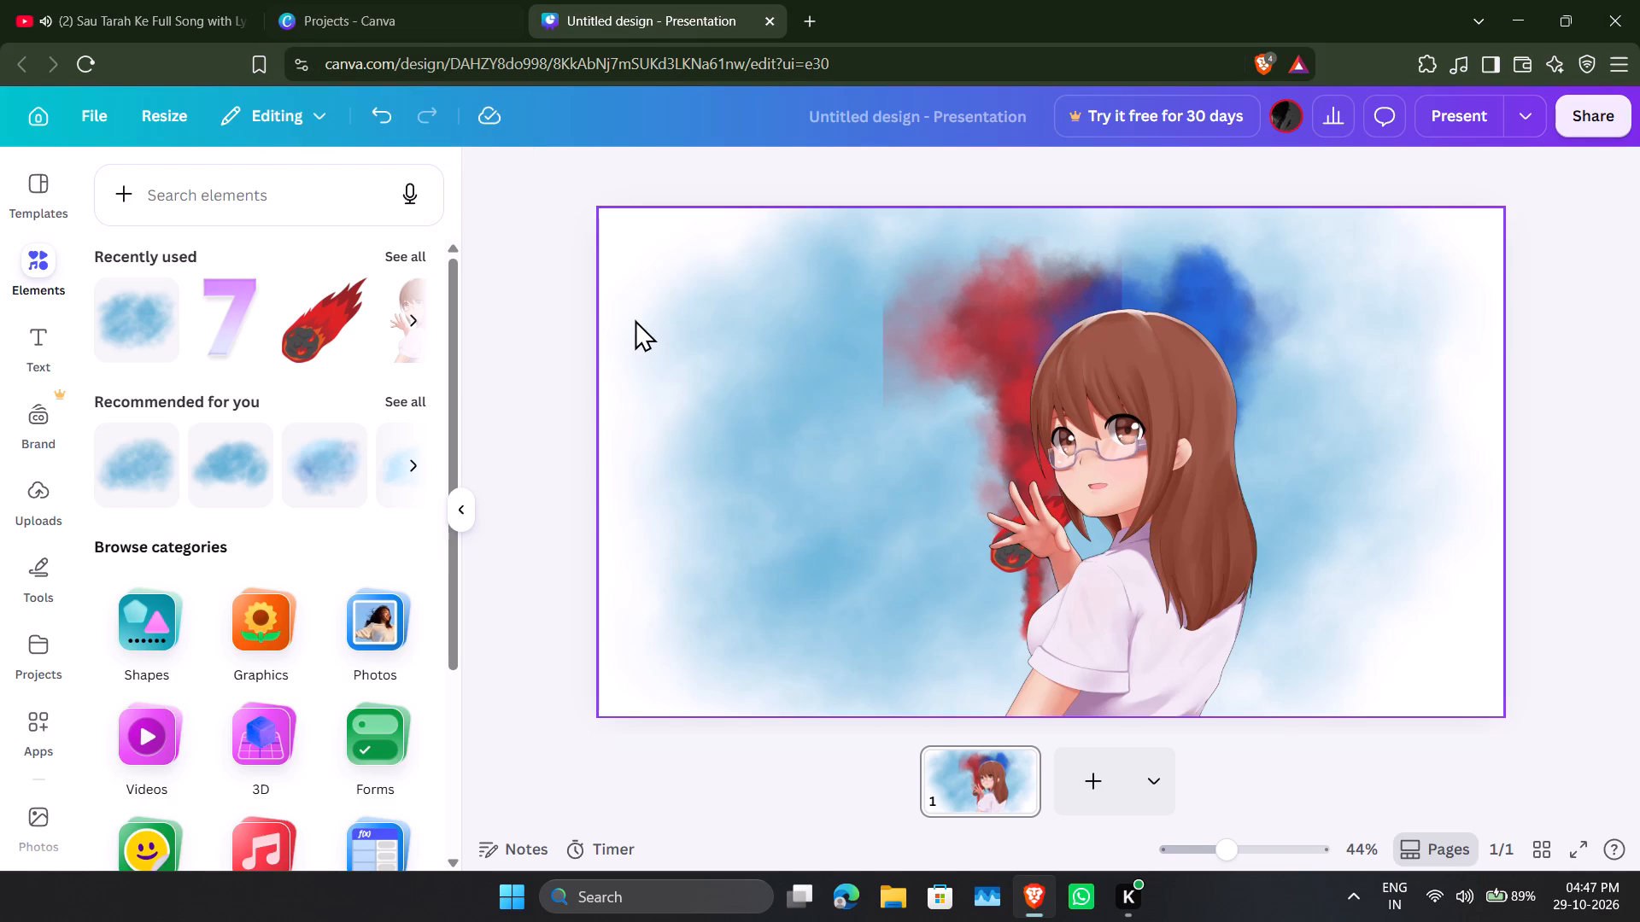
Look through the whole row of recently used elements for something to add to the page.
scroll(235, 462, "up", 3)
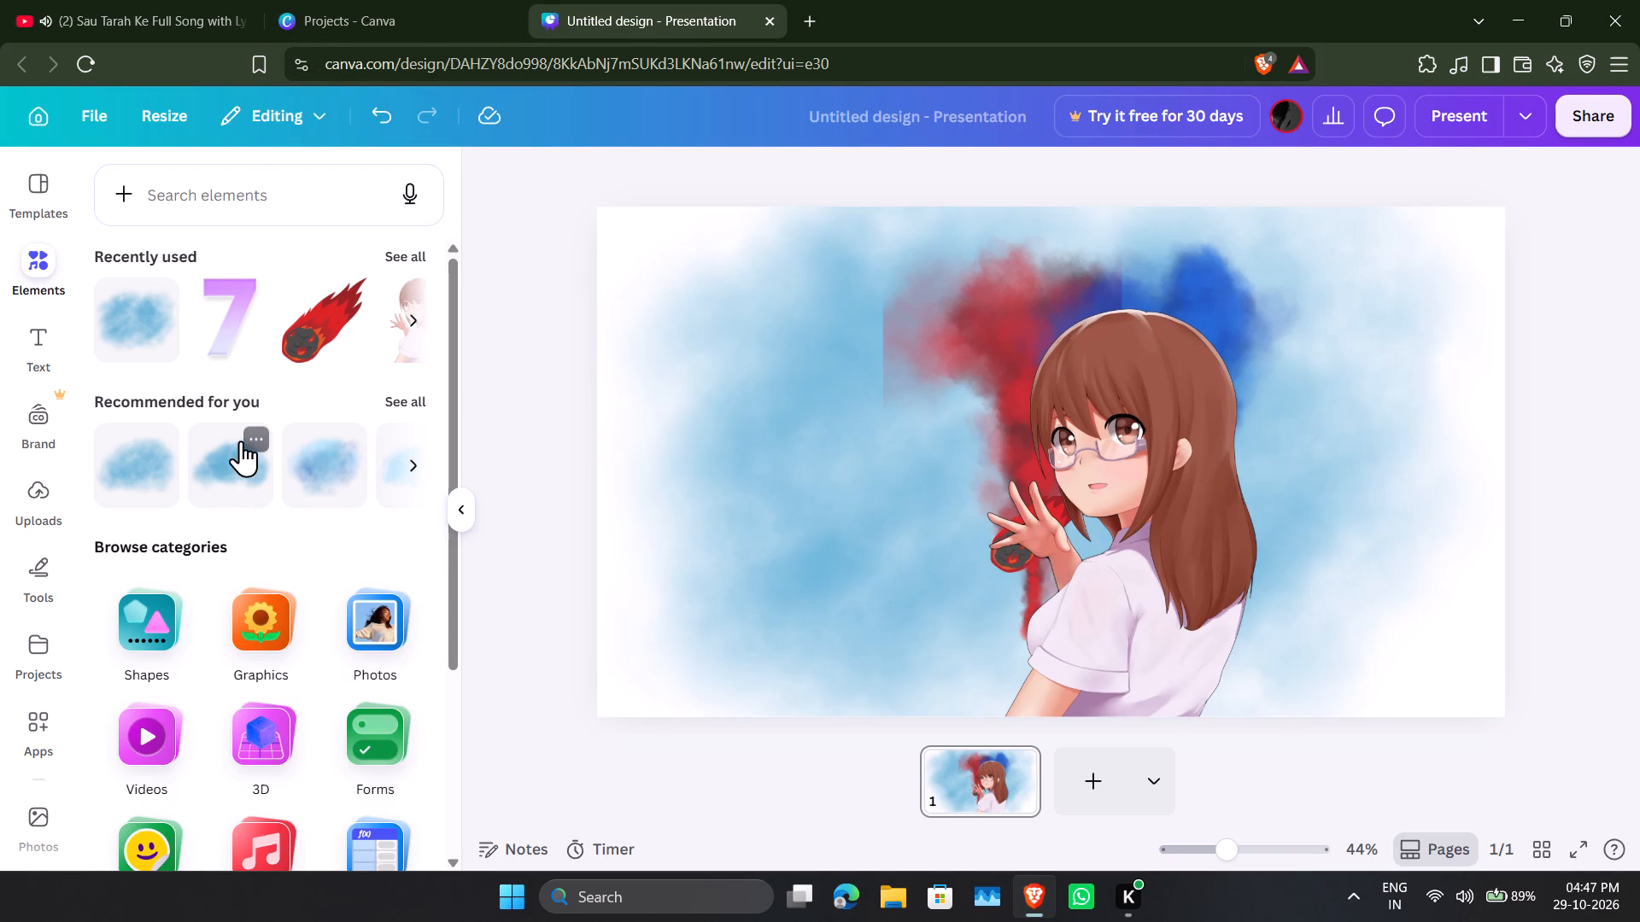
scroll(241, 441, "up", 1)
left_click(405, 318)
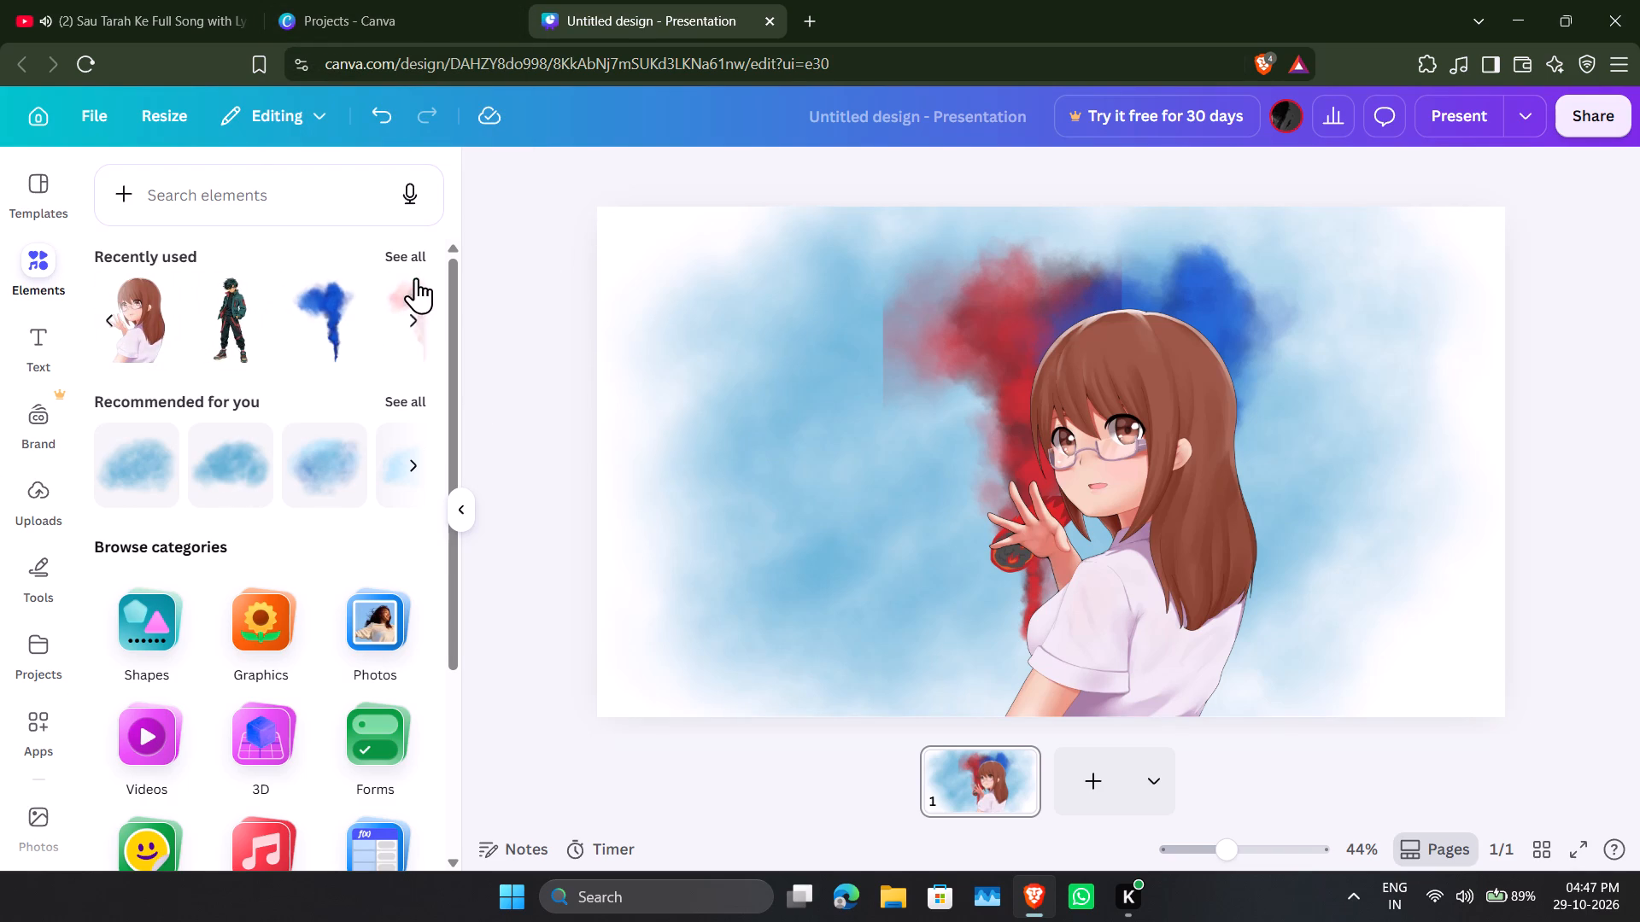
left_click(420, 317)
left_click(420, 317)
left_click(420, 317)
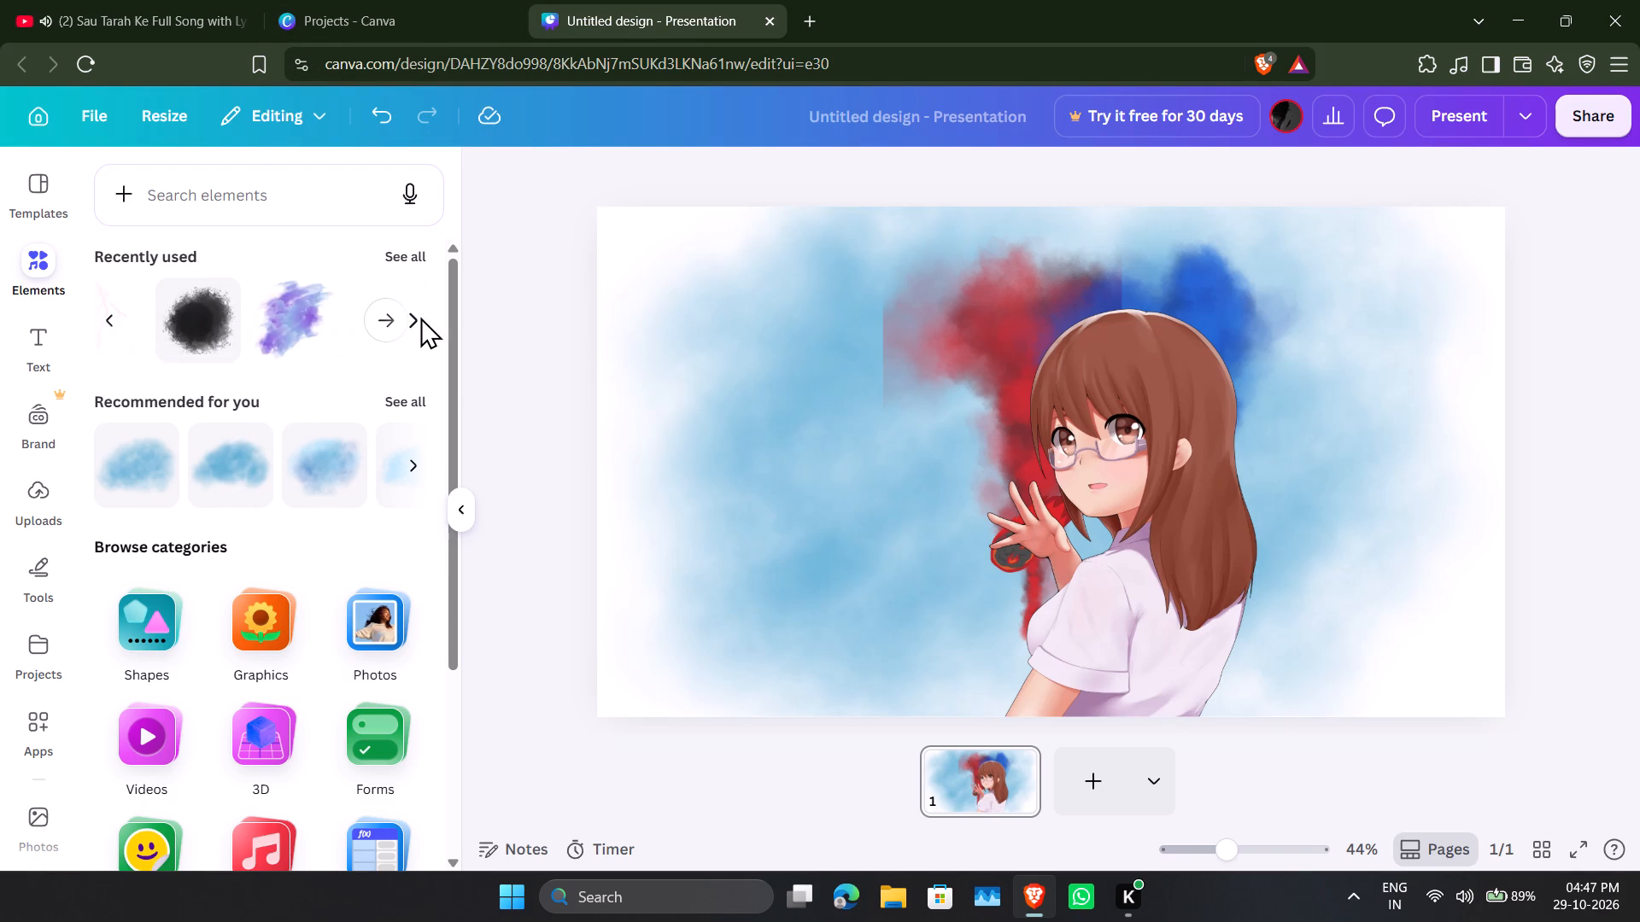
left_click_drag(379, 328, 422, 498)
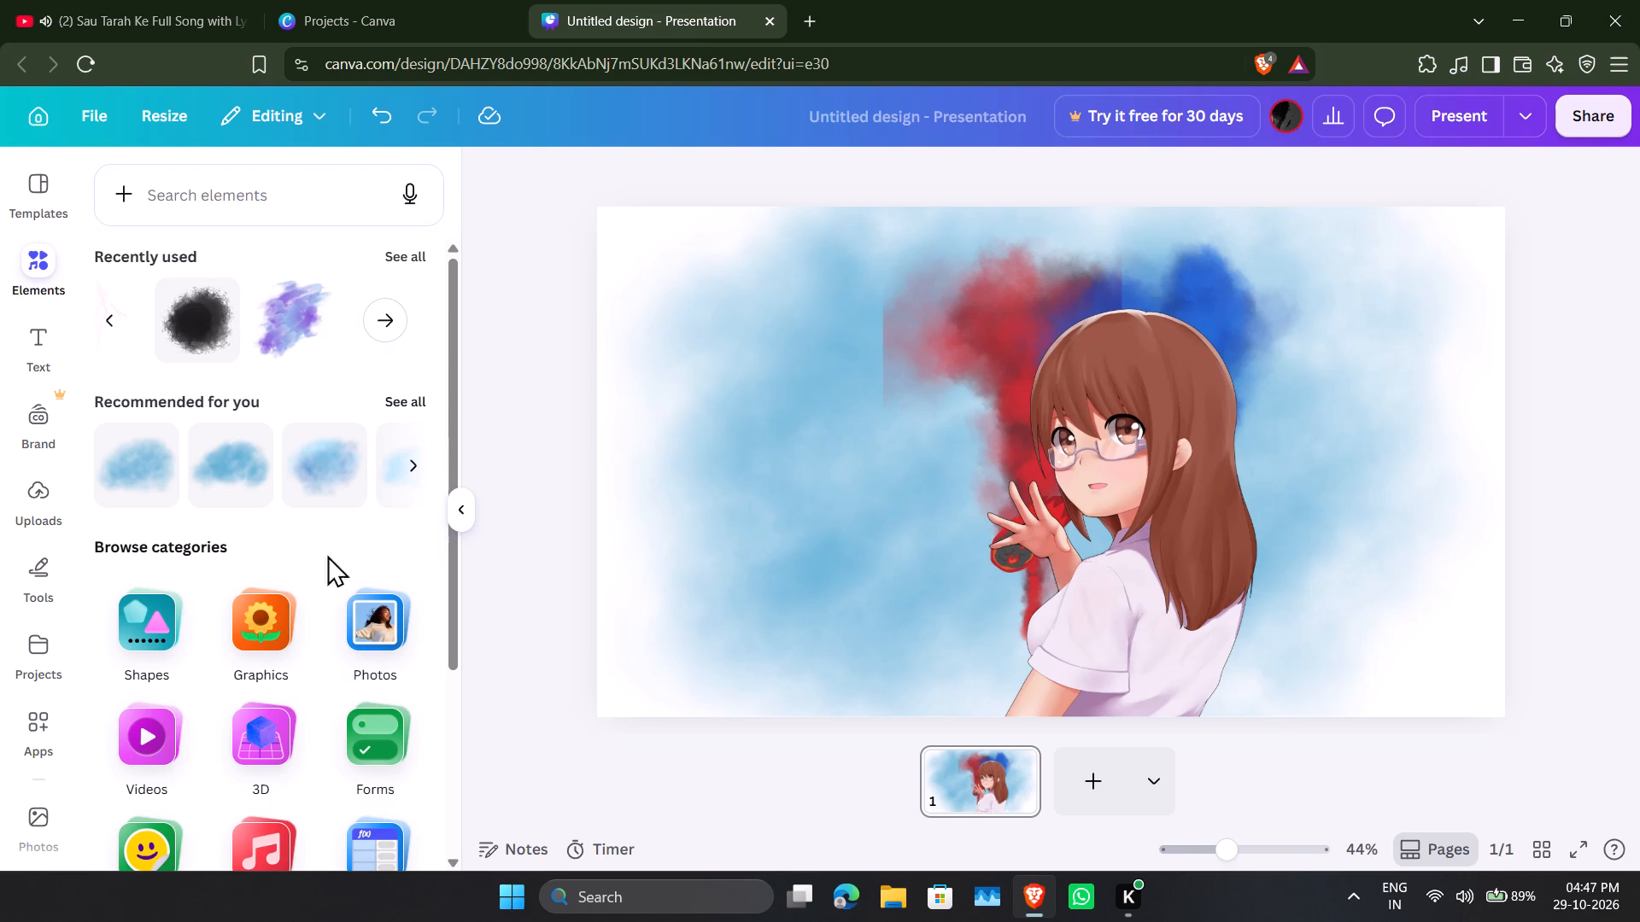
Search the elements for "11" again and examine the results, including the full list of videos.
left_click(264, 189)
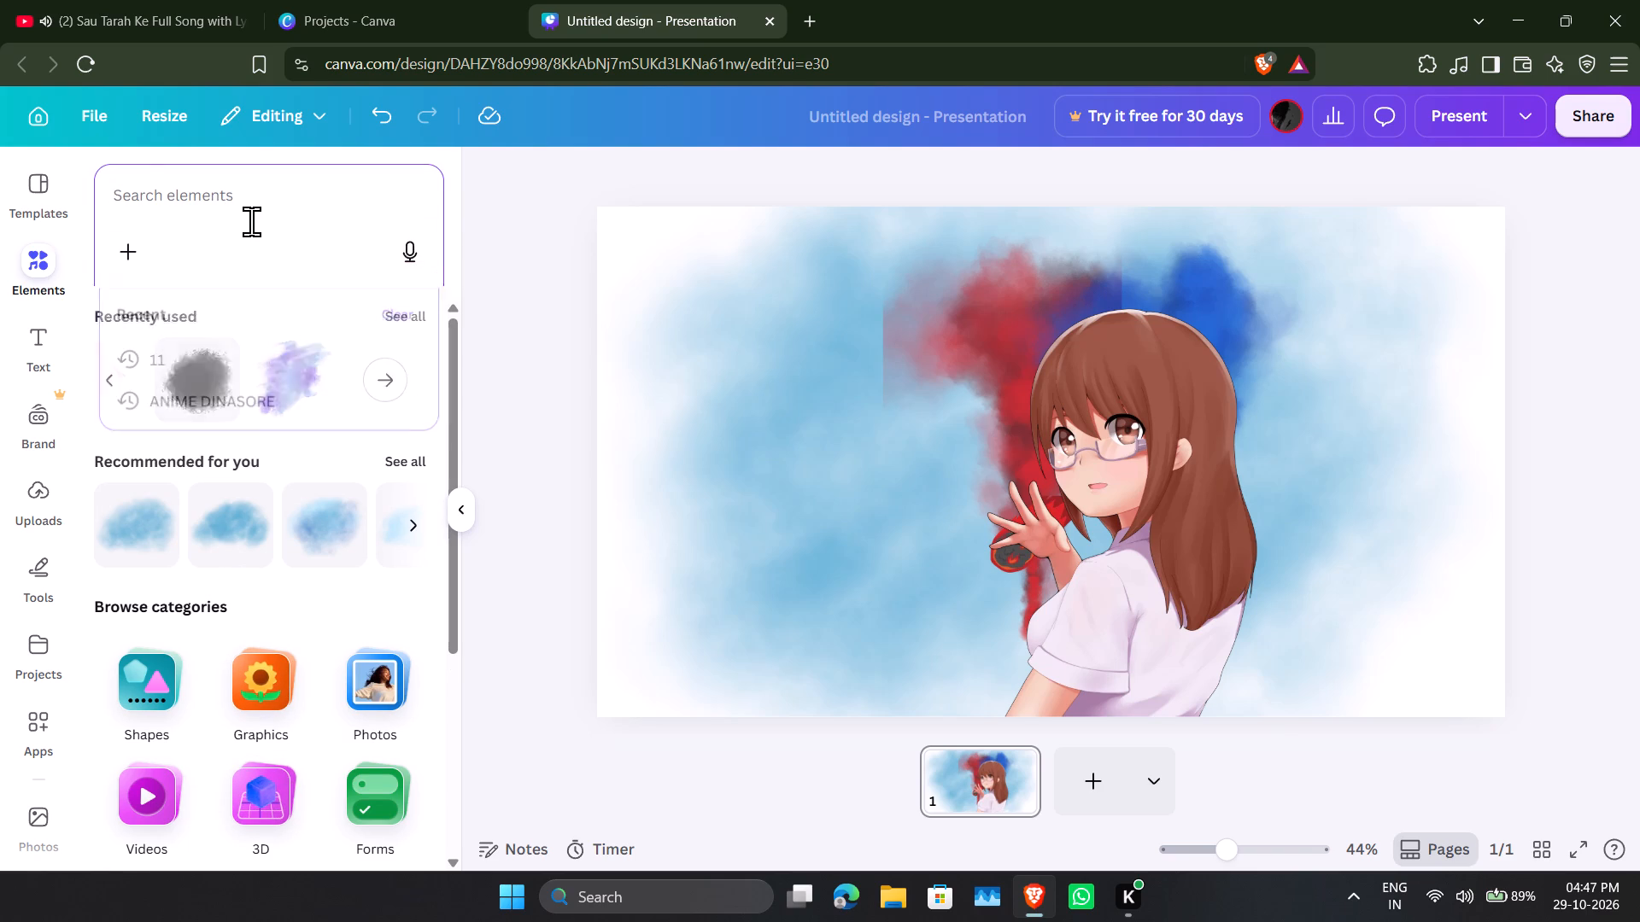
left_click(220, 357)
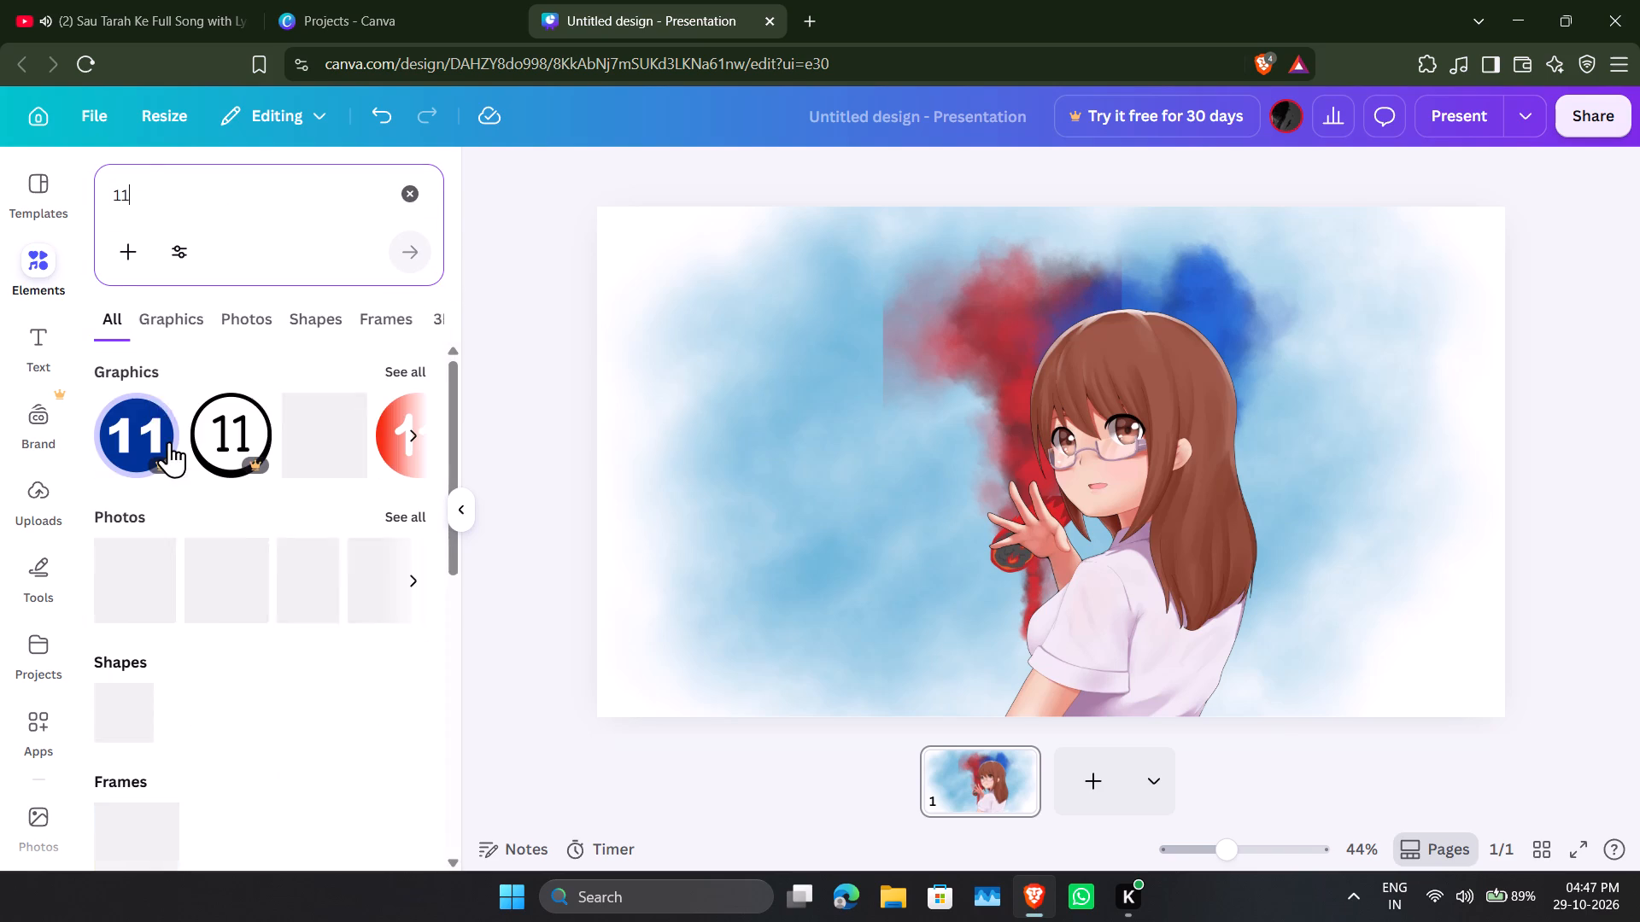
scroll(323, 586, "down", 5)
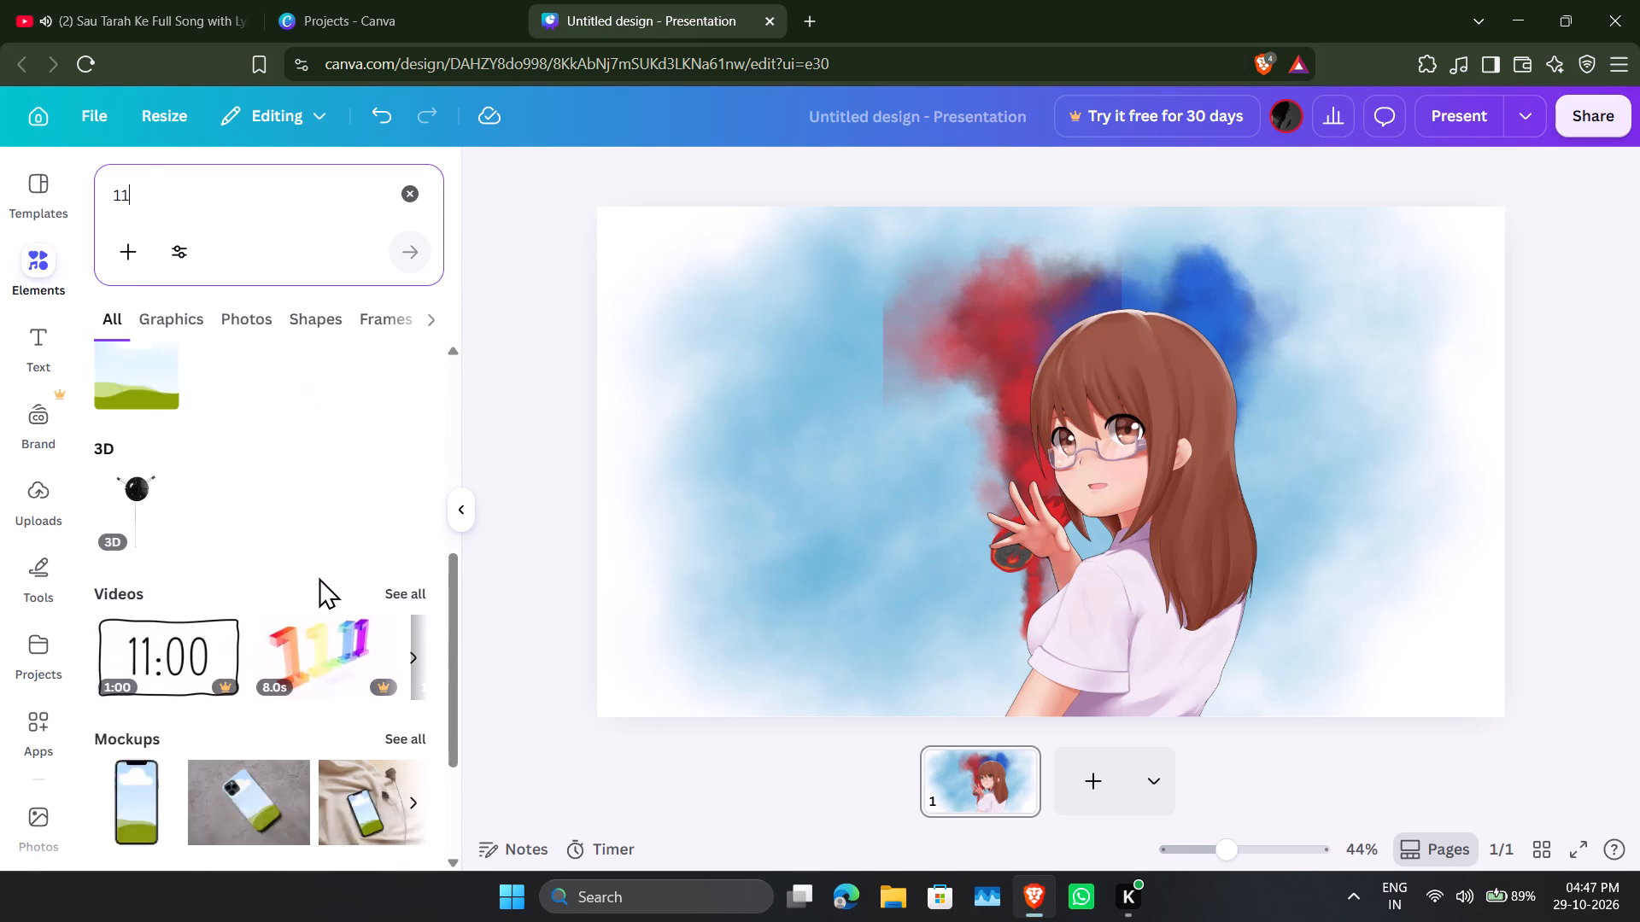
scroll(314, 569, "down", 3)
scroll(312, 566, "up", 1)
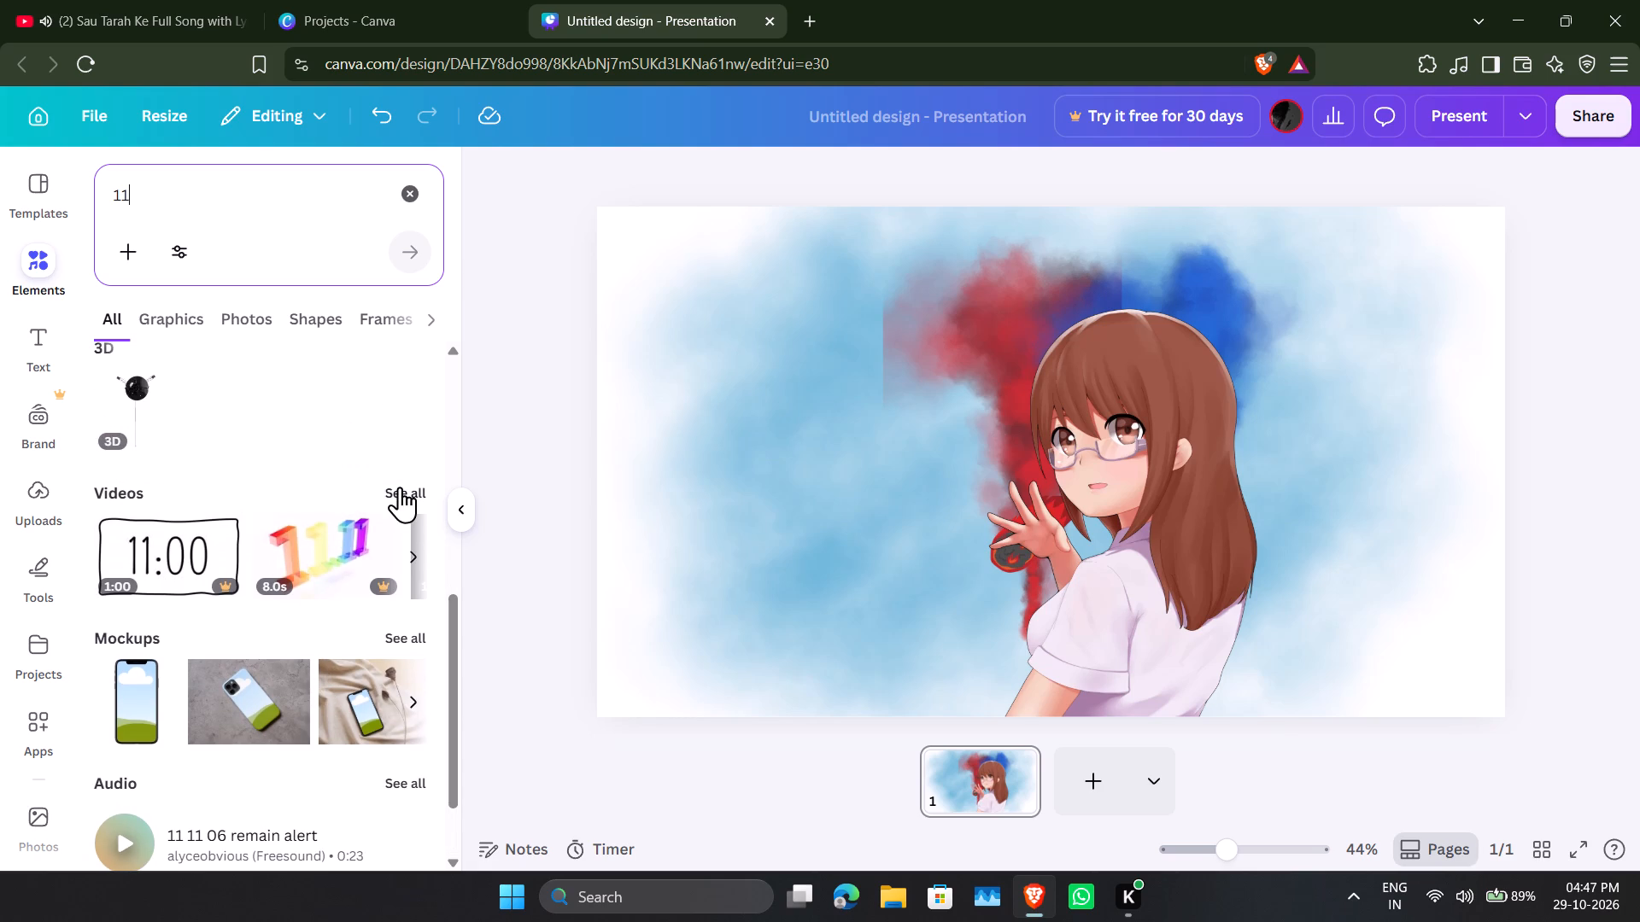
left_click(400, 487)
scroll(369, 496, "down", 2)
scroll(369, 496, "up", 2)
scroll(369, 496, "down", 5)
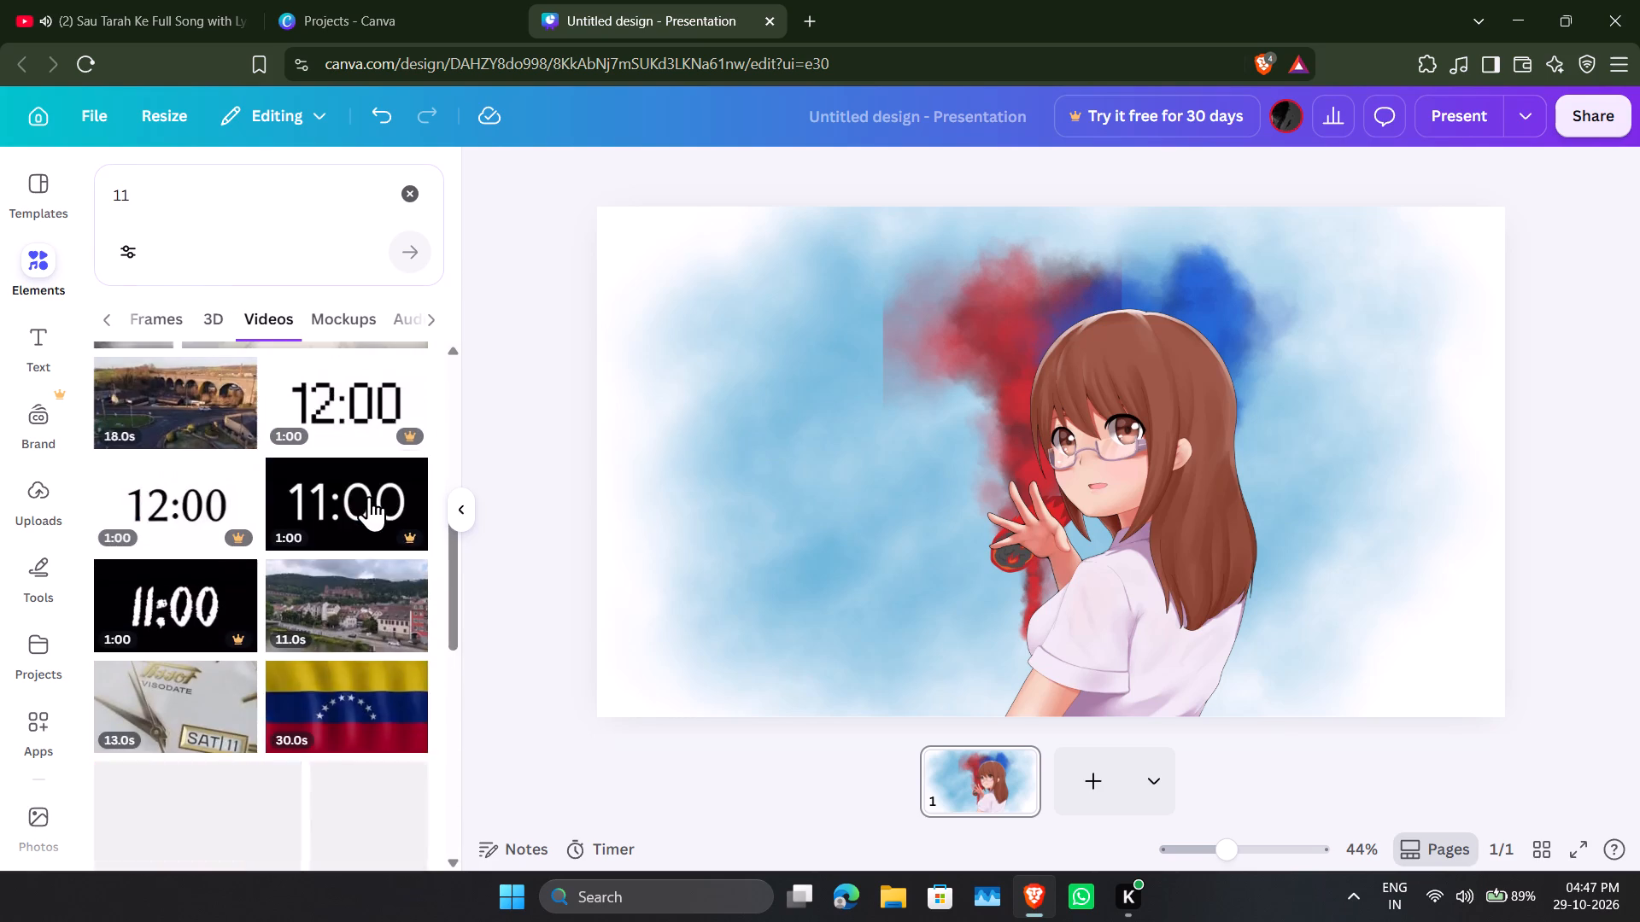
scroll(369, 496, "down", 6)
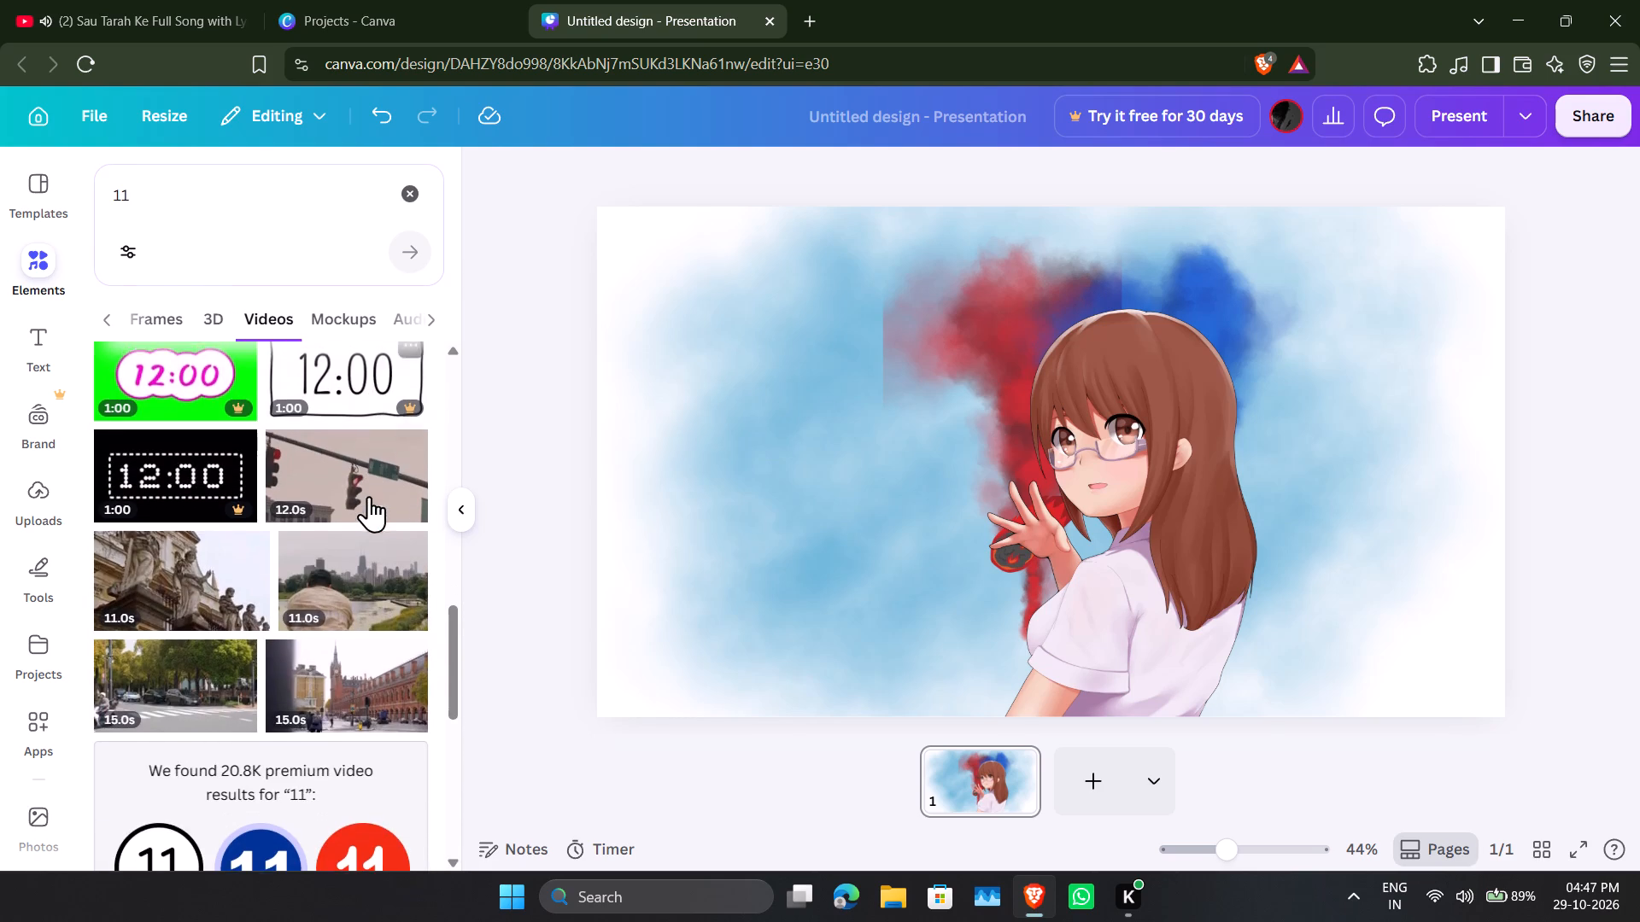
Add a heading text to the page and replace its placeholder wording with "11".
left_click(5, 374)
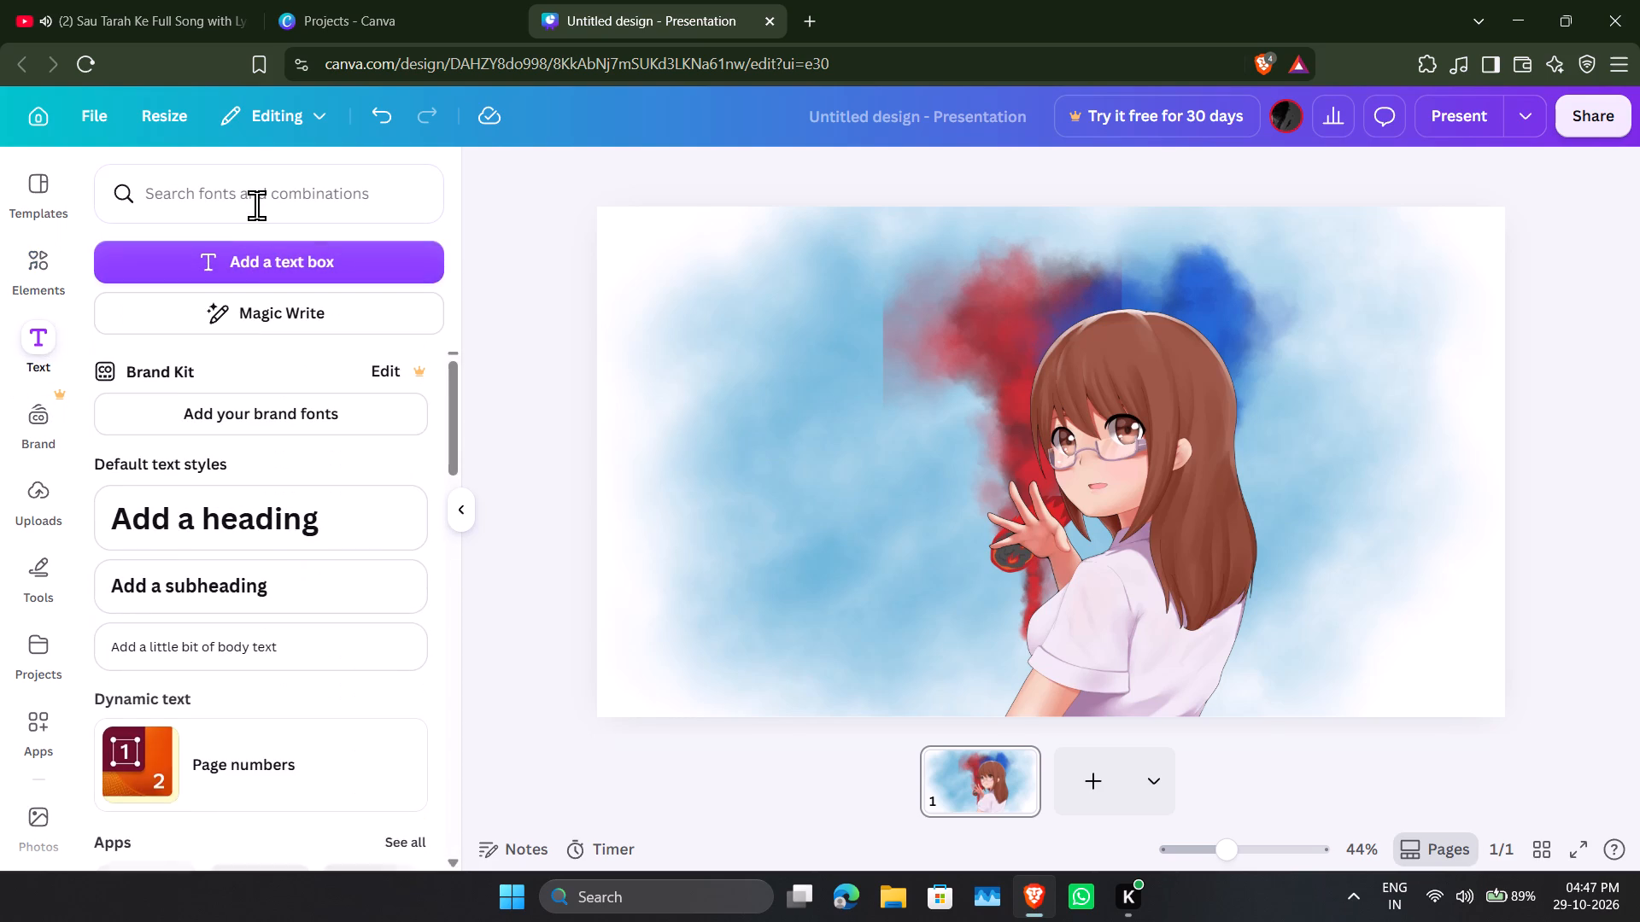
left_click(230, 524)
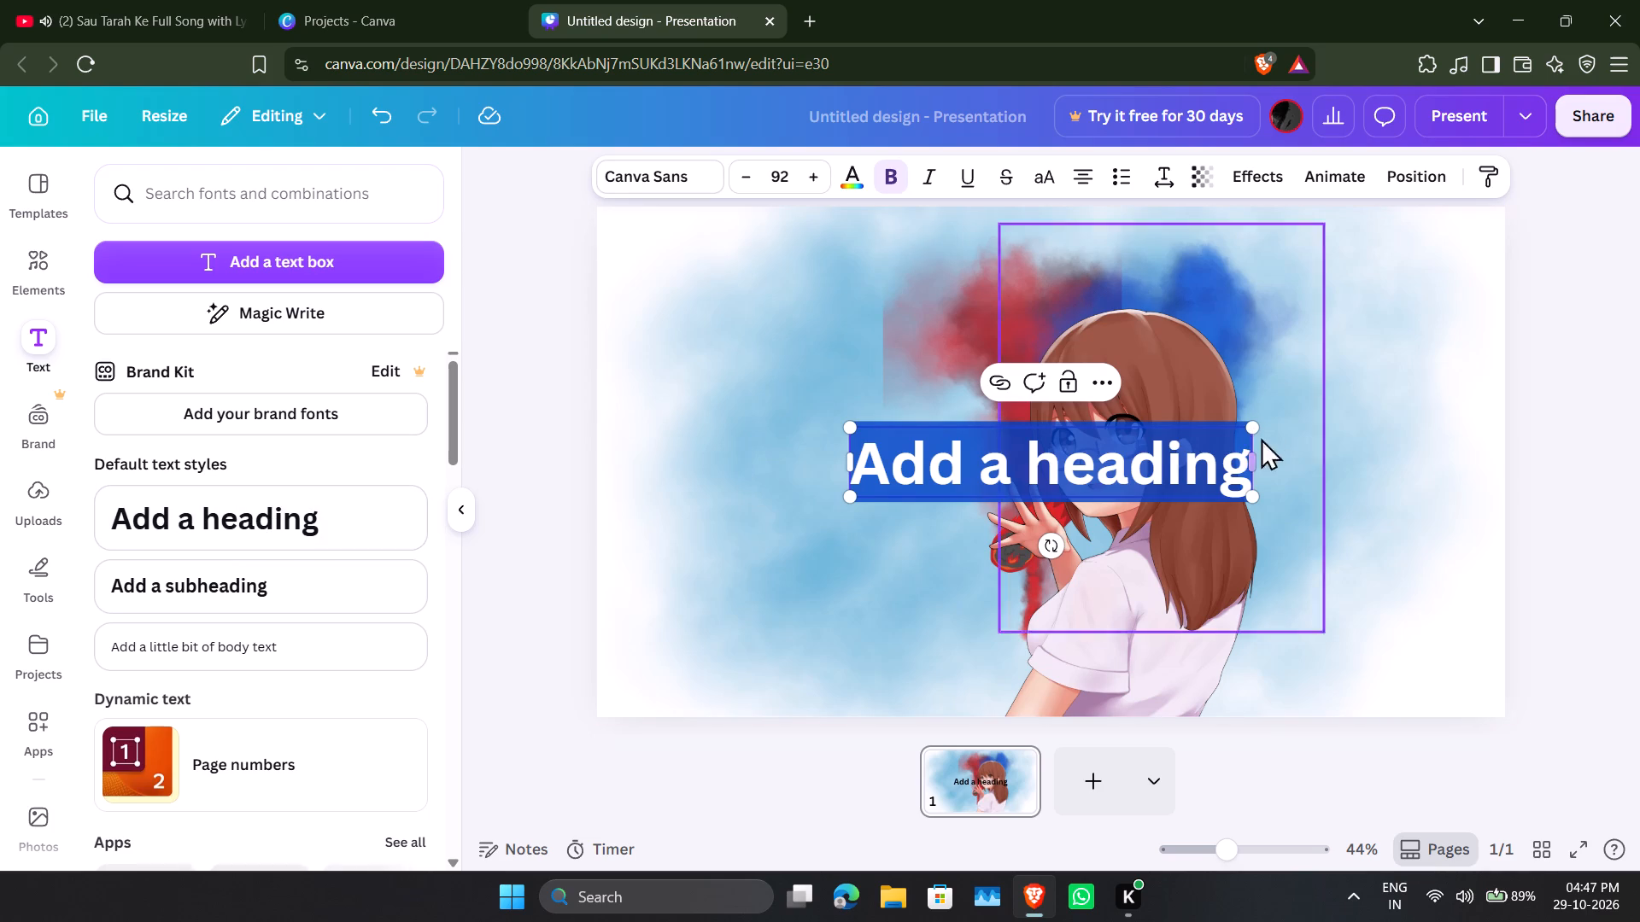
left_click(1165, 485)
left_click(1207, 464)
left_click_drag(1221, 464, 1238, 464)
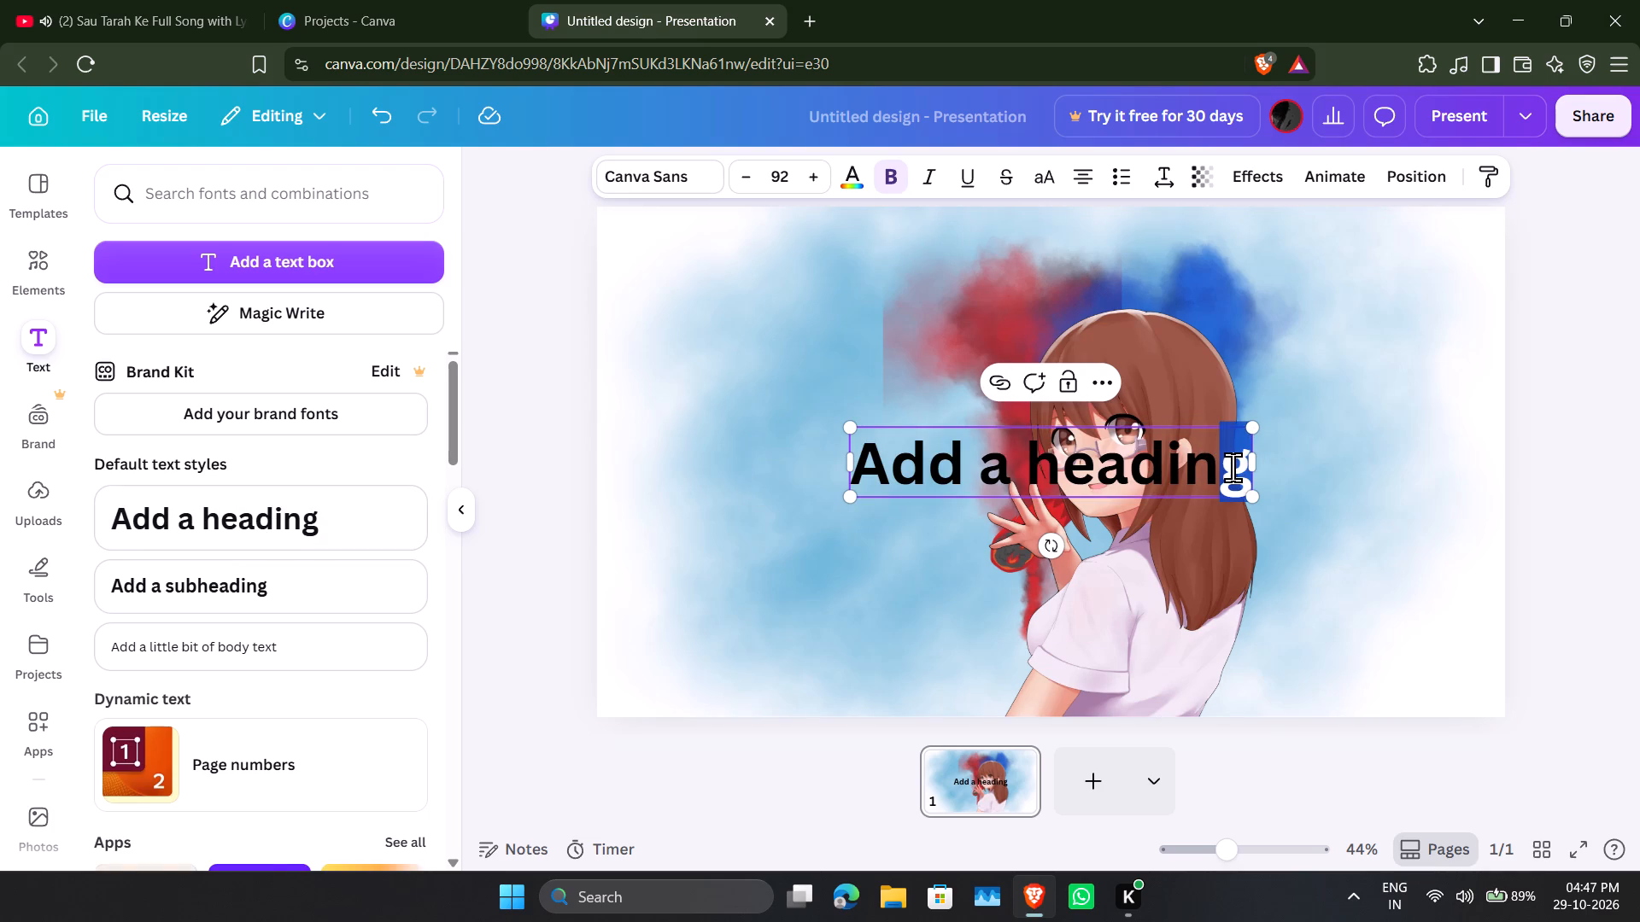
key("BackSpace")
key("BackSpace")
key("BackSpace")
key("BackSpace")
key("BackSpace")
key("BackSpace")
key("BackSpace")
key("BackSpace")
key("BackSpace")
key("BackSpace")
key("BackSpace")
key("BackSpace")
key("BackSpace")
key("BackSpace")
key("BackSpace")
key("BackSpace")
key("BackSpace")
key("BackSpace")
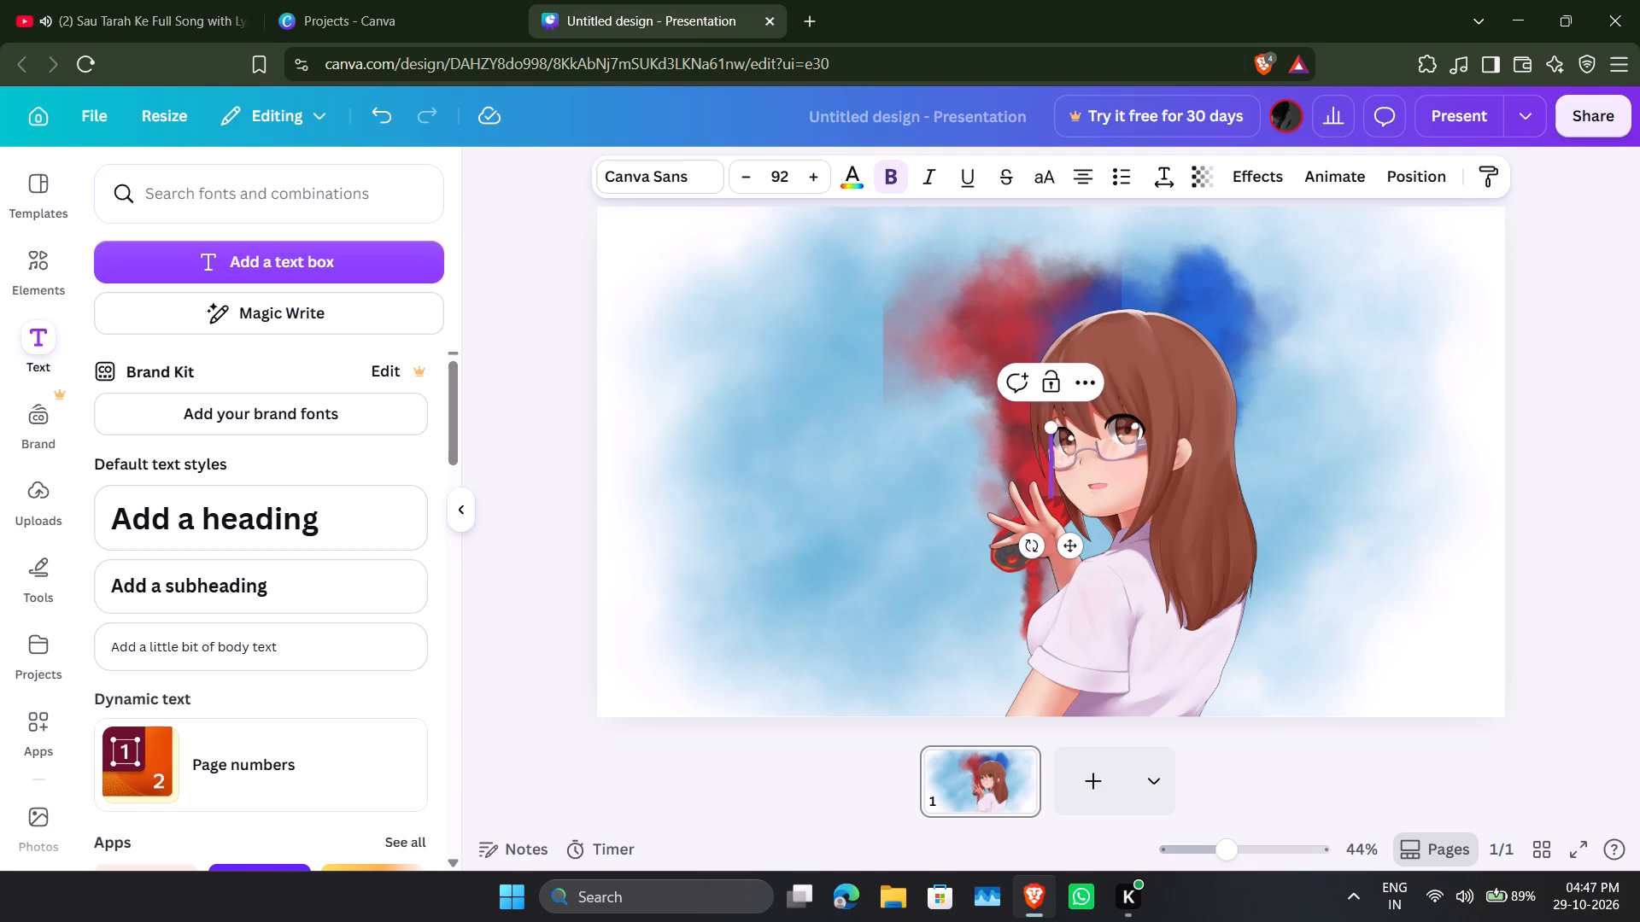
type("11")
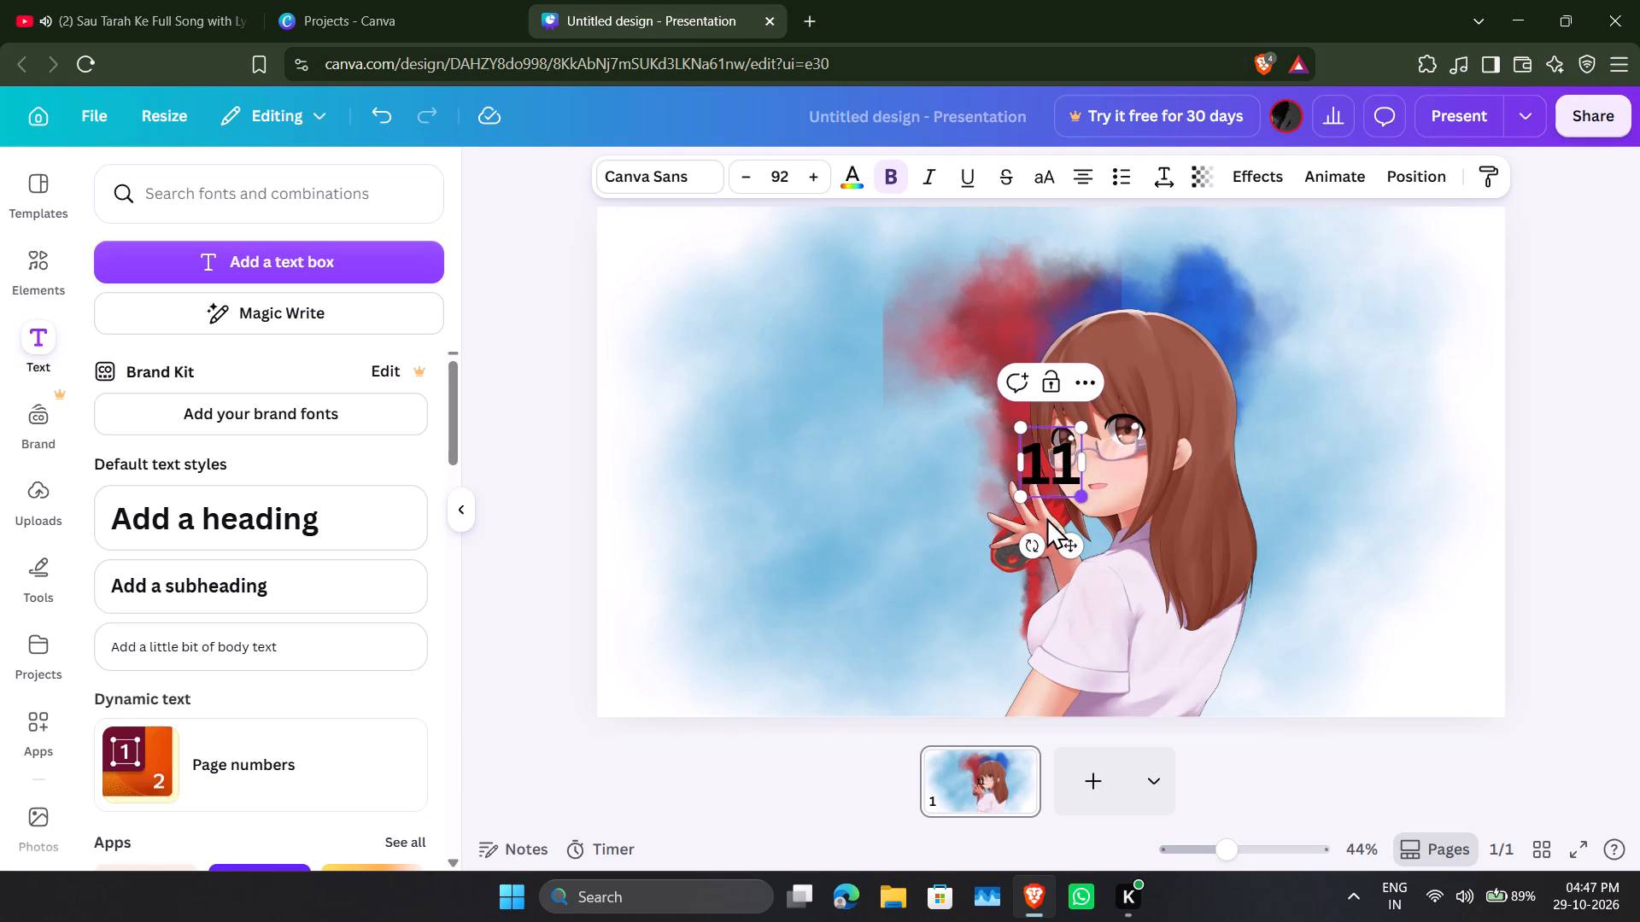
Move the "11" text onto the back of the girl's white shirt, just below the ends of her hair.
left_click_drag(1073, 542, 1209, 658)
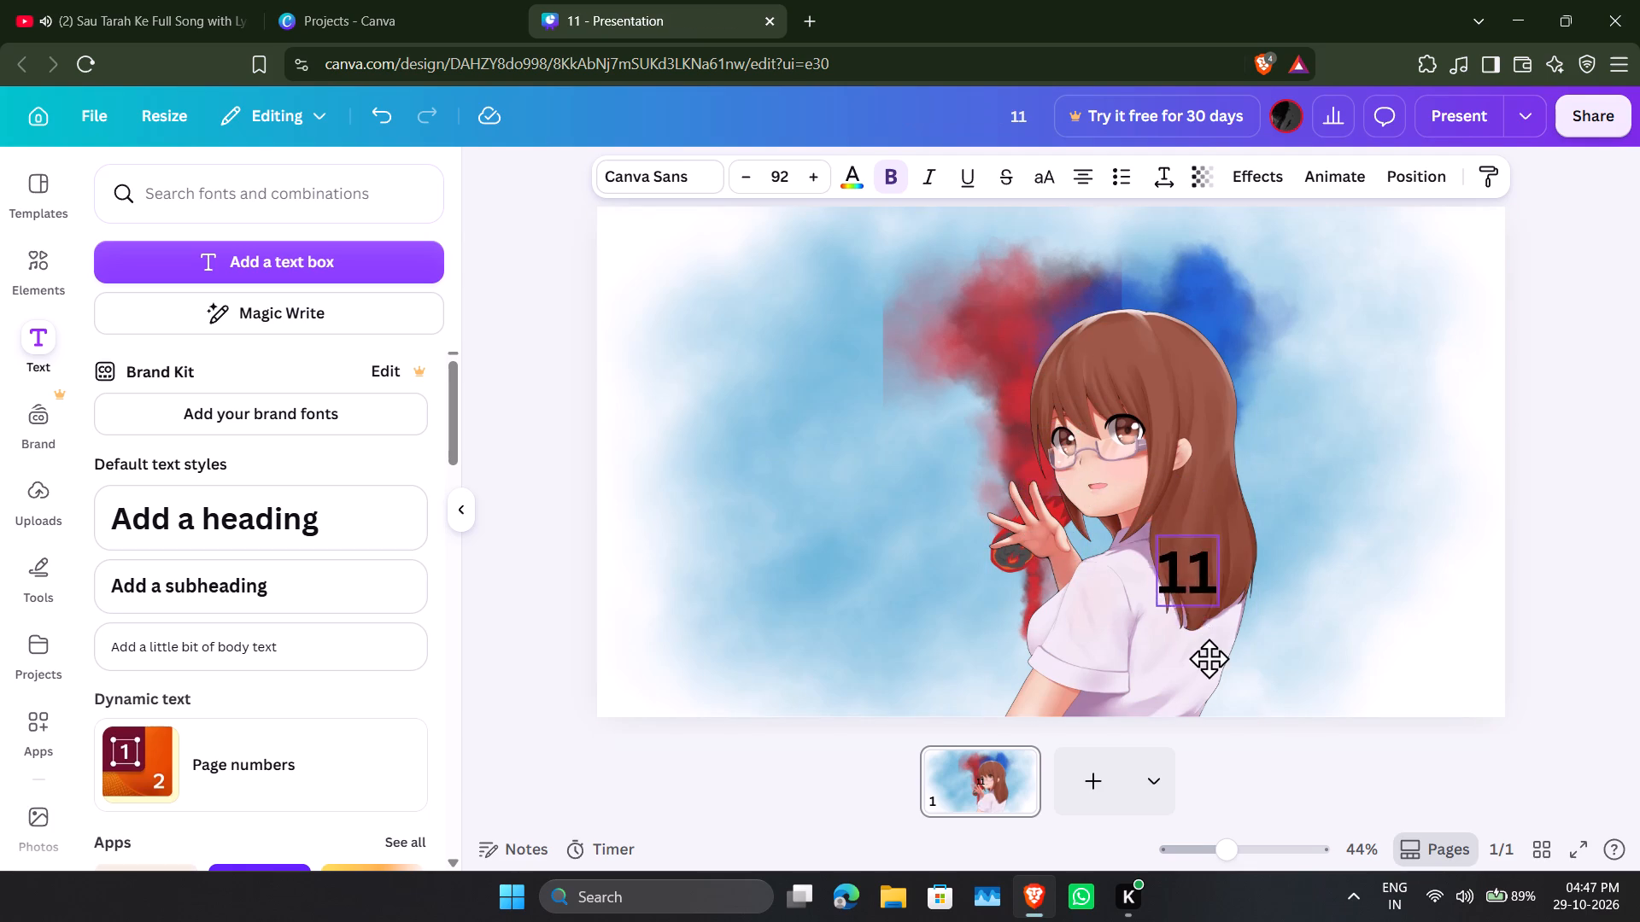
left_click_drag(1209, 658, 1198, 732)
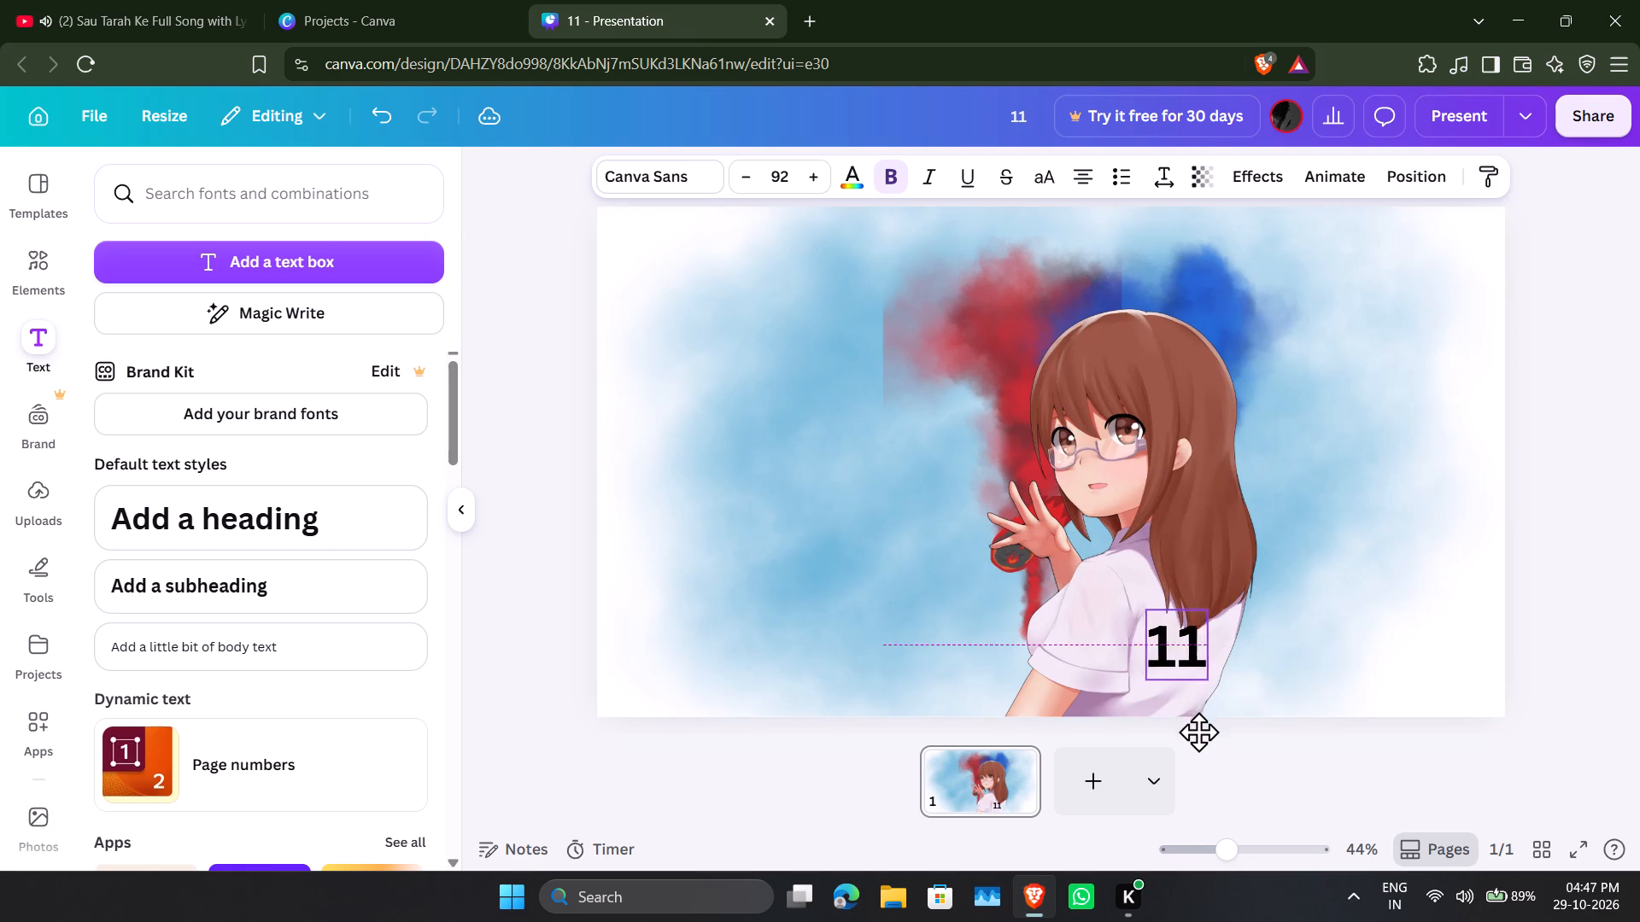
left_click_drag(1198, 732, 1200, 727)
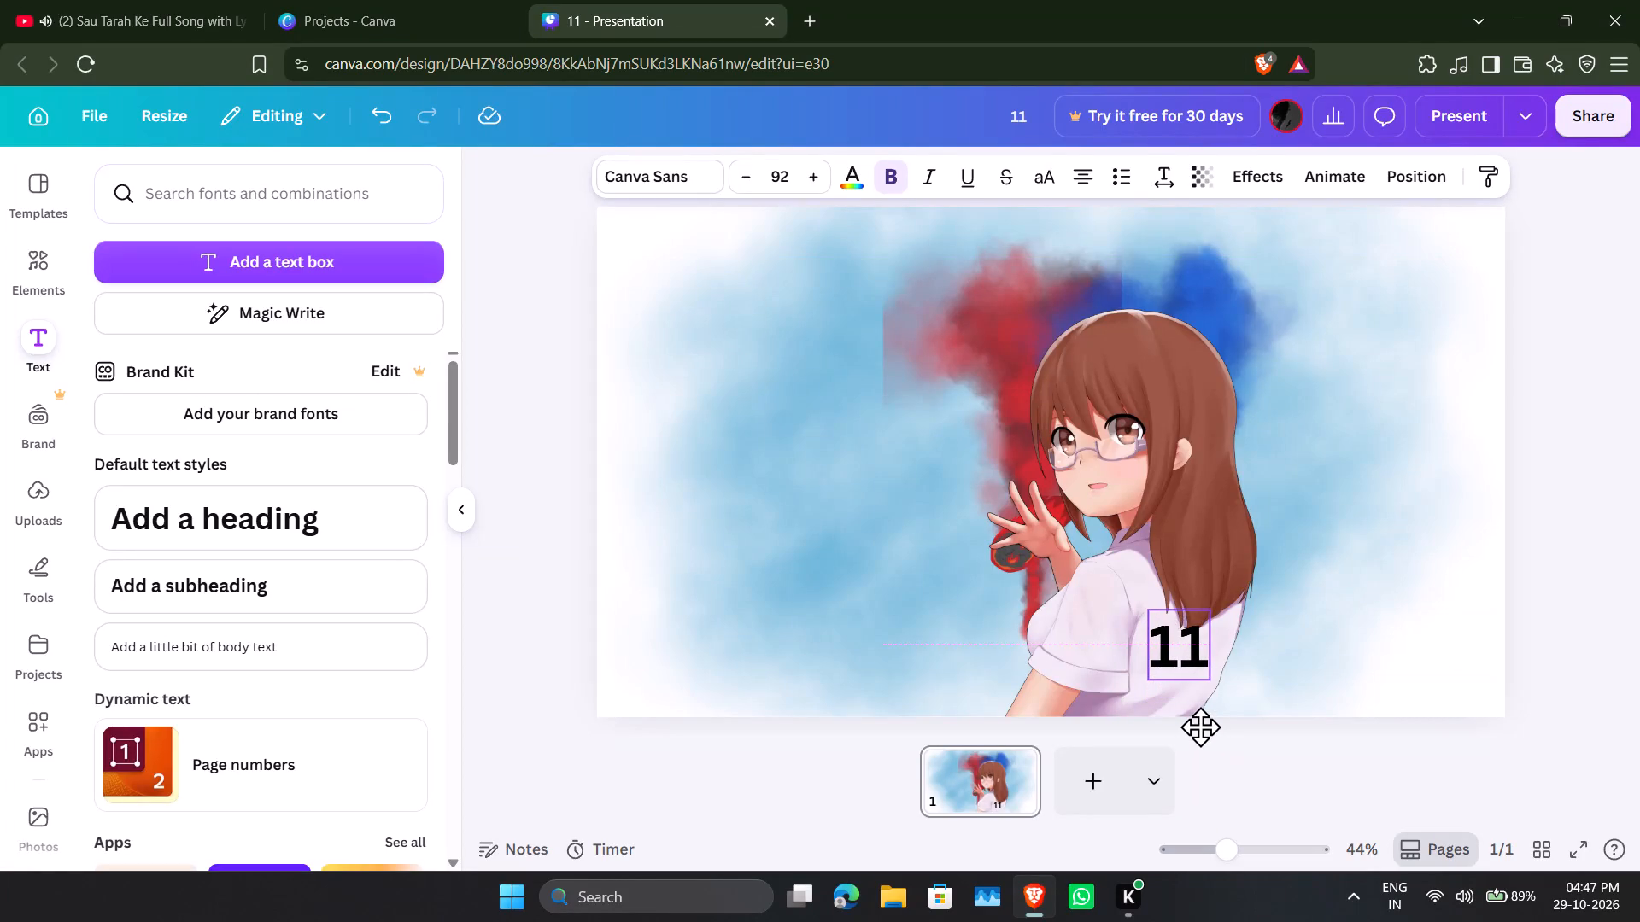
left_click_drag(1200, 727, 1200, 733)
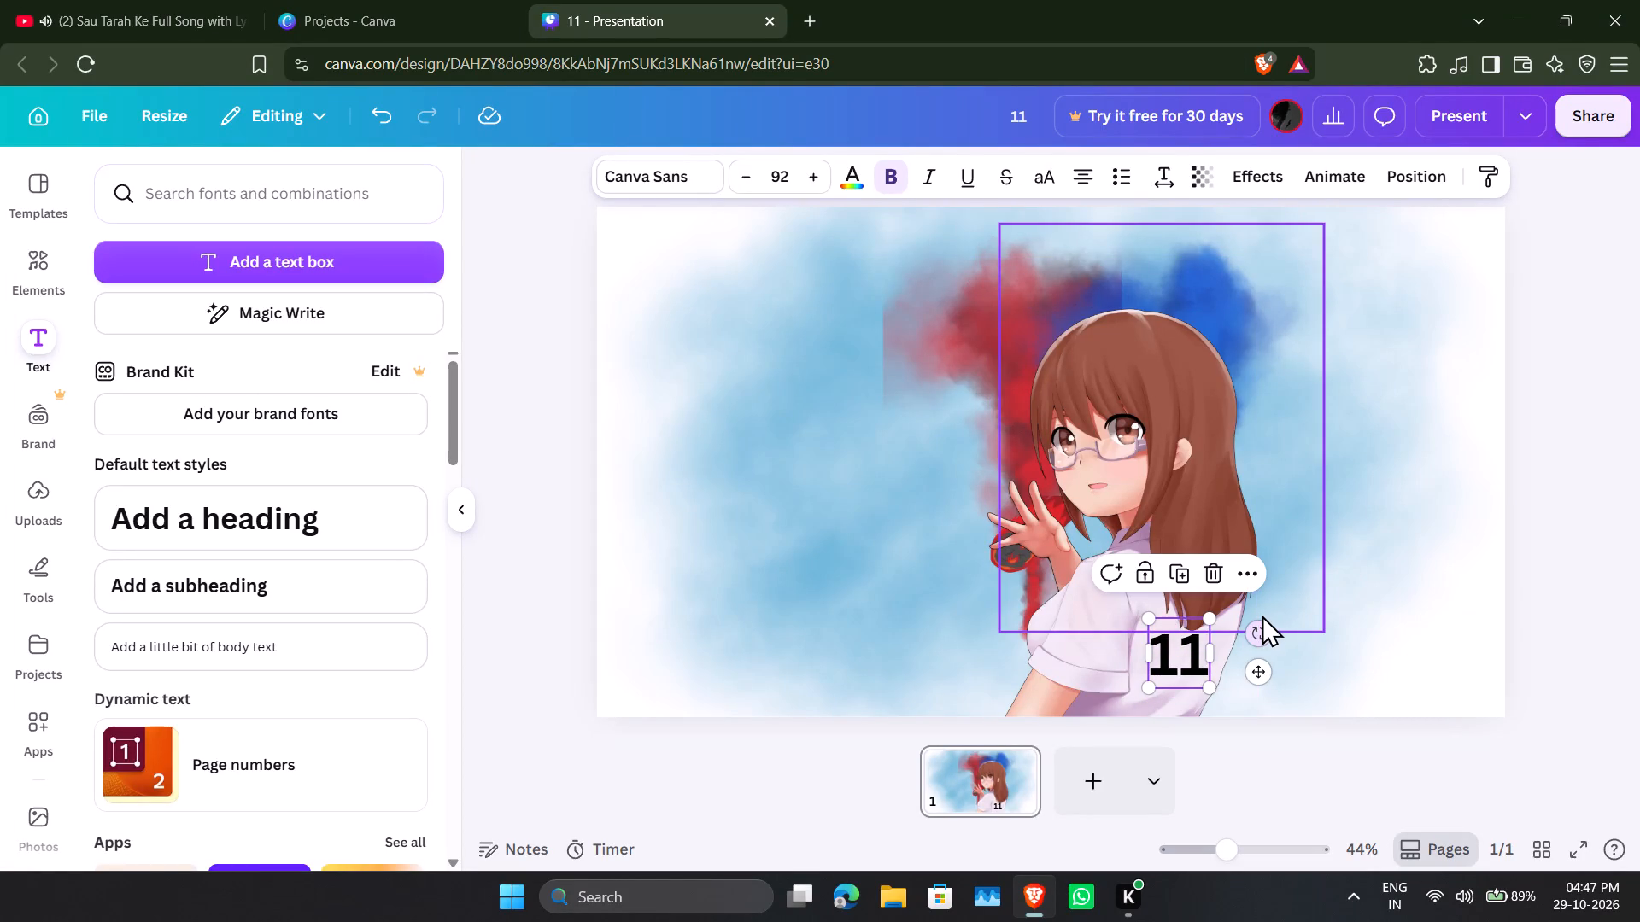
left_click(1257, 624)
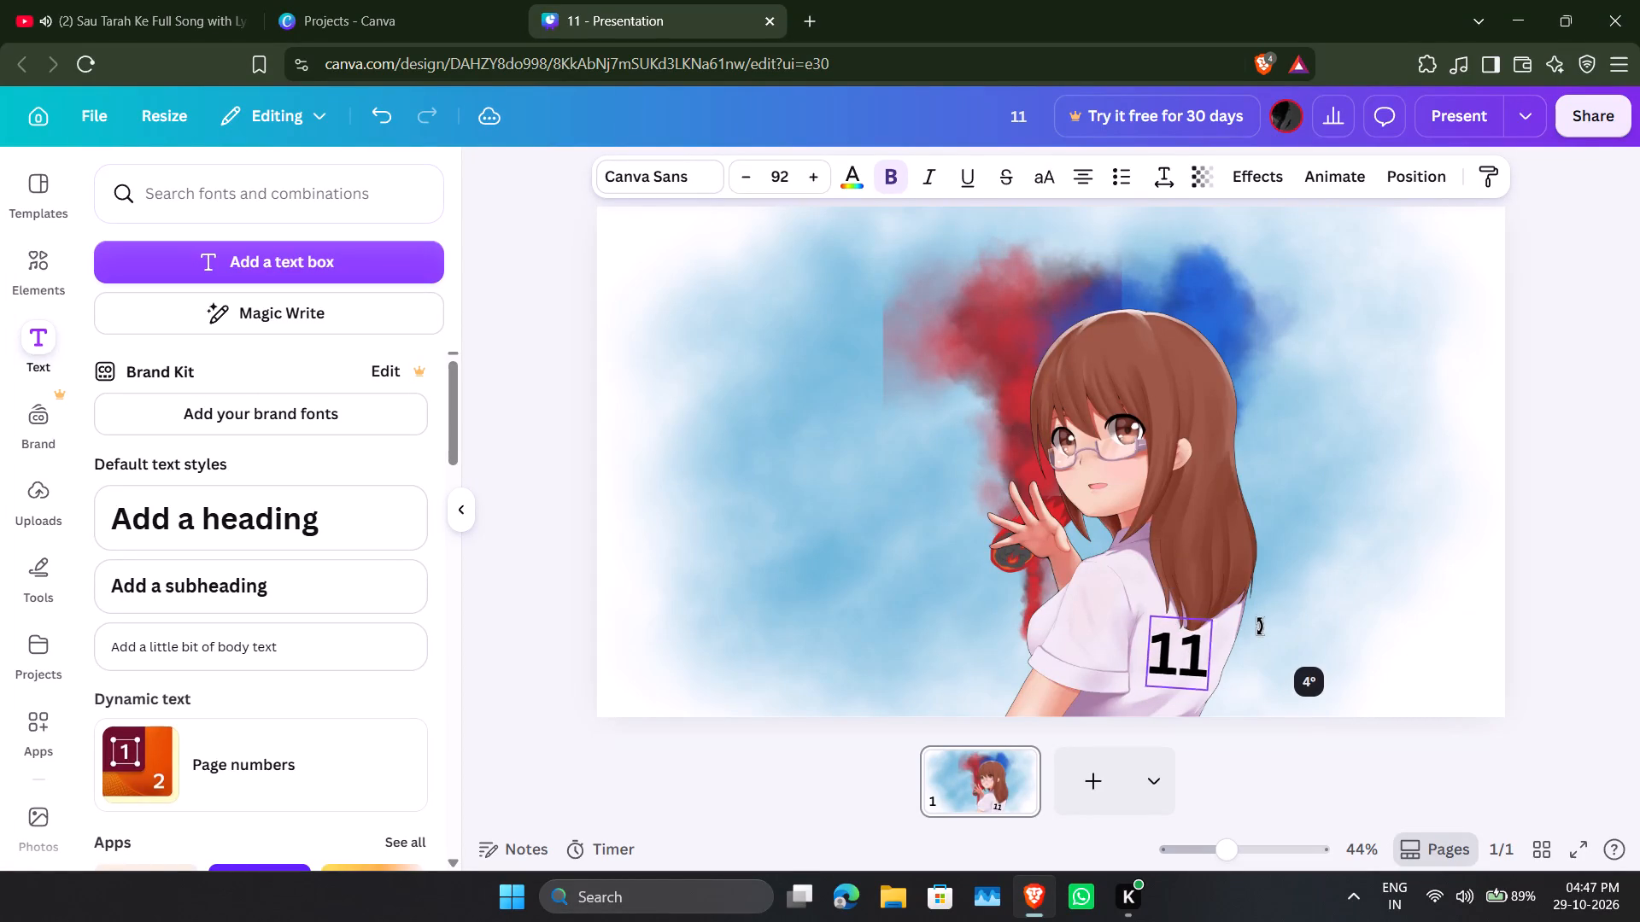
left_click(1174, 648)
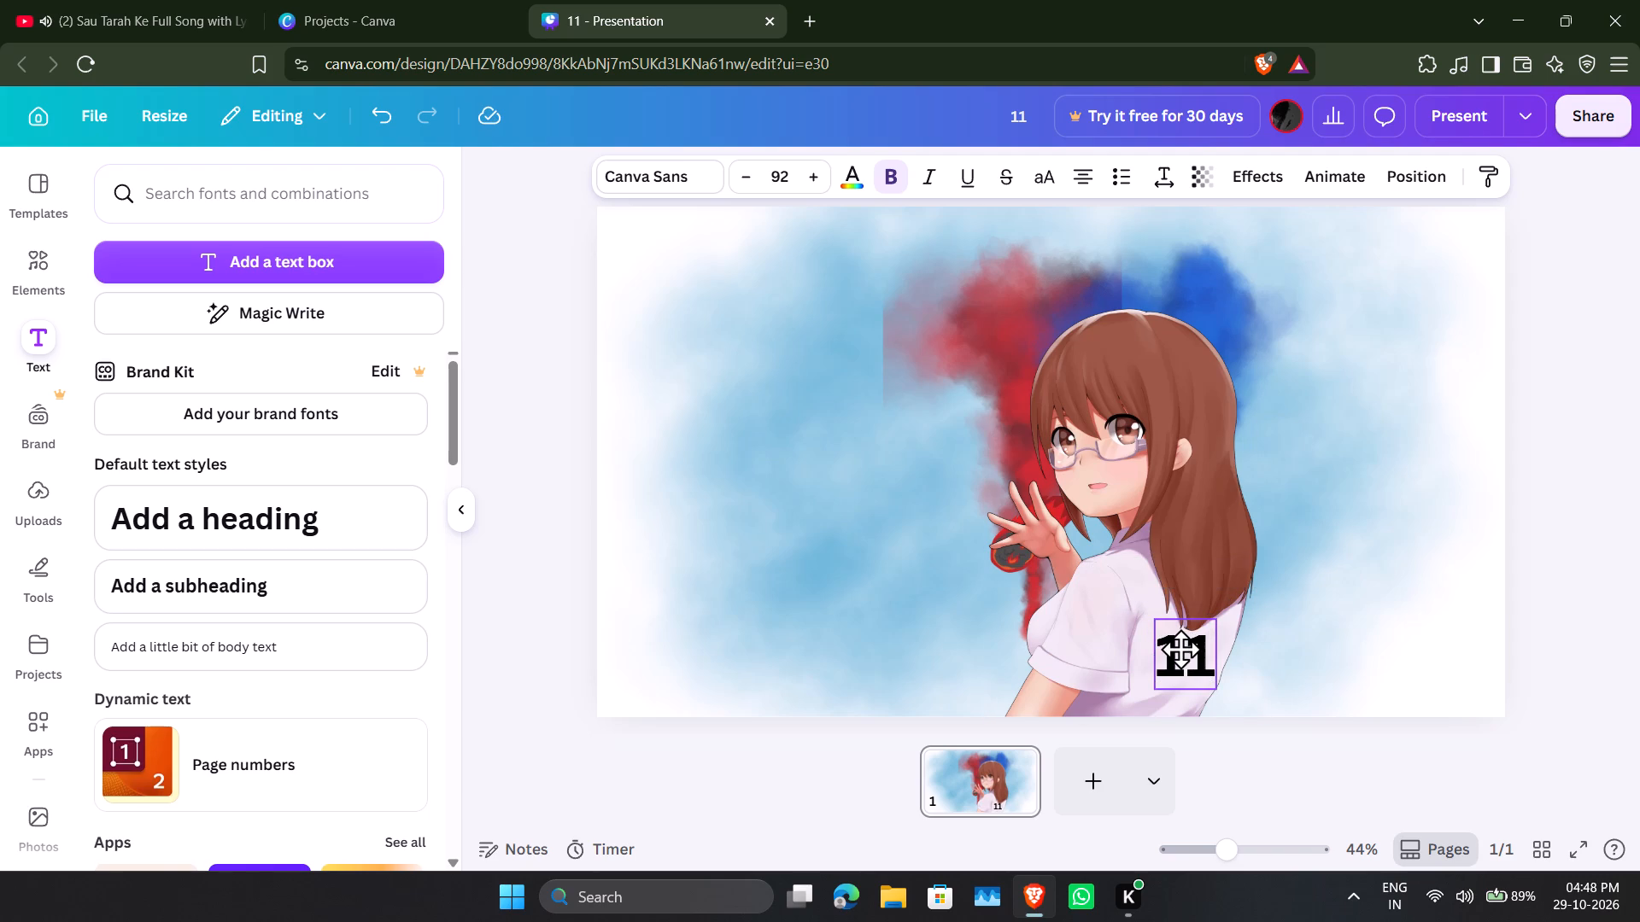
left_click(1376, 649)
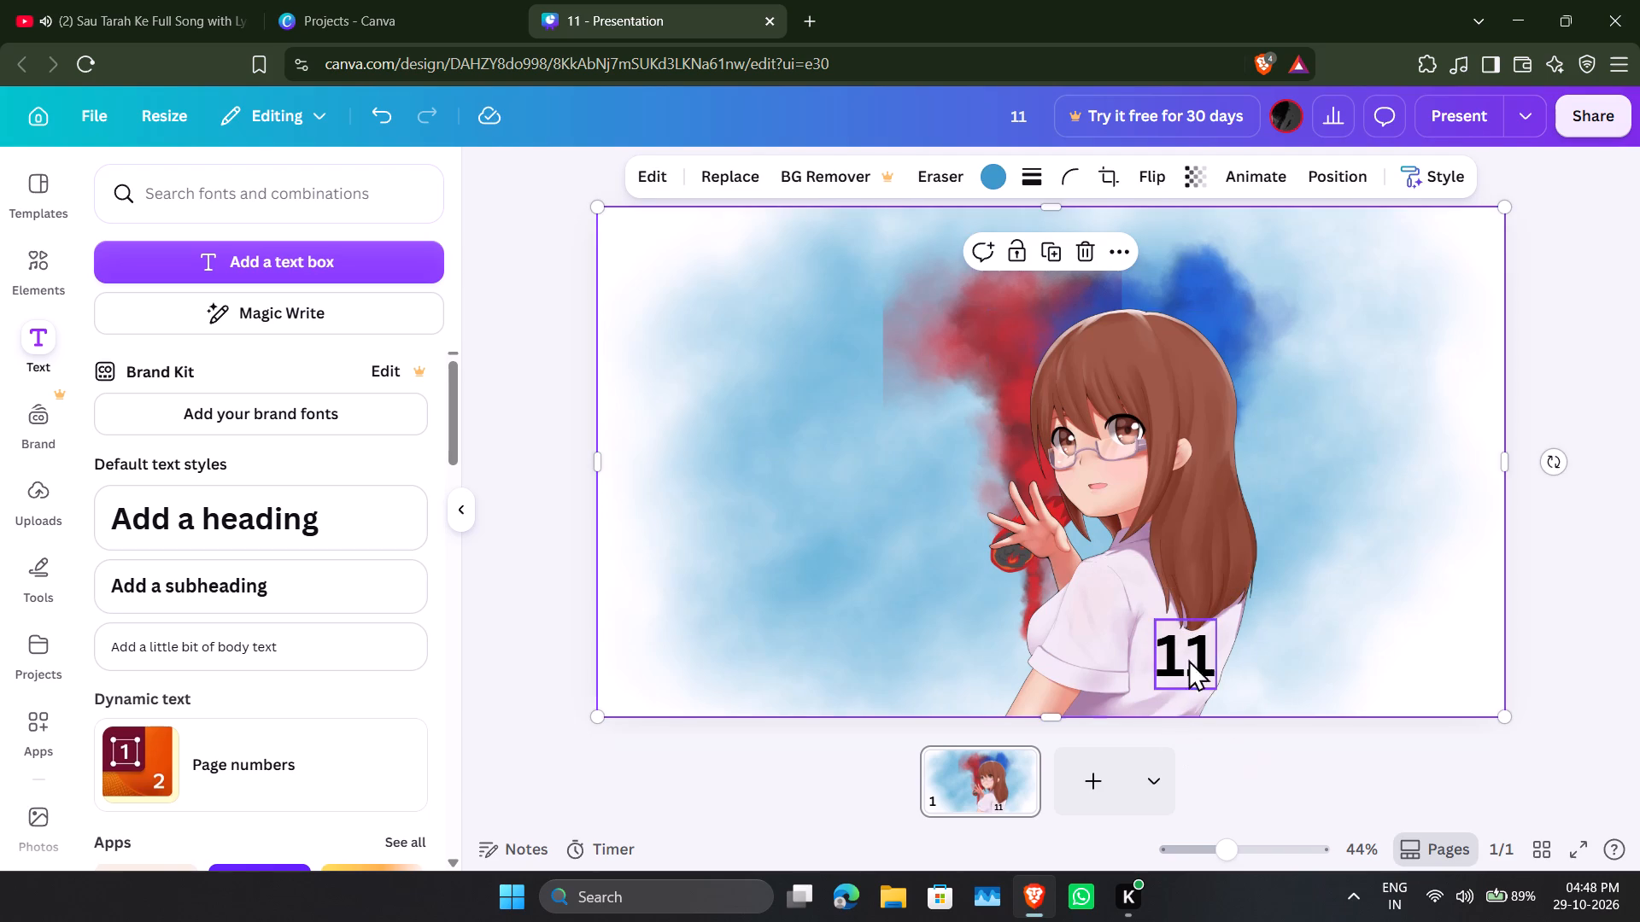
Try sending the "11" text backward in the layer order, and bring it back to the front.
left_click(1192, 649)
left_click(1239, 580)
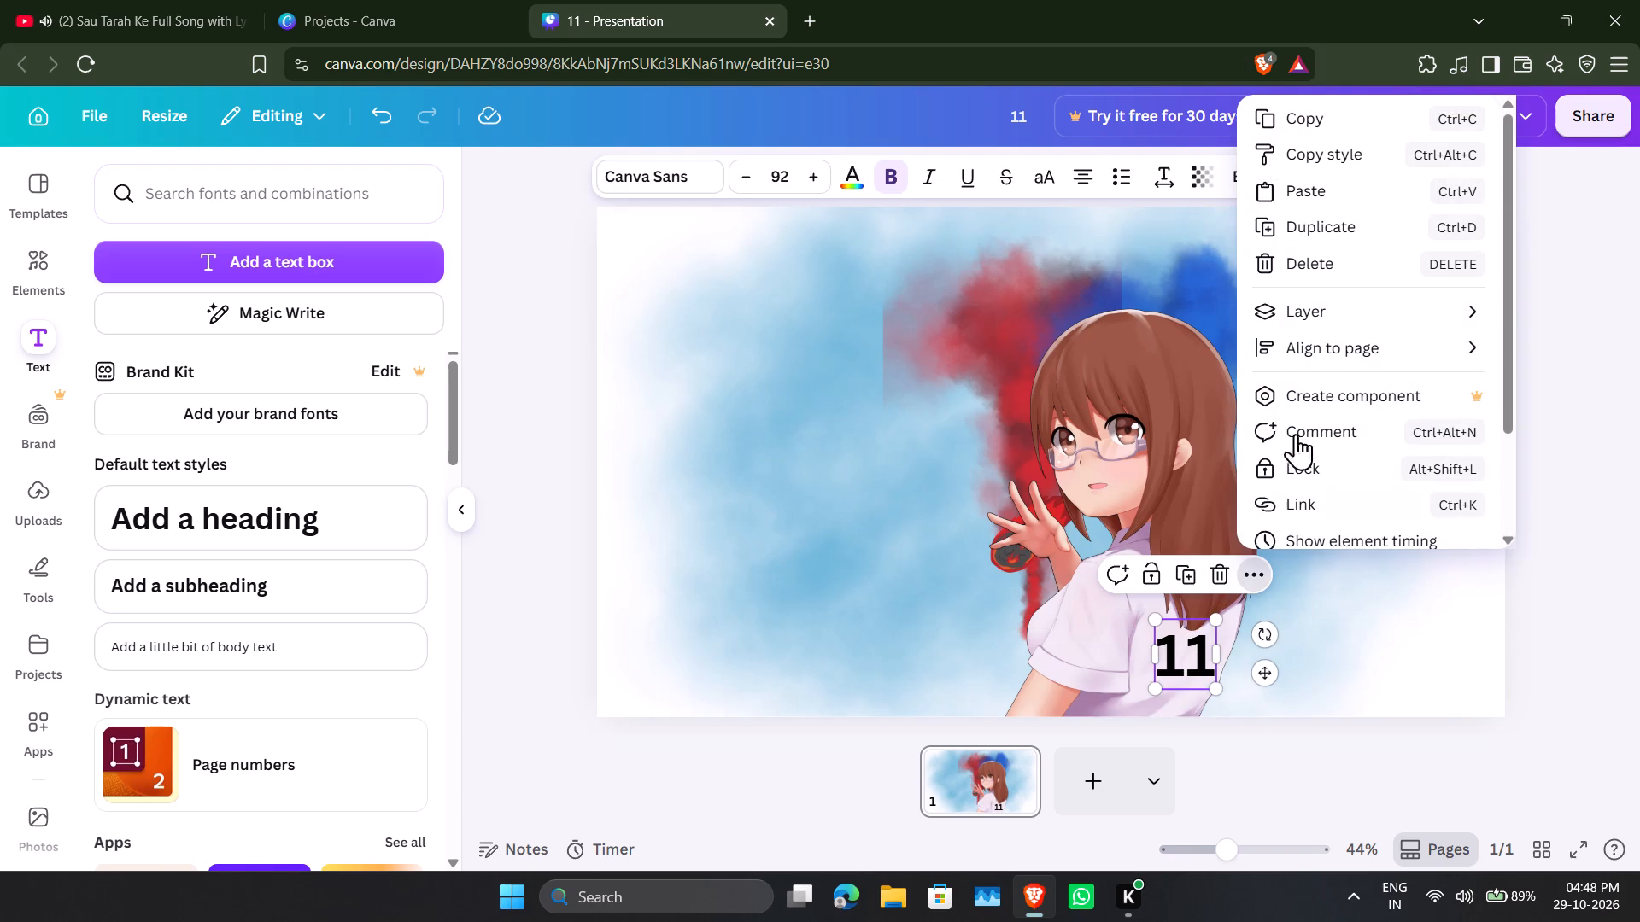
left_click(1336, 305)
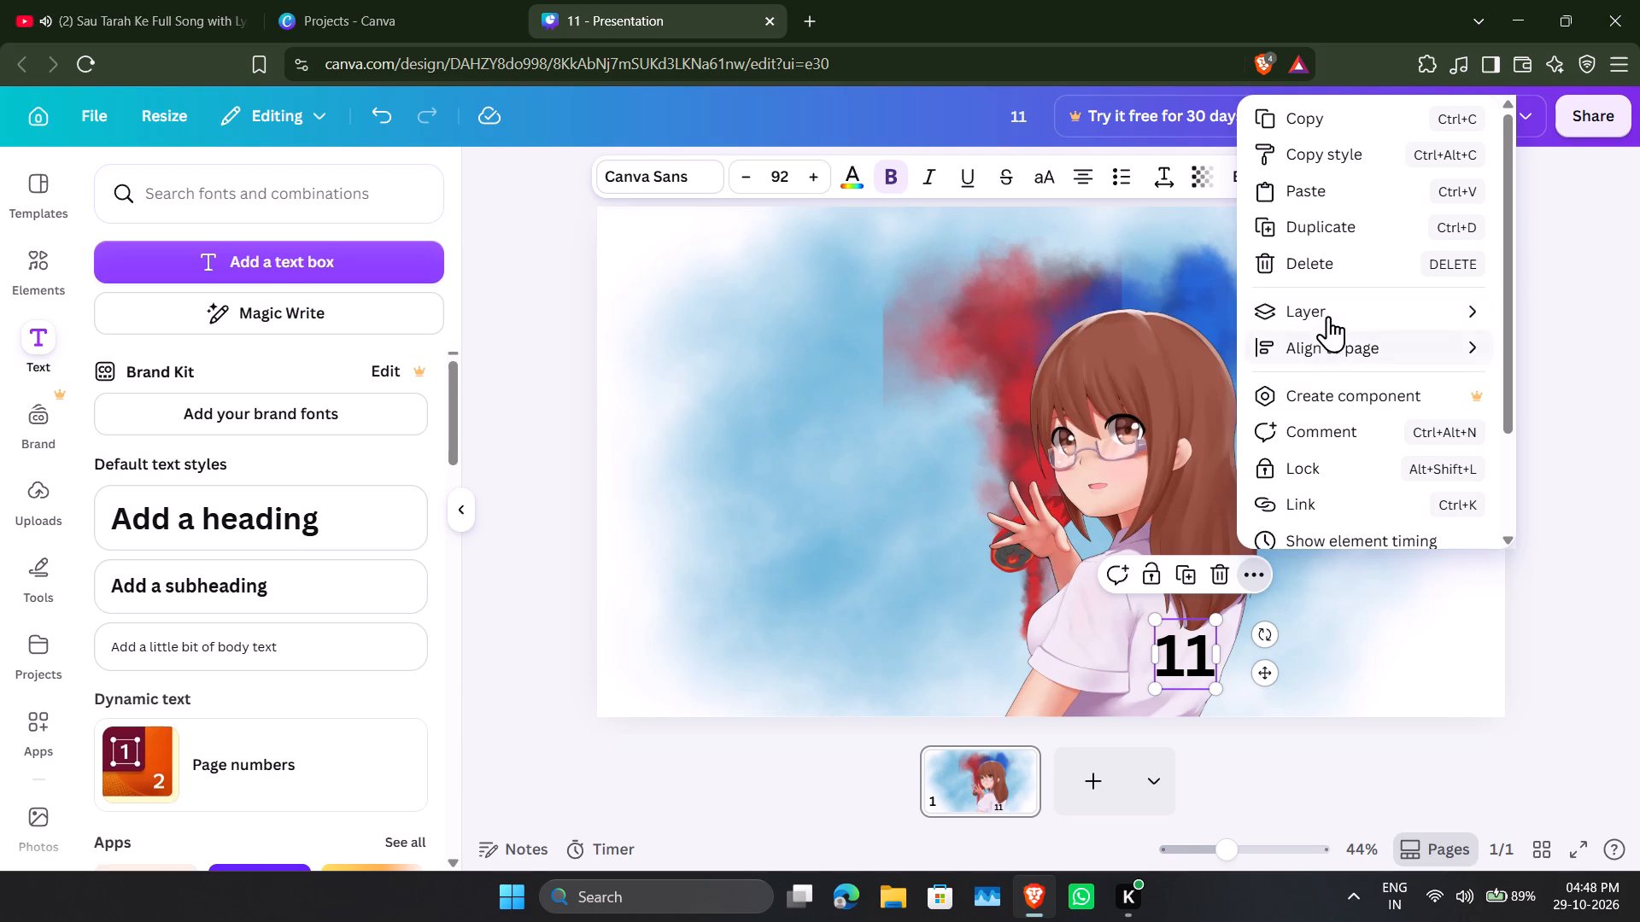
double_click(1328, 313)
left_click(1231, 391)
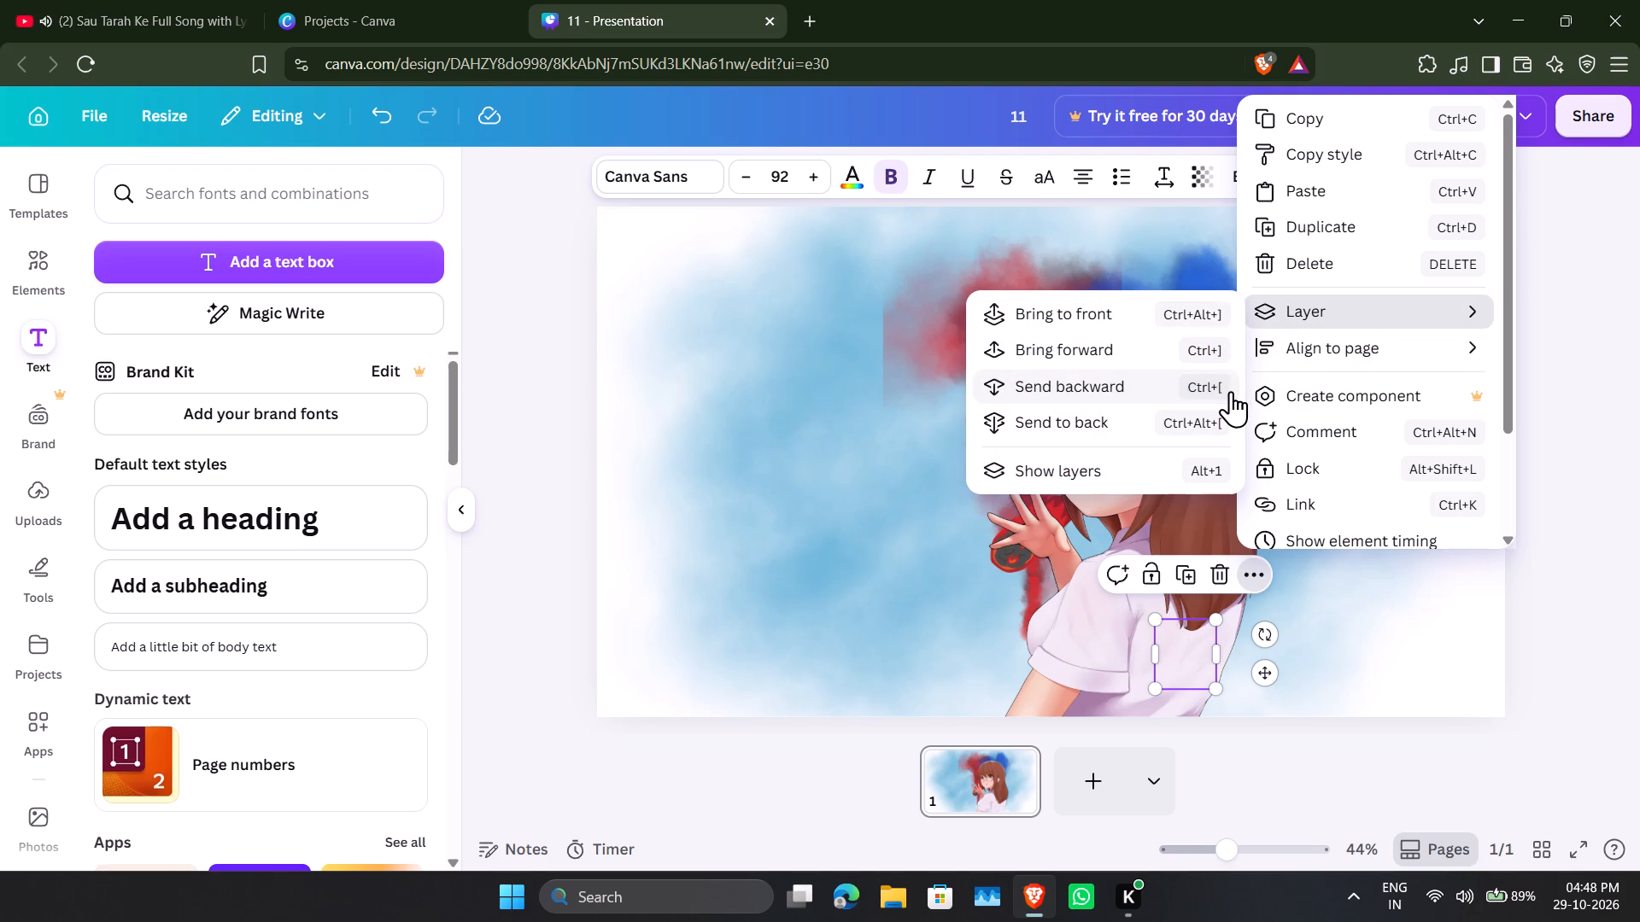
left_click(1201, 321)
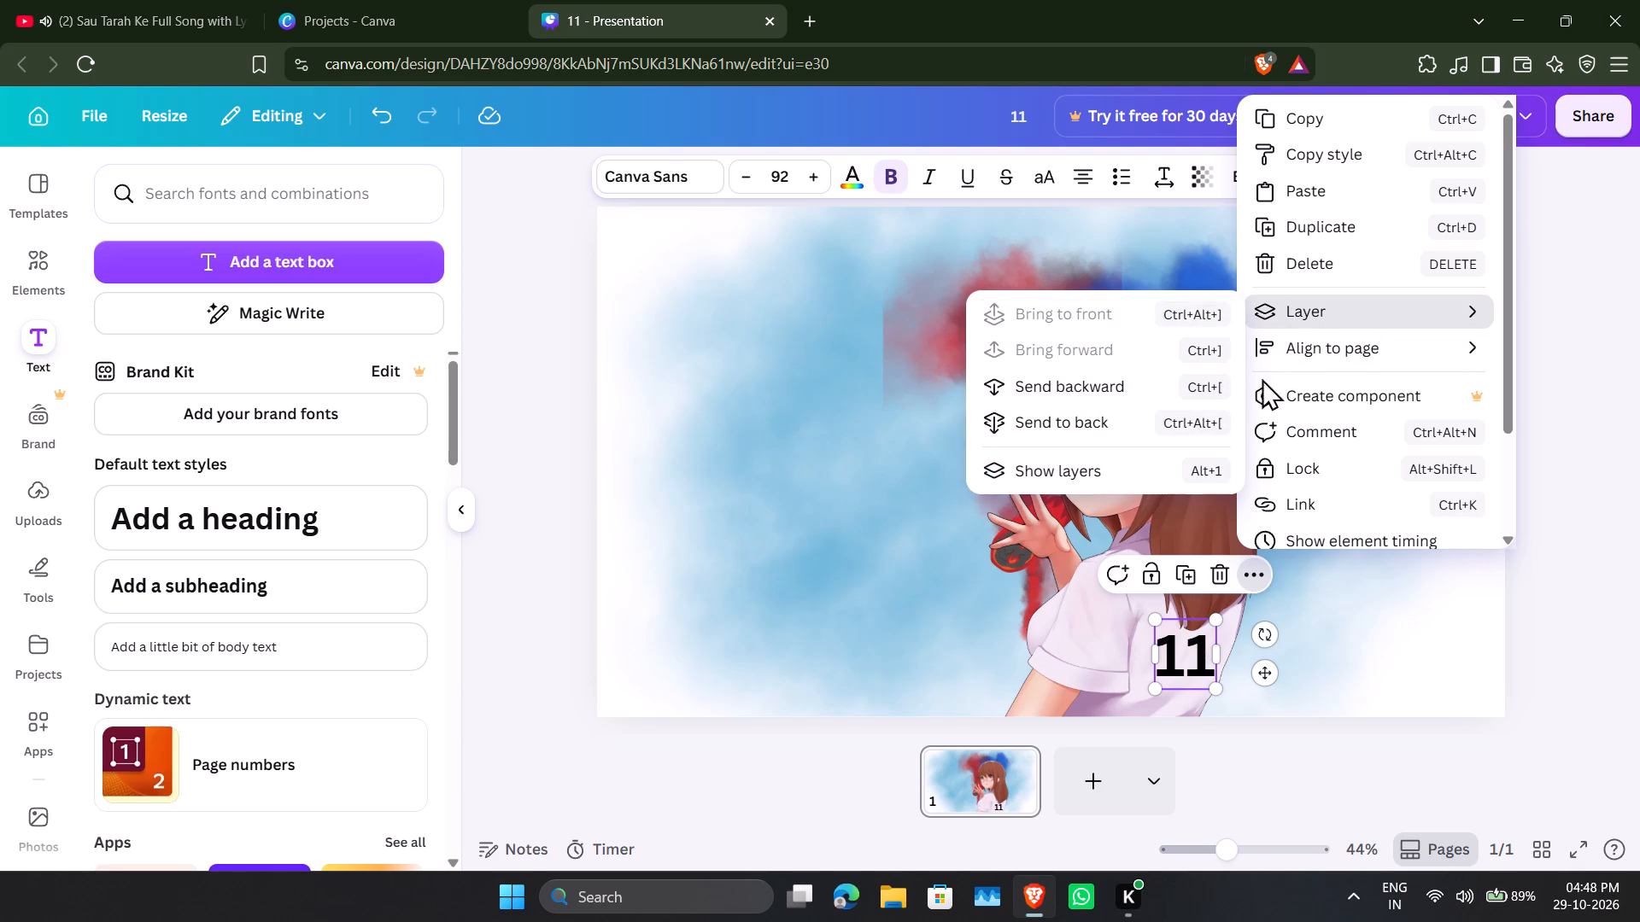
Remove the bold formatting from the "11" text.
left_click(893, 163)
left_click(893, 163)
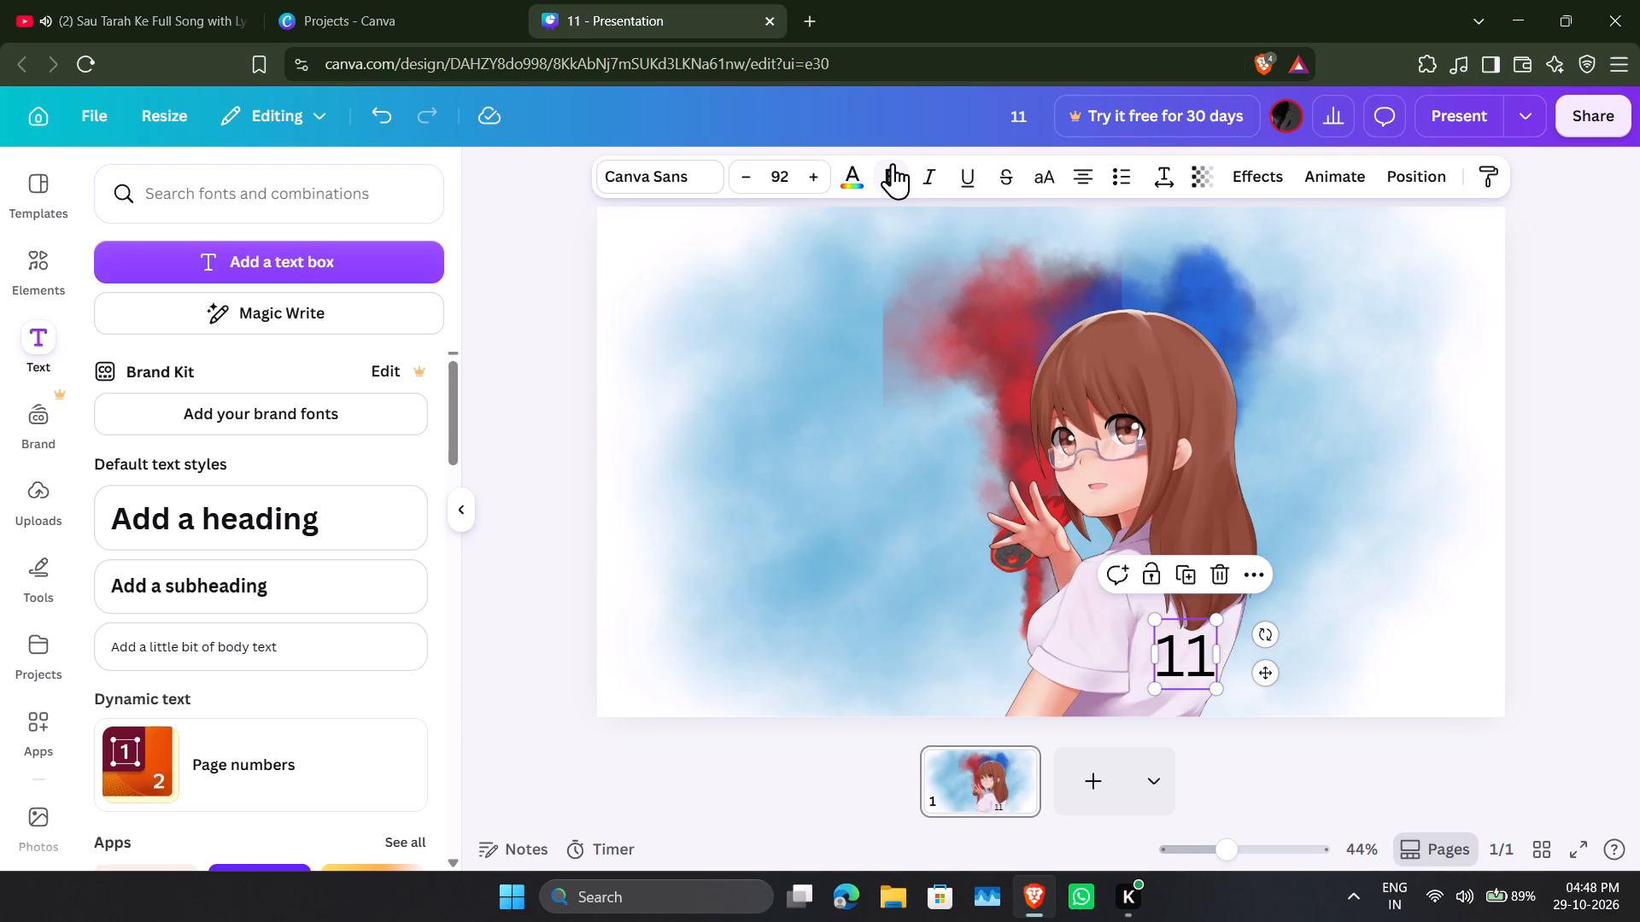
left_click(893, 163)
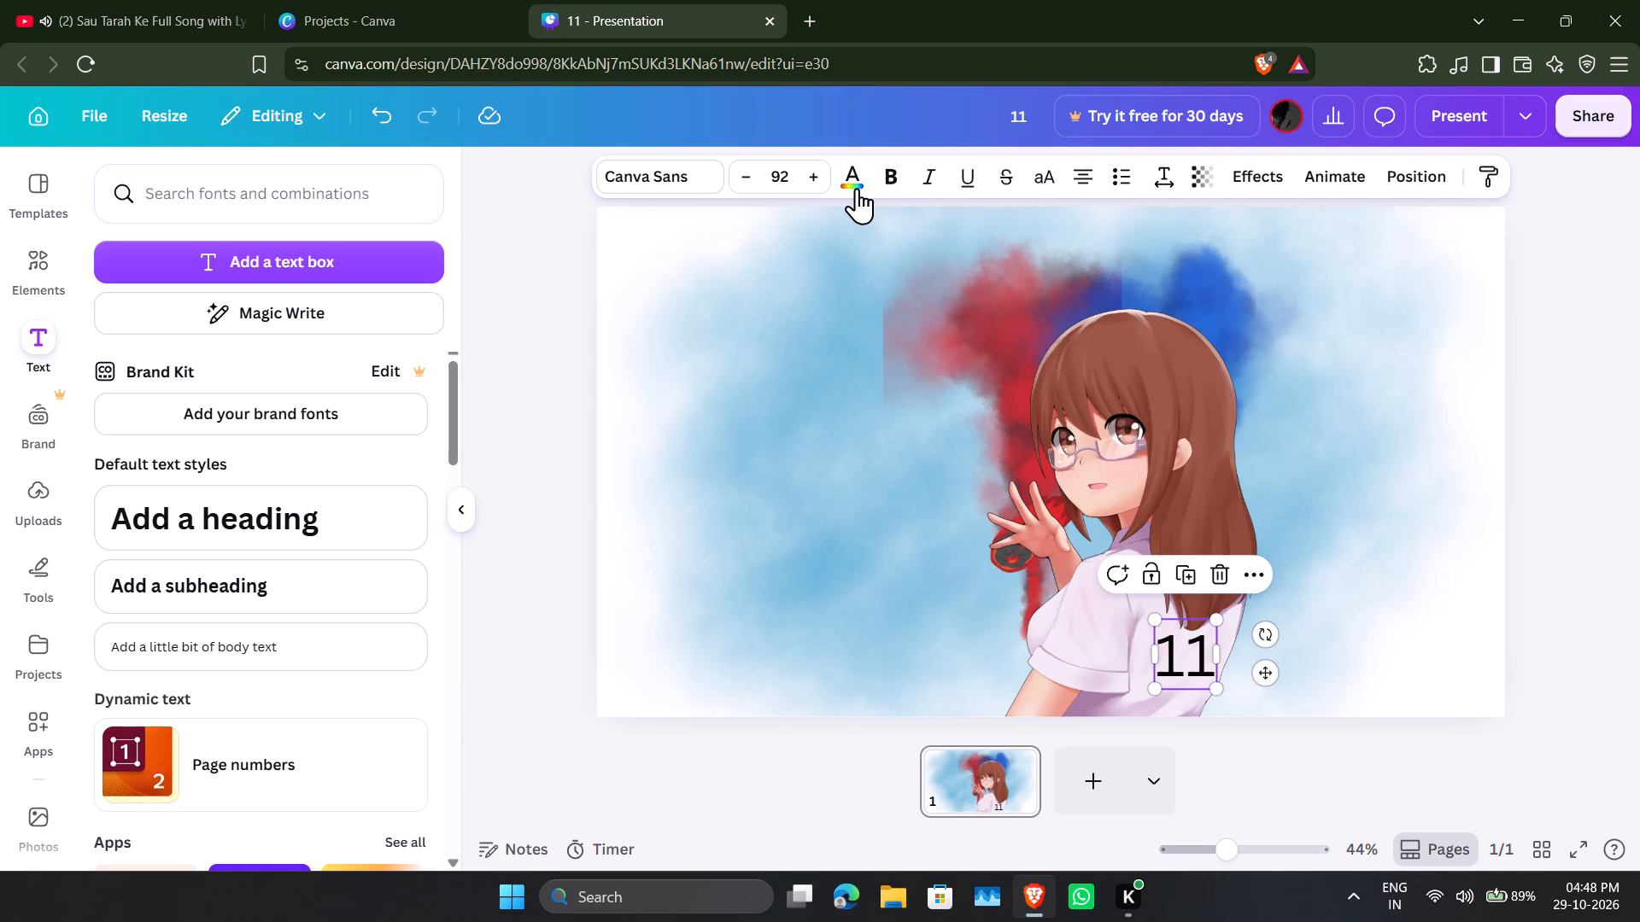
Try the black-to-blue and purple-to-yellow default gradients on the "11" text, and apply the black-to-gold gradient.
left_click(856, 187)
scroll(214, 602, "down", 5)
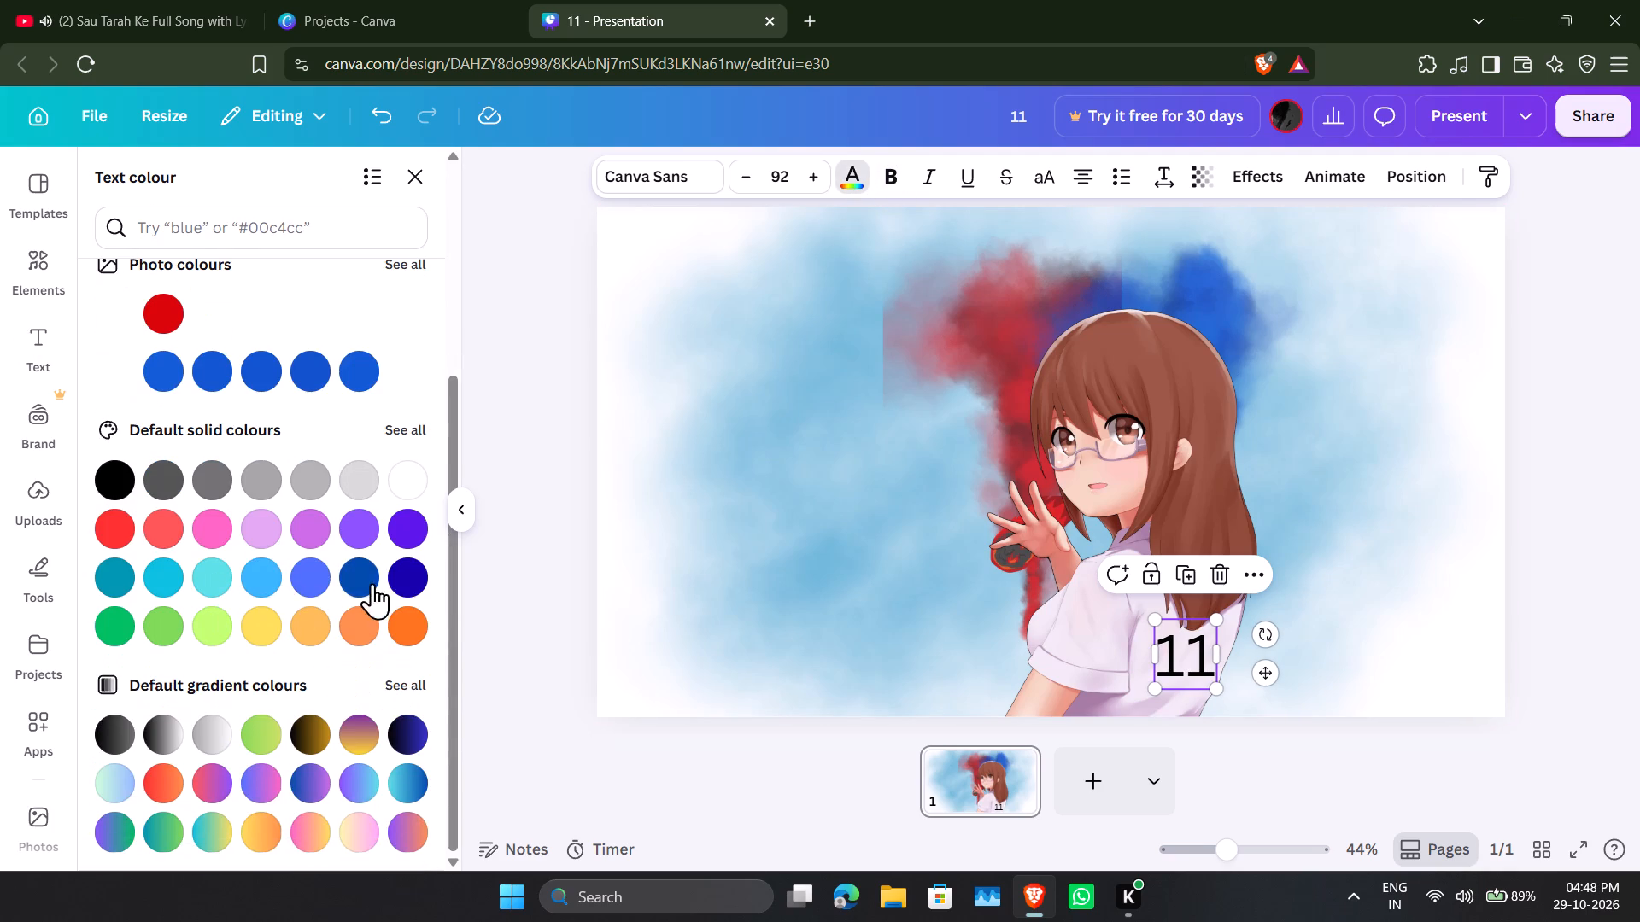
left_click(409, 738)
scroll(401, 728, "down", 2)
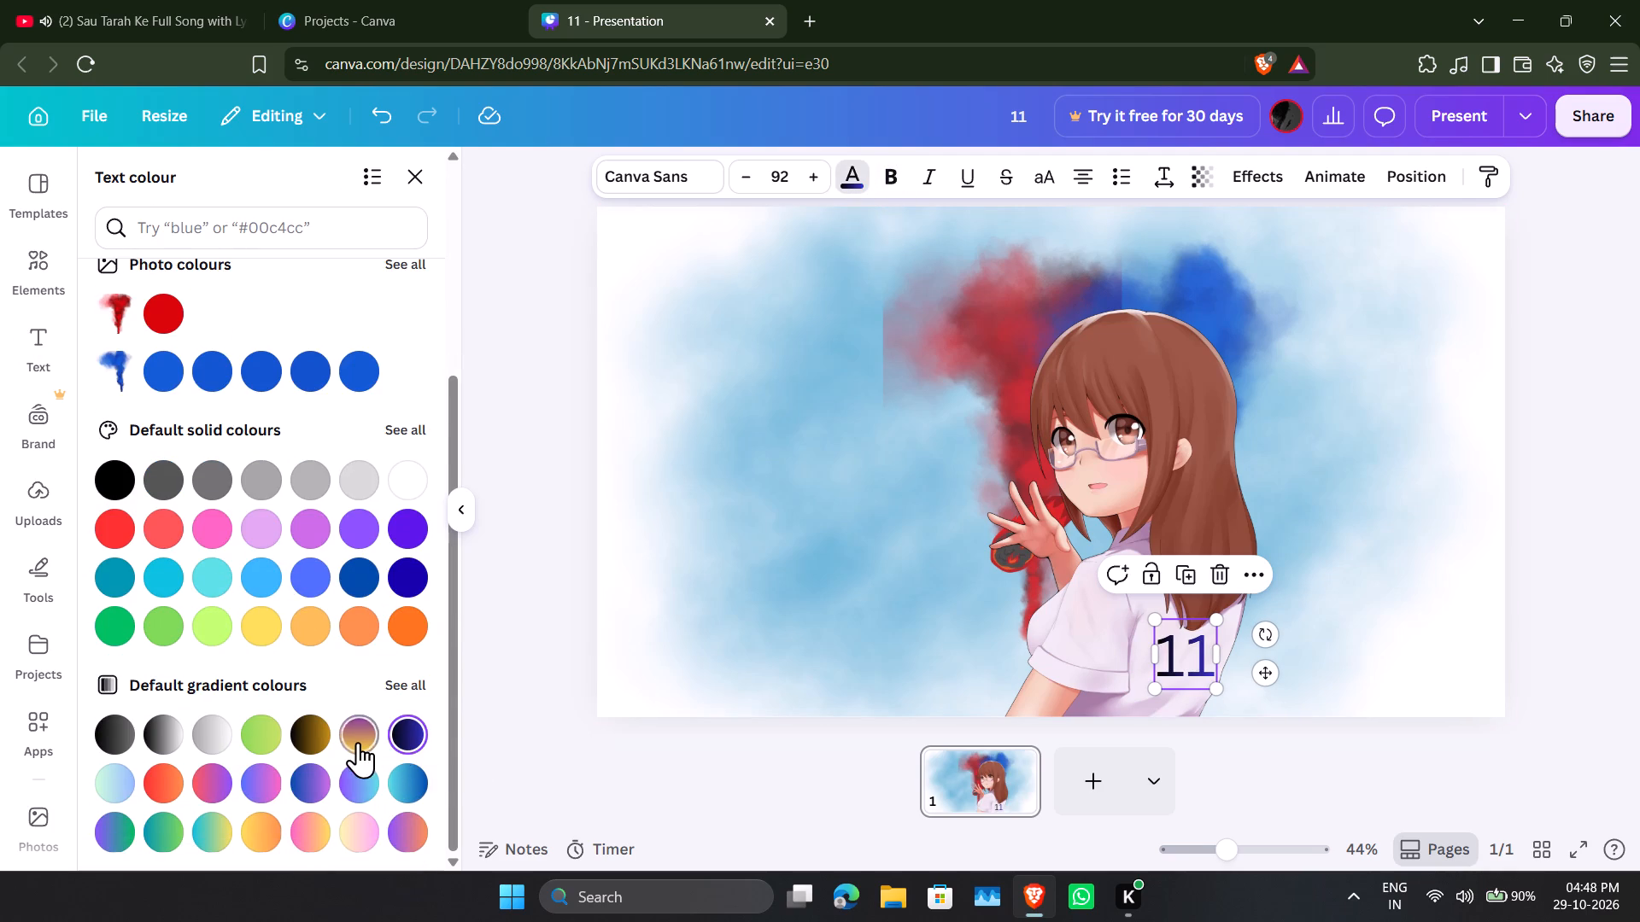
left_click(356, 738)
left_click(331, 738)
left_click(298, 744)
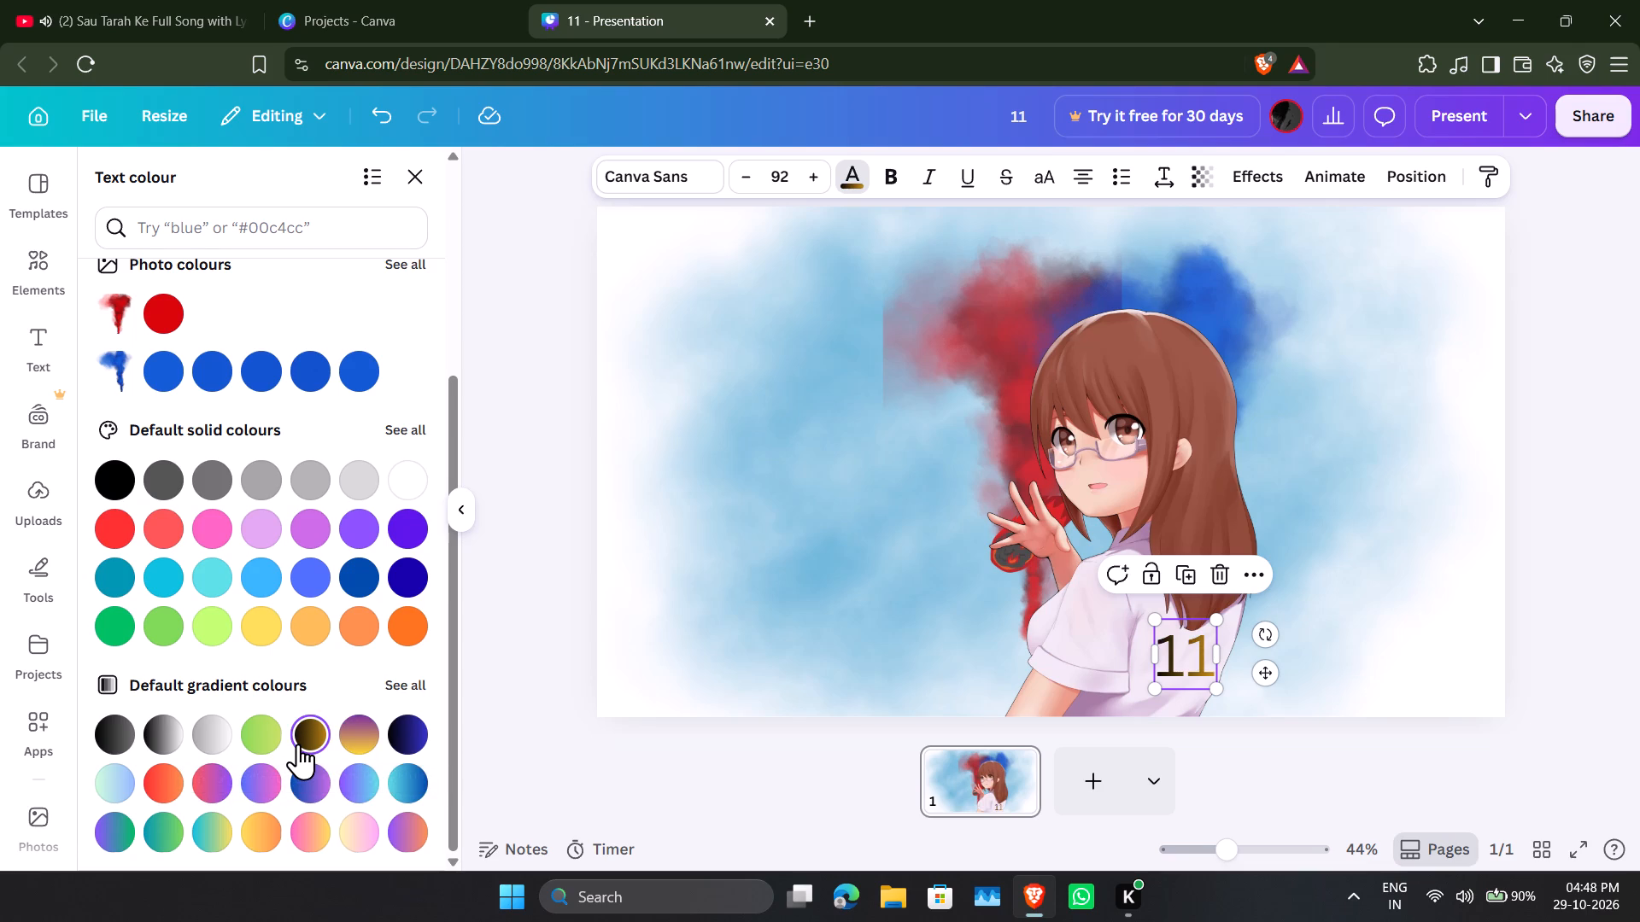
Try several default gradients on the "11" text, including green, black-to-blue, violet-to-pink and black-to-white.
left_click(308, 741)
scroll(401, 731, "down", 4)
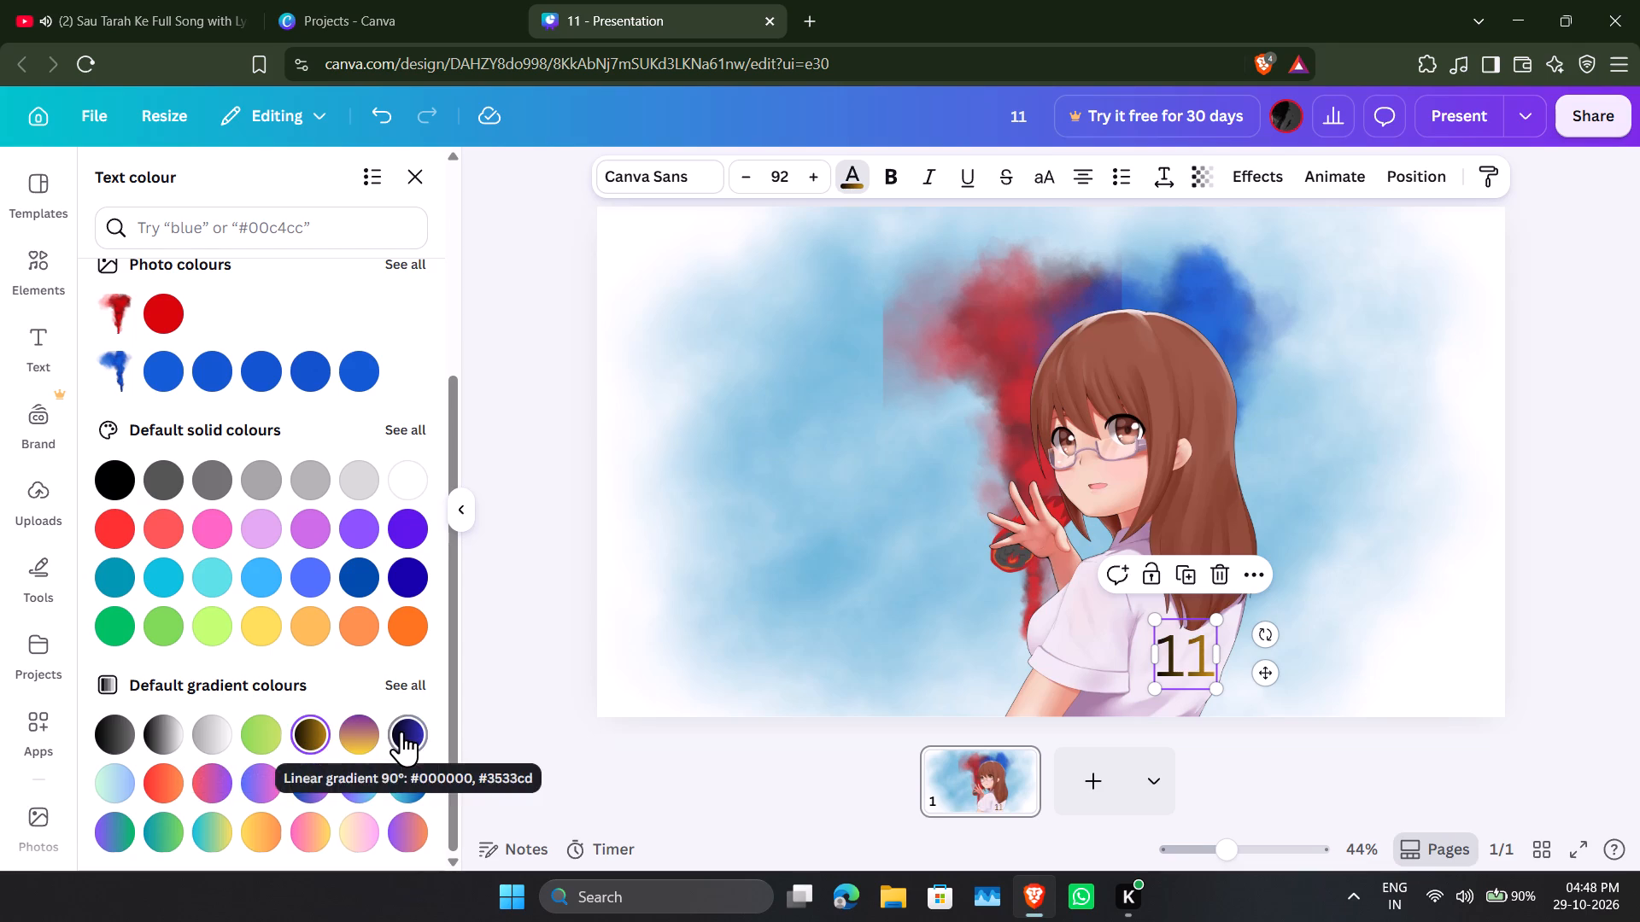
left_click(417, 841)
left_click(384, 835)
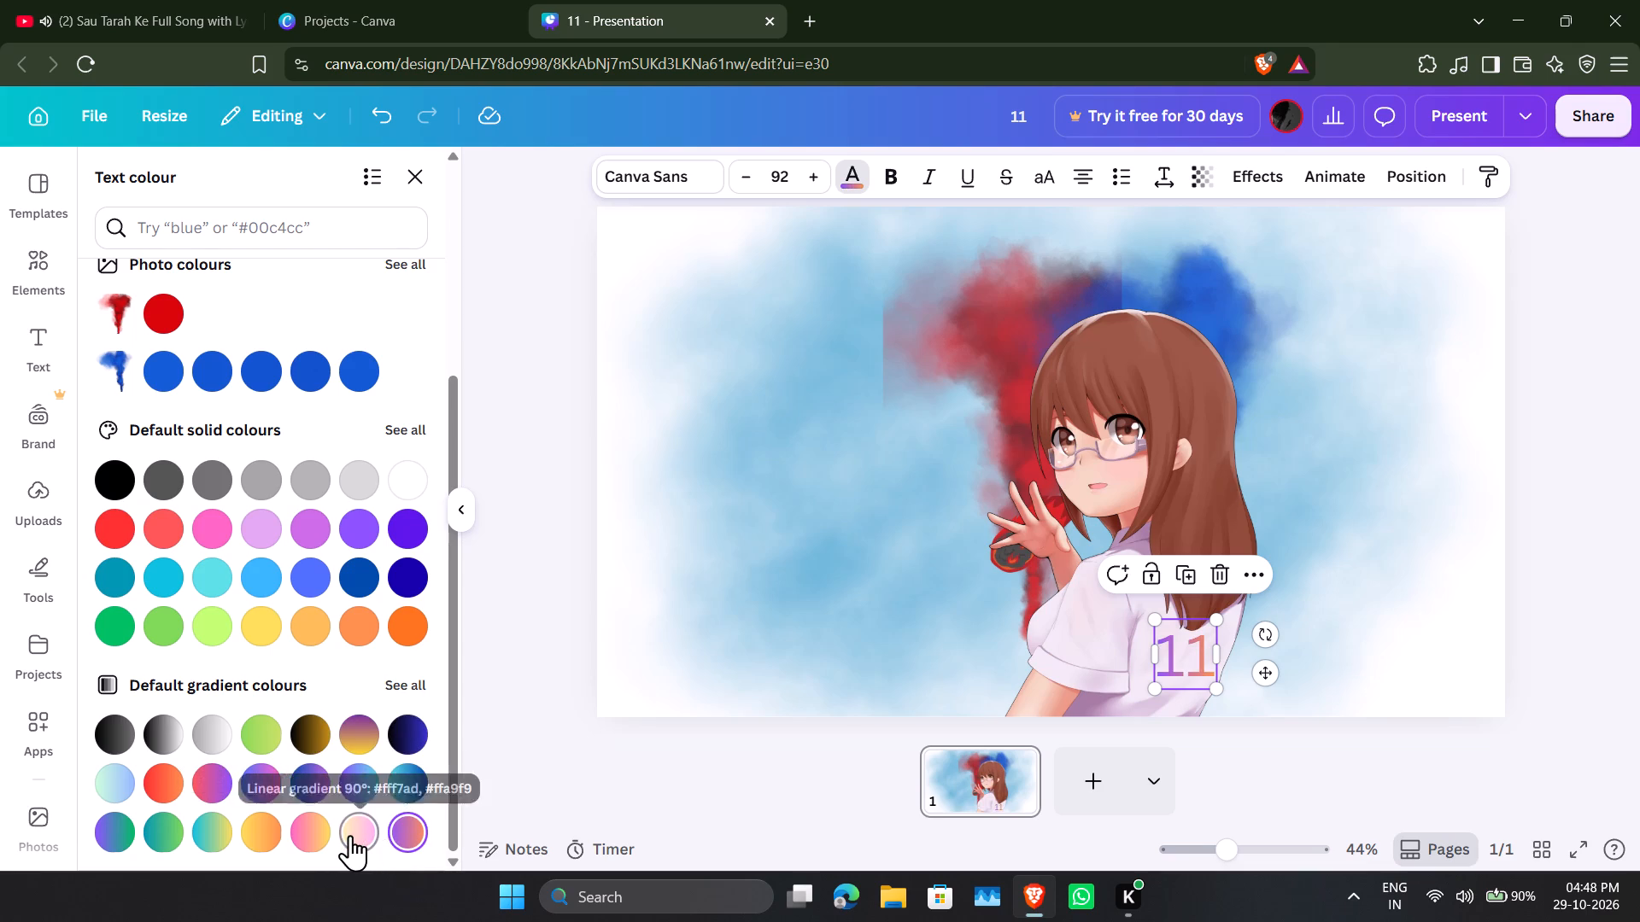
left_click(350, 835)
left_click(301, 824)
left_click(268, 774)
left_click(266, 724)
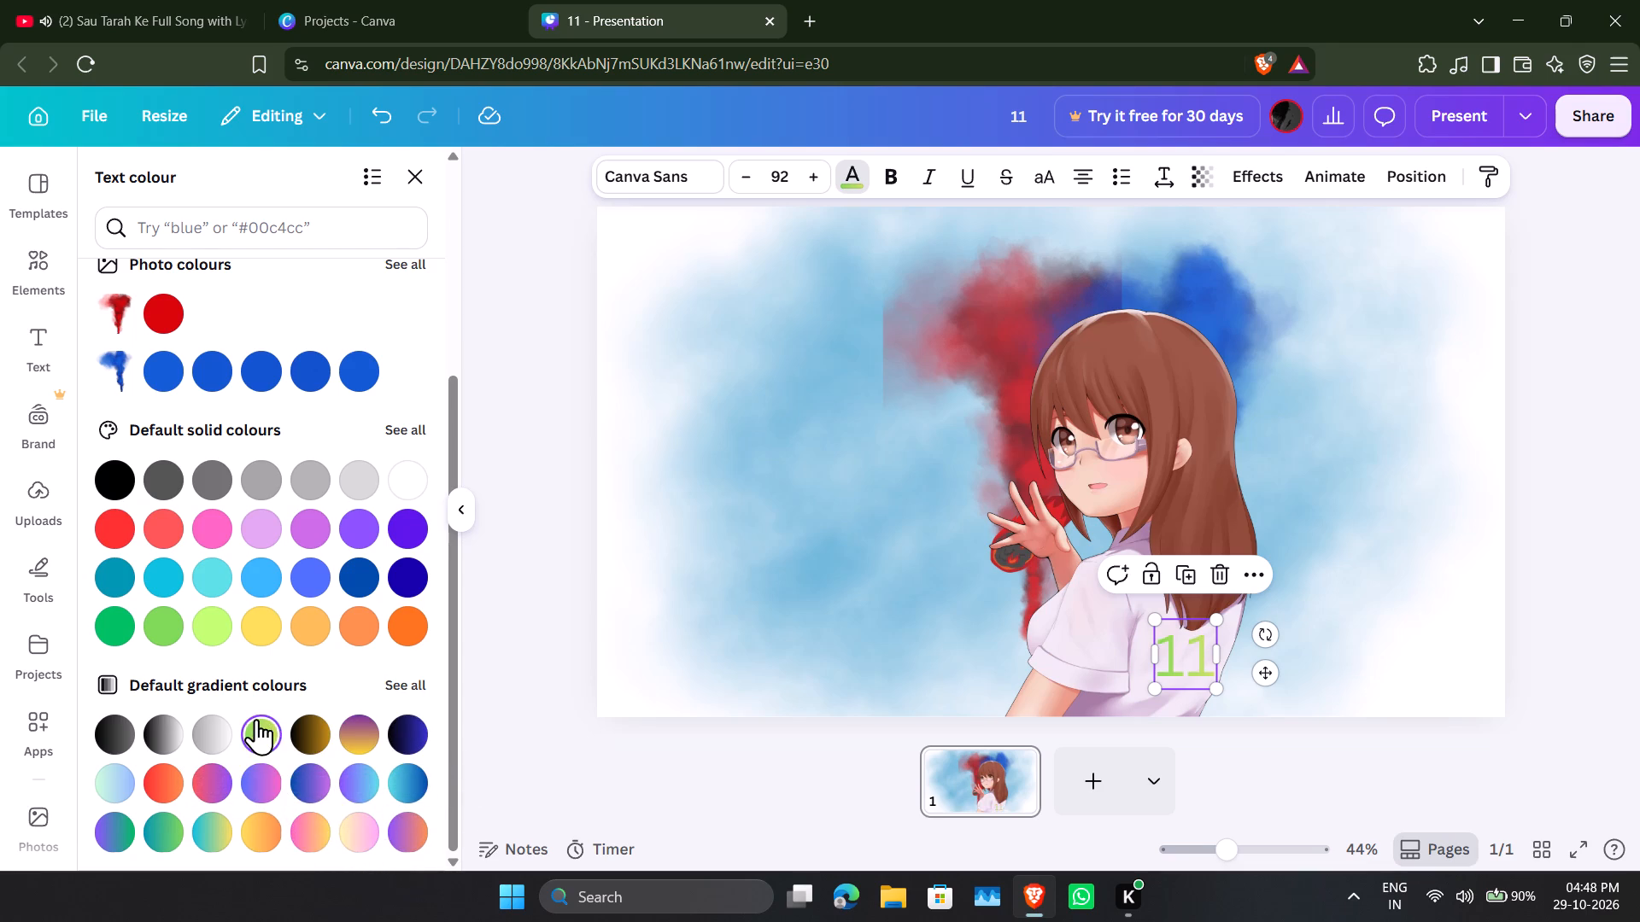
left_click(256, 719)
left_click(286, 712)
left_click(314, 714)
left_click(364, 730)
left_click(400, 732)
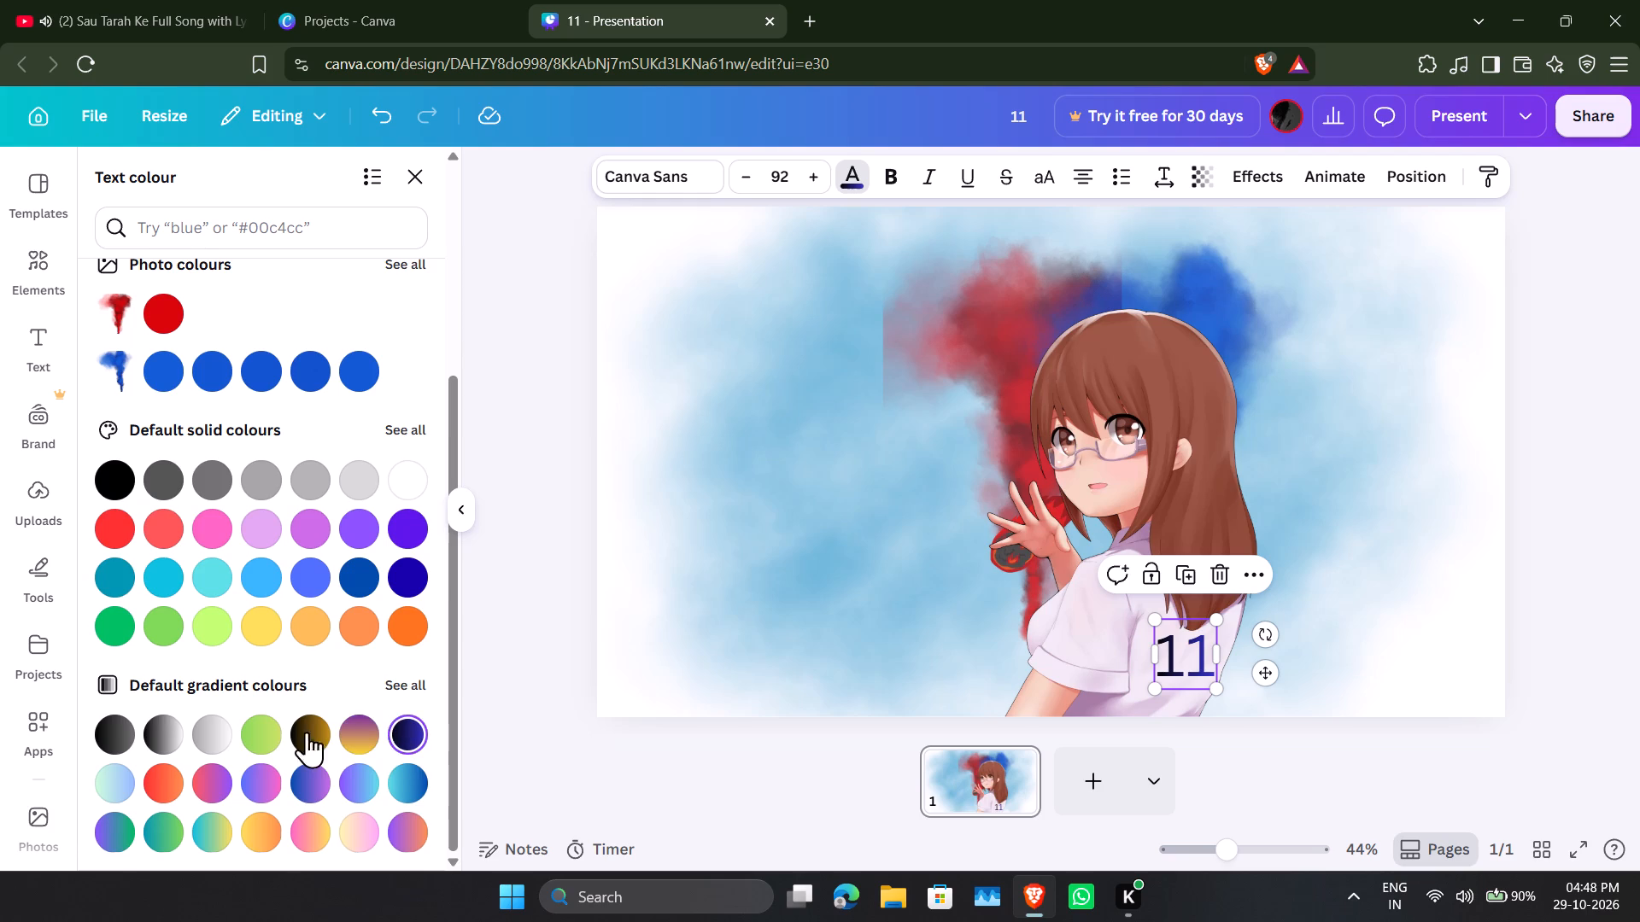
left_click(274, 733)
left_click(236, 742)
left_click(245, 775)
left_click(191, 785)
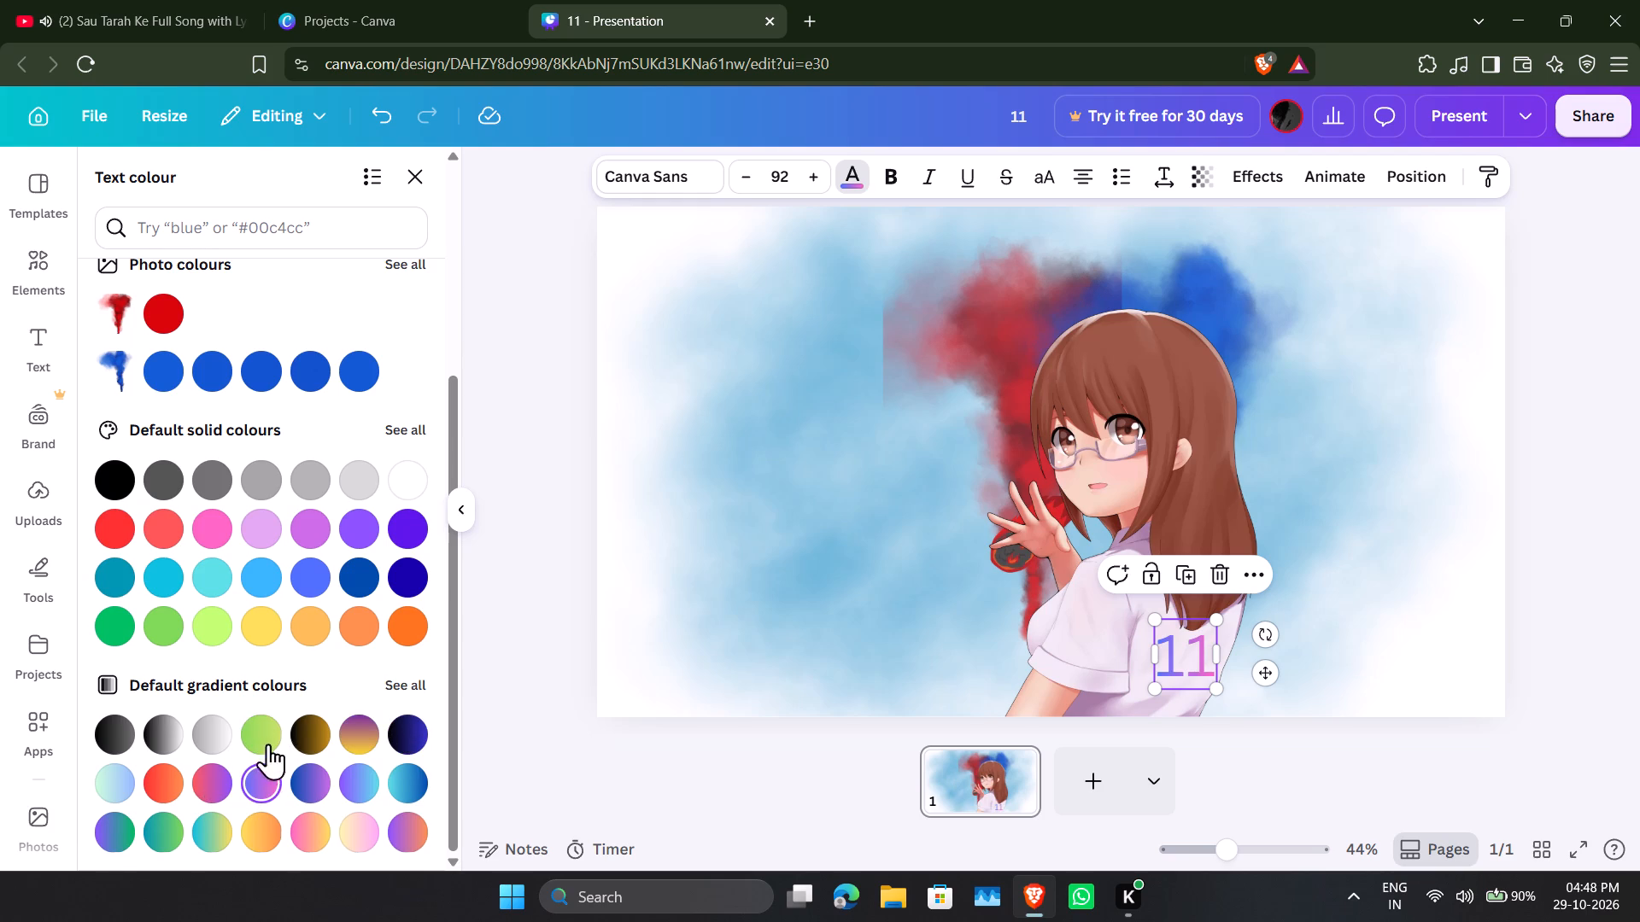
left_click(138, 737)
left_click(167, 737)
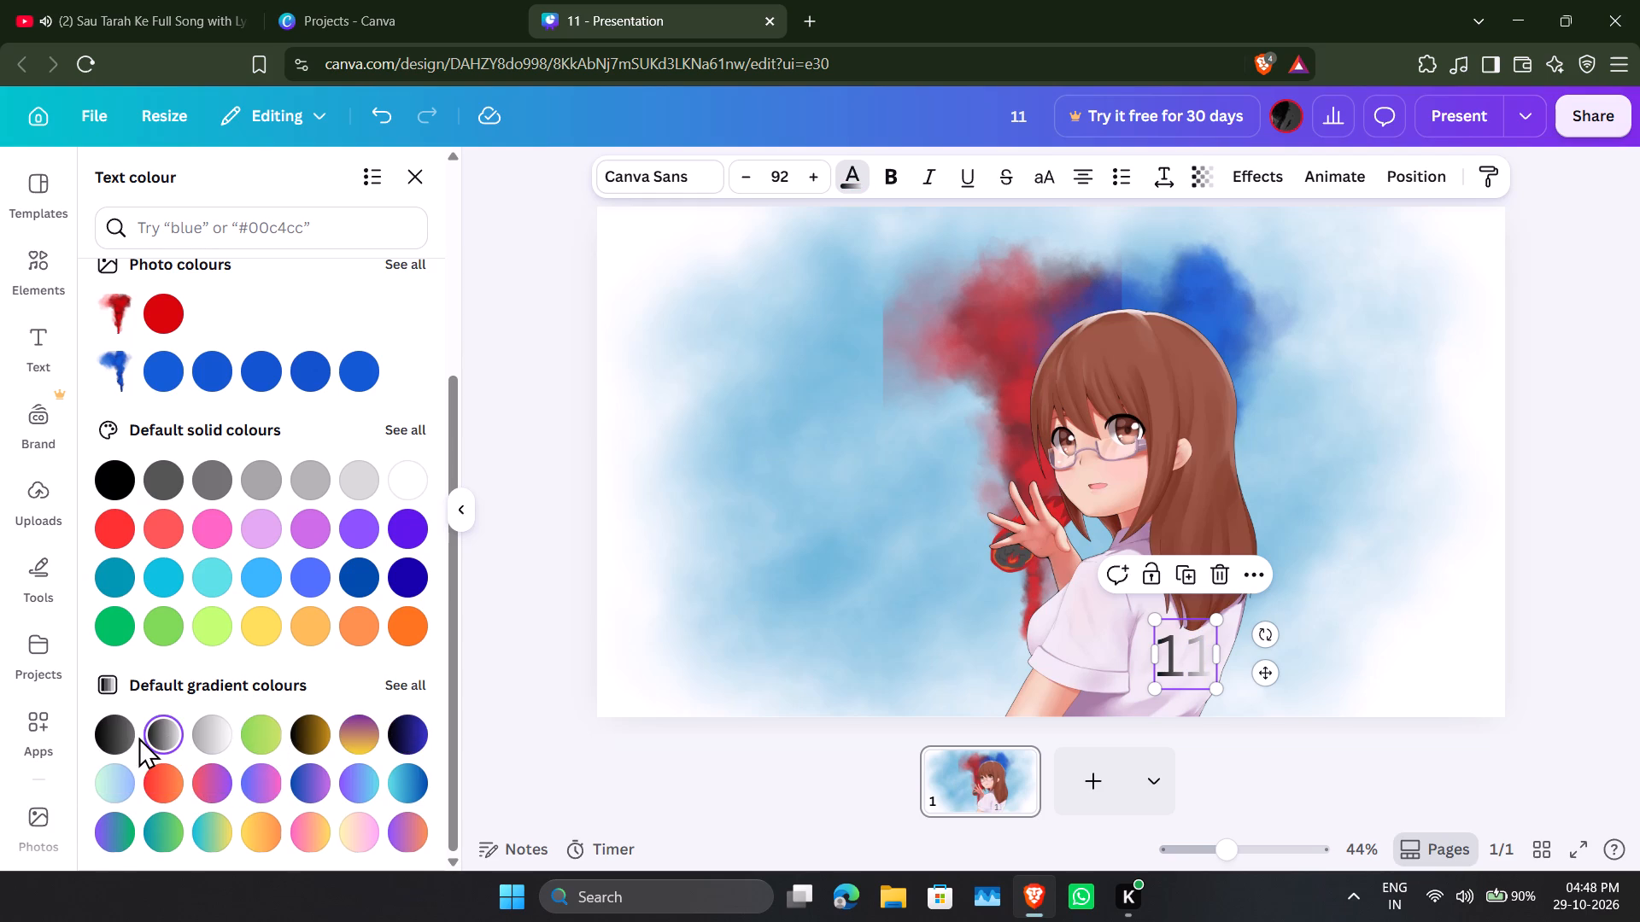
Apply the purple-to-orange default gradient to the "11" text.
left_click(404, 816)
left_click(414, 841)
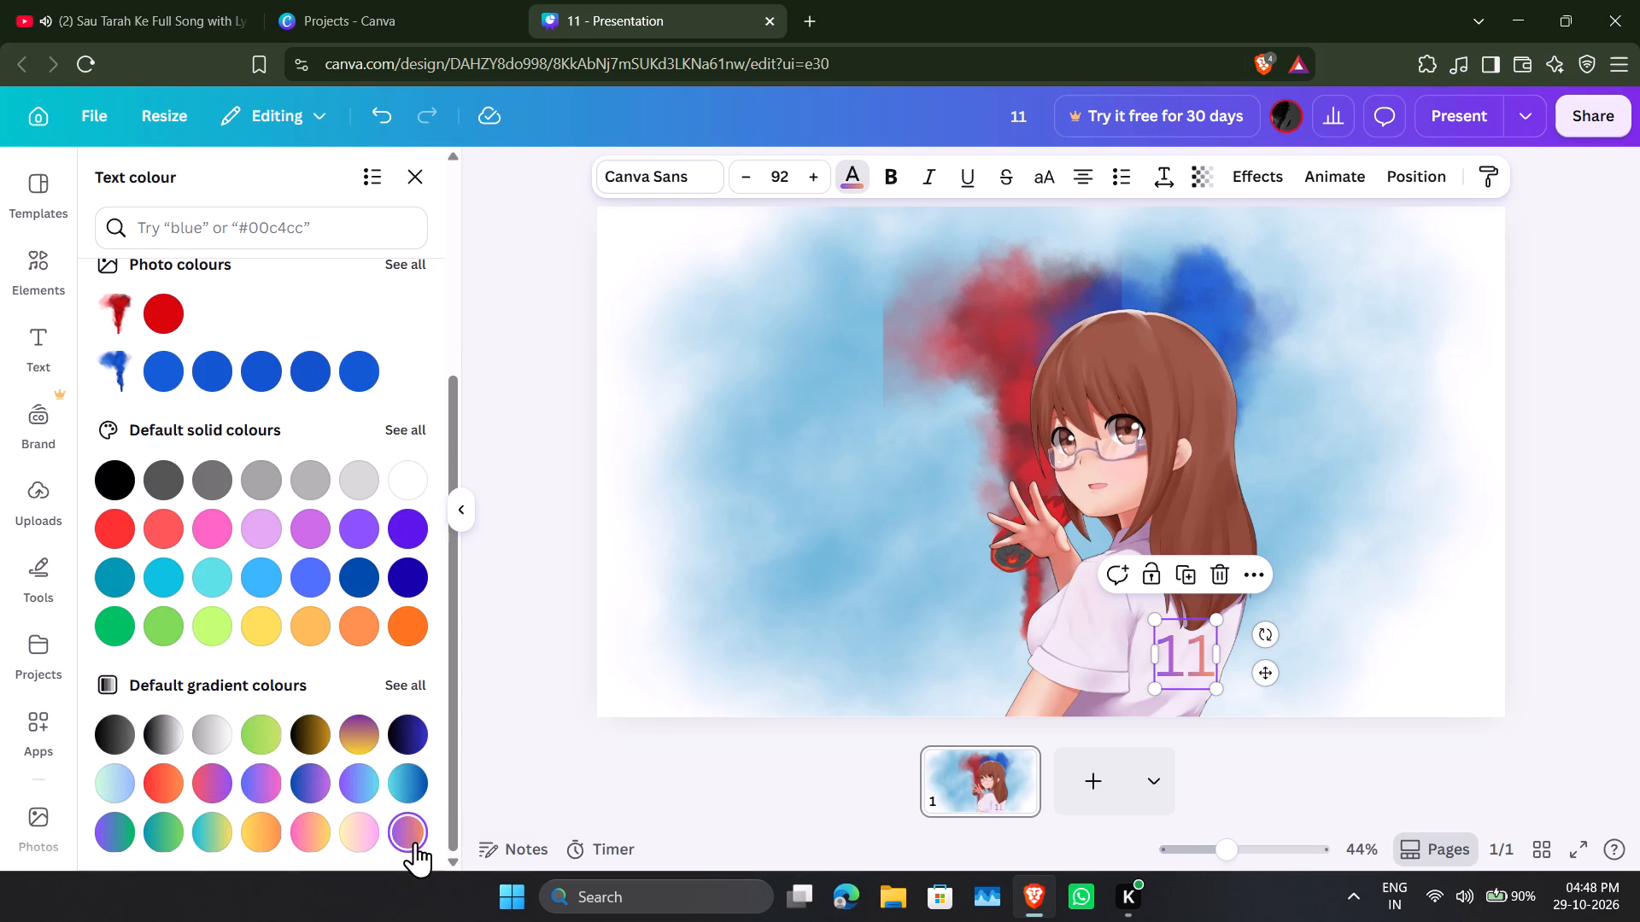
left_click(1563, 545)
left_click(1461, 603)
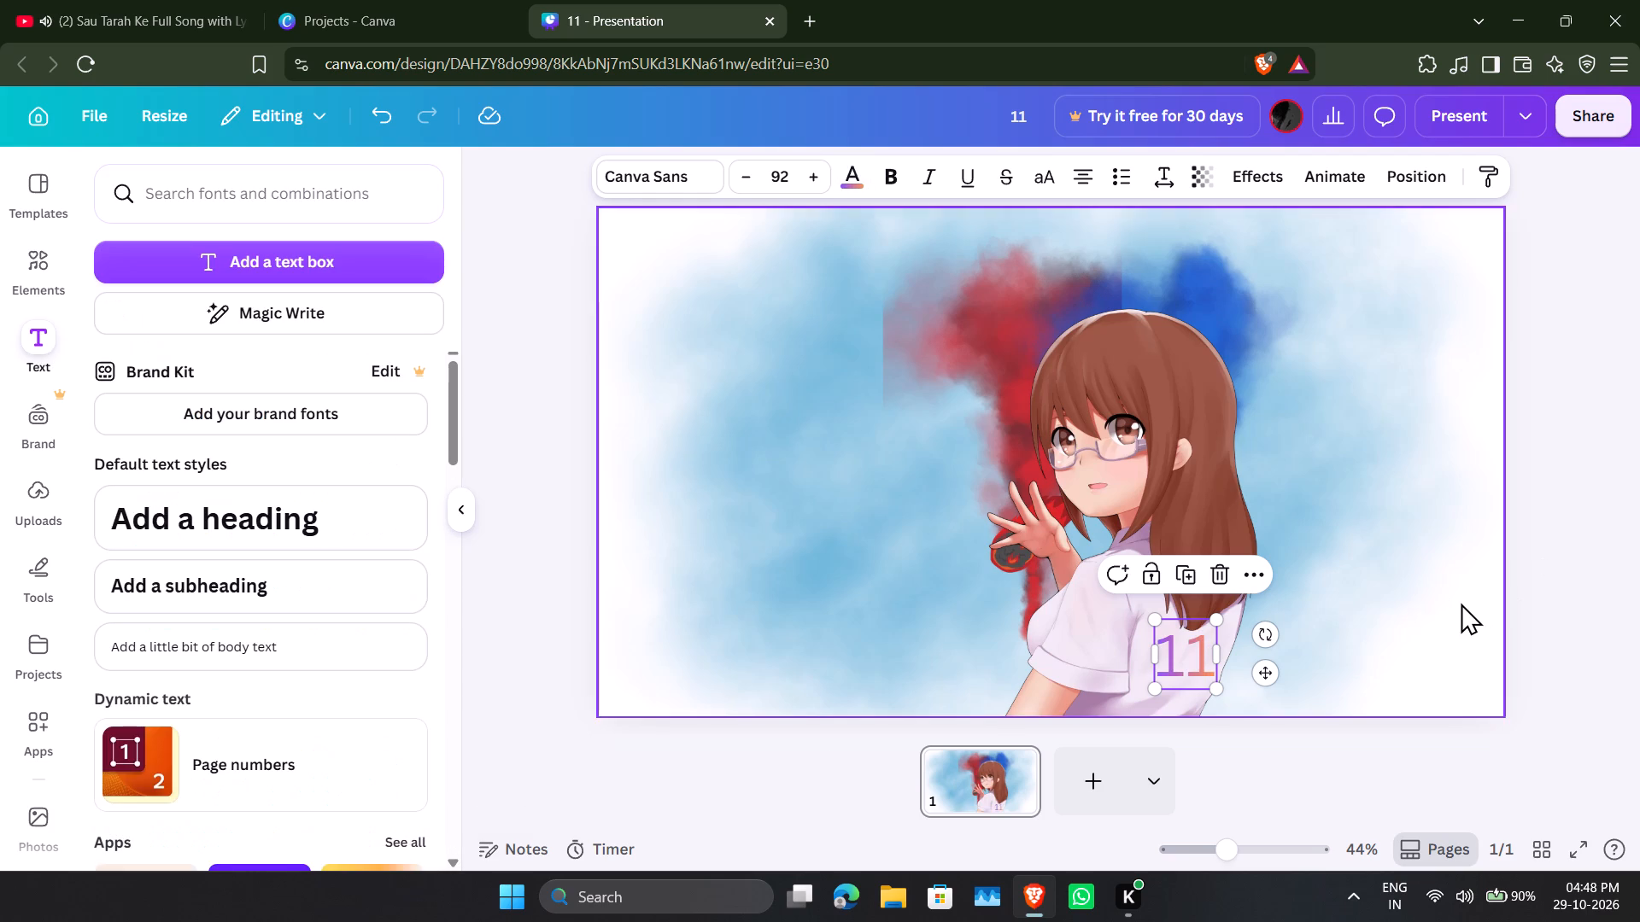
Move the "11" text from the back of the shirt onto the girl's white sleeve.
left_click_drag(1182, 653, 1184, 656)
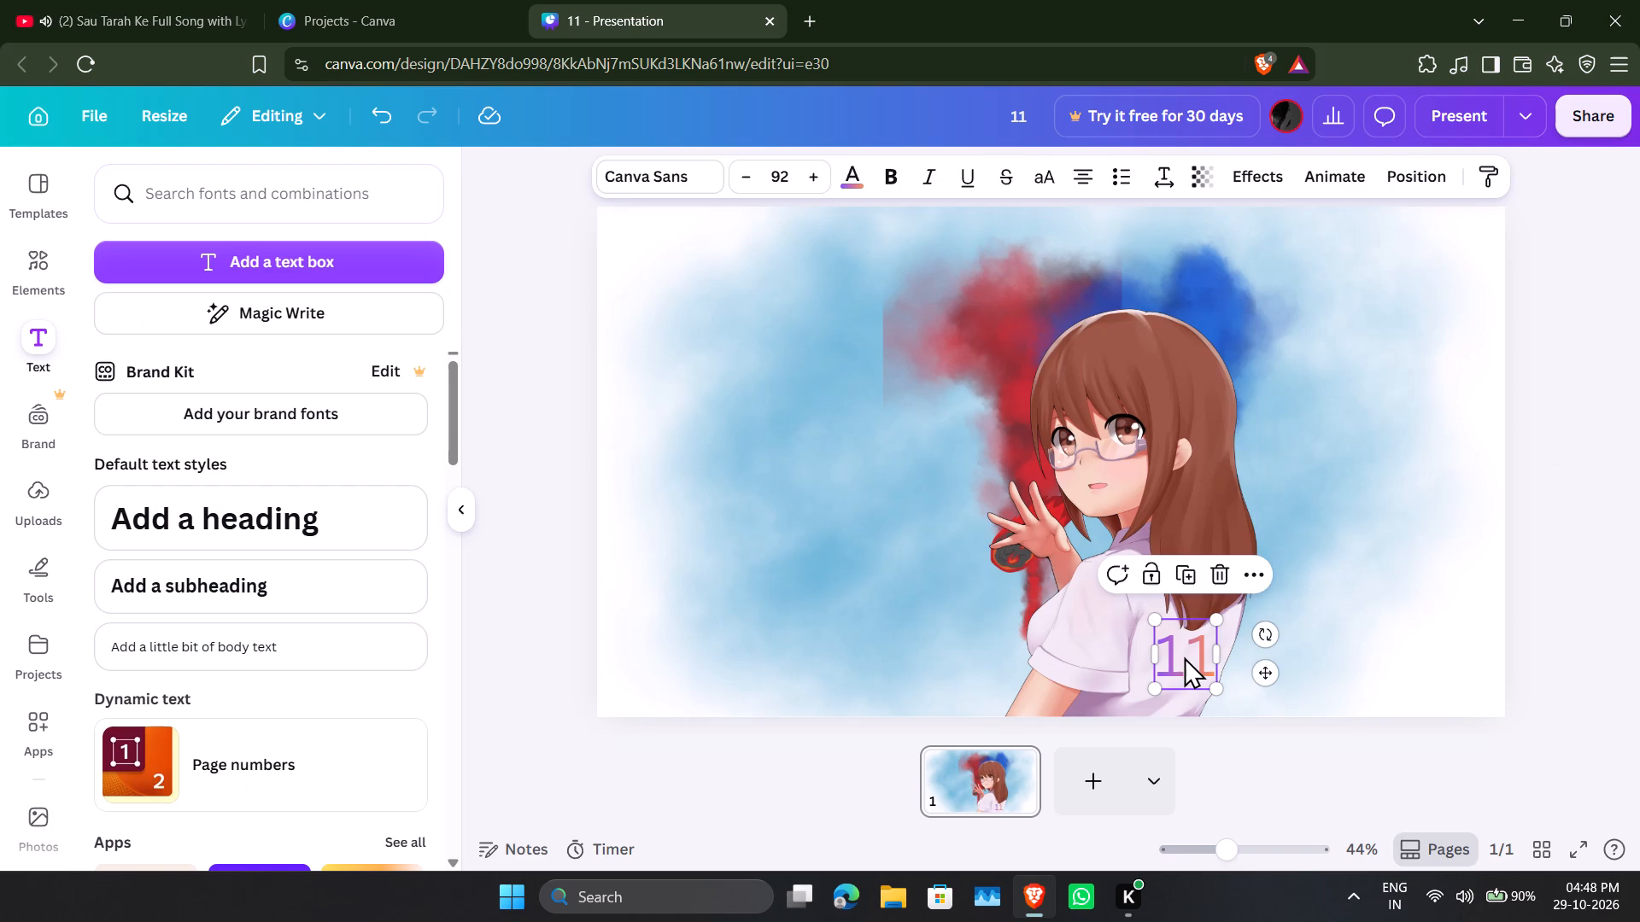
left_click_drag(1184, 656, 1083, 650)
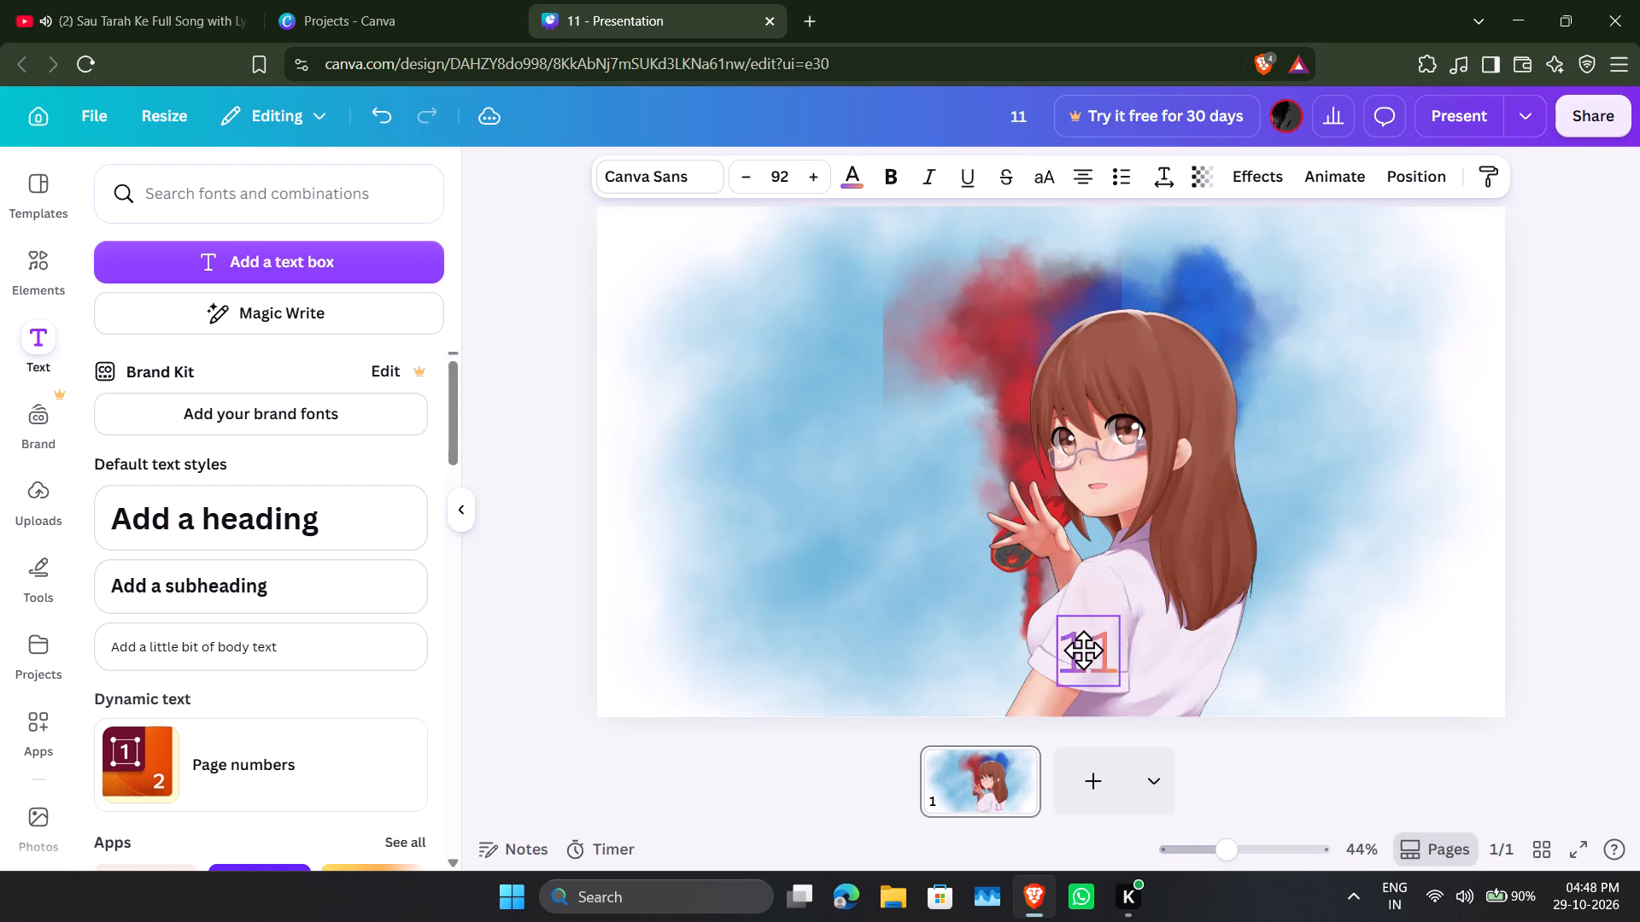
left_click_drag(1083, 650, 1081, 637)
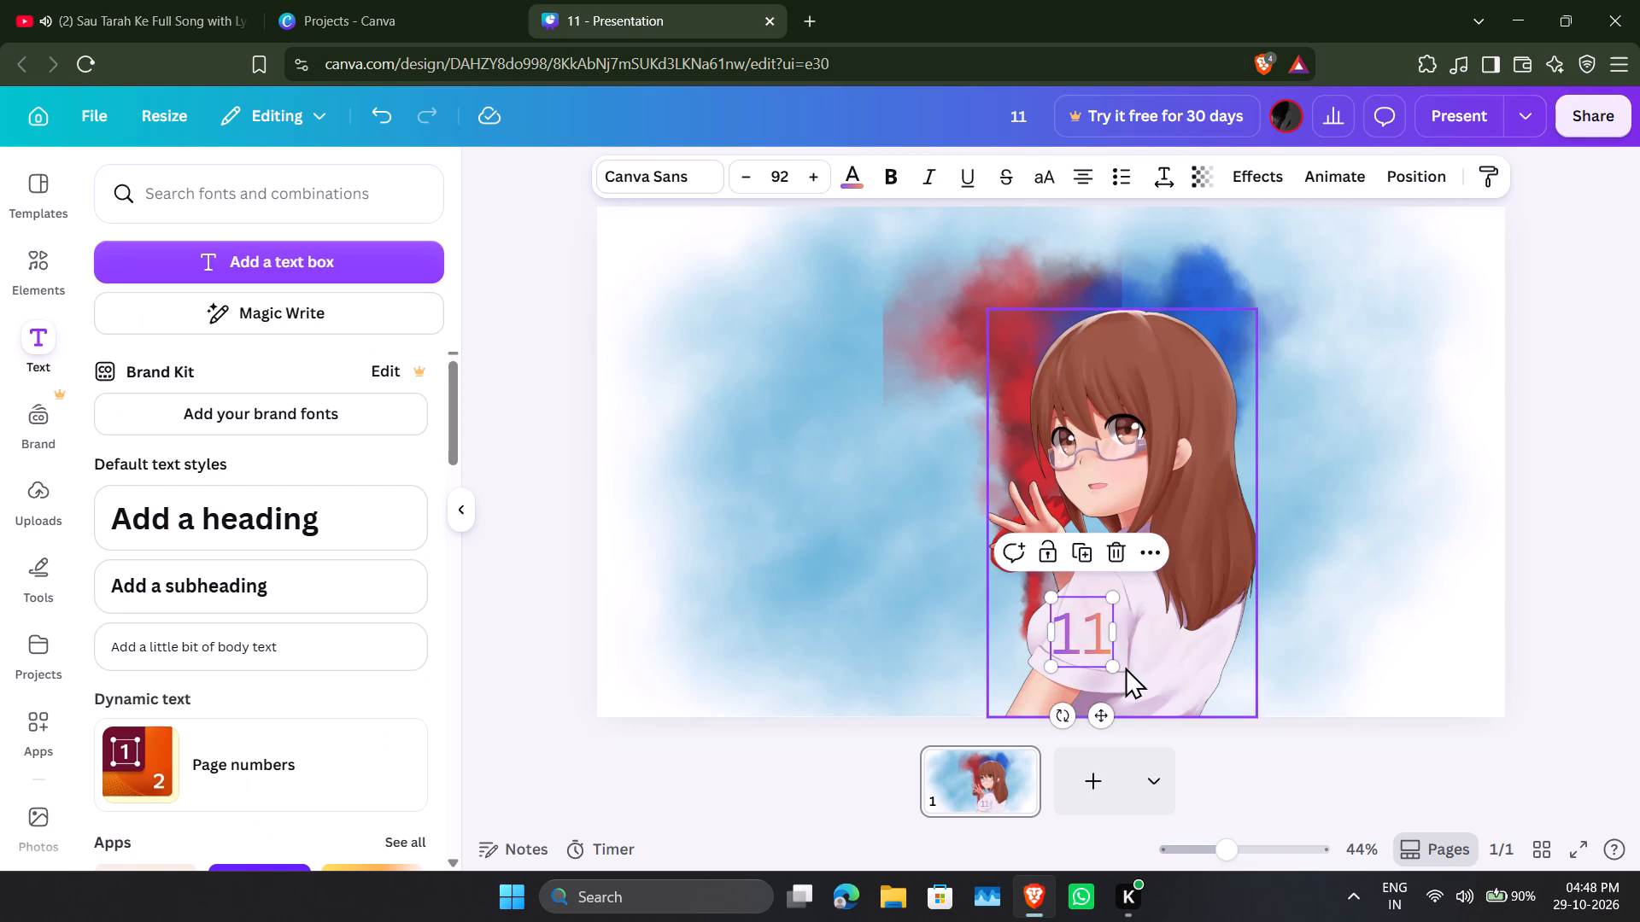
Scale the "11" text down to font size 63.5 so it fits within the sleeve.
left_click_drag(1113, 659, 1092, 653)
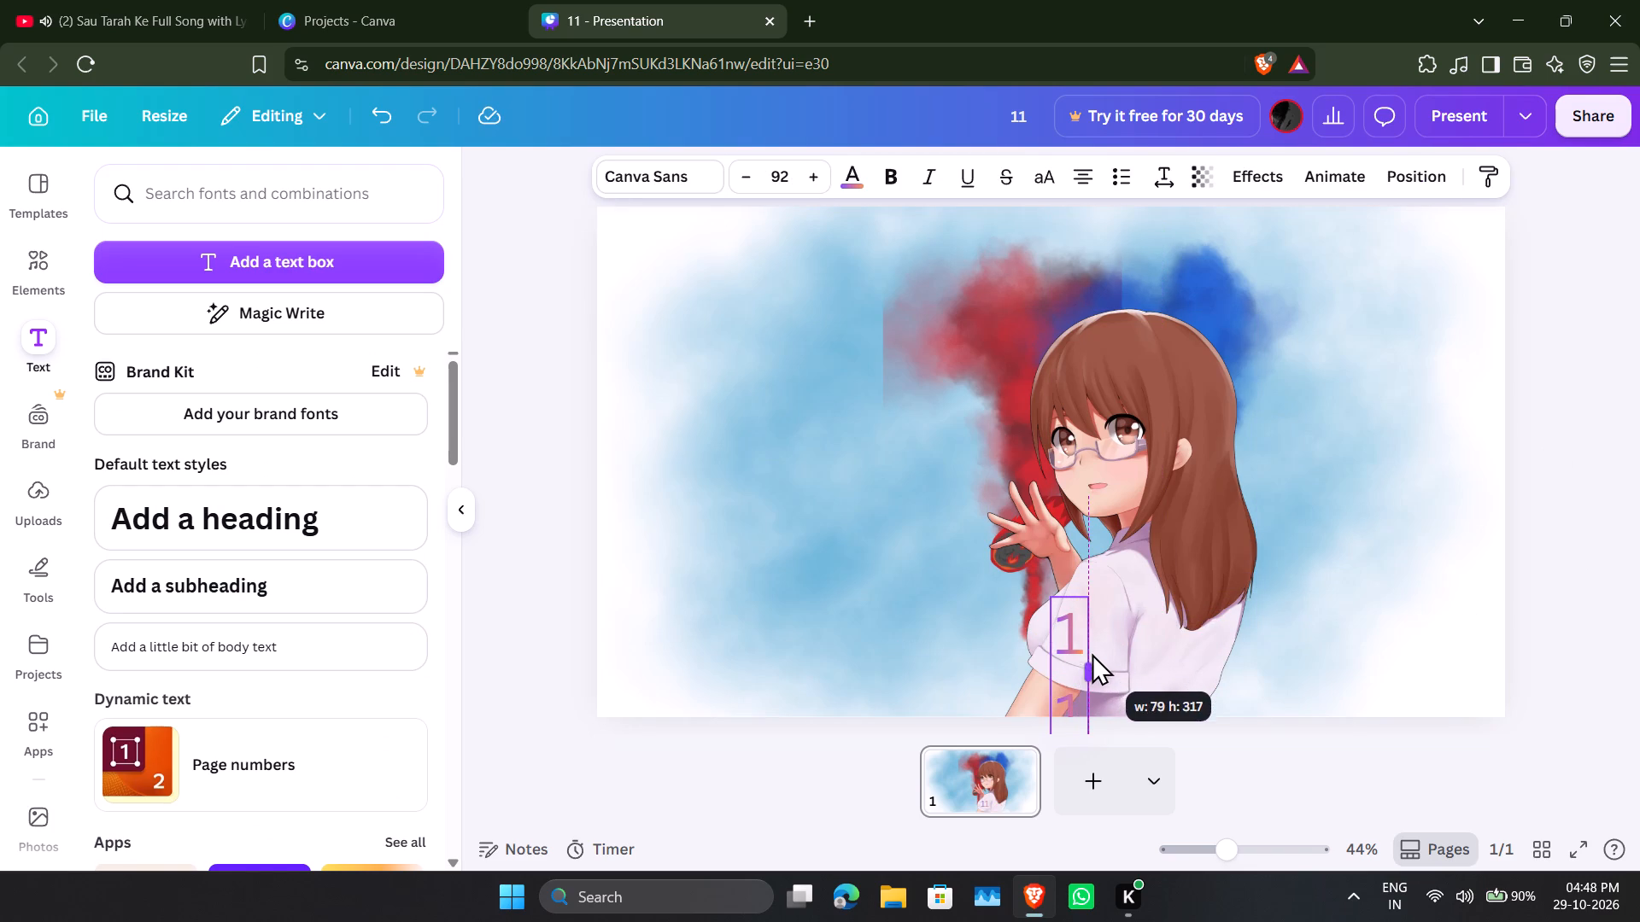
left_click_drag(1092, 653, 1130, 654)
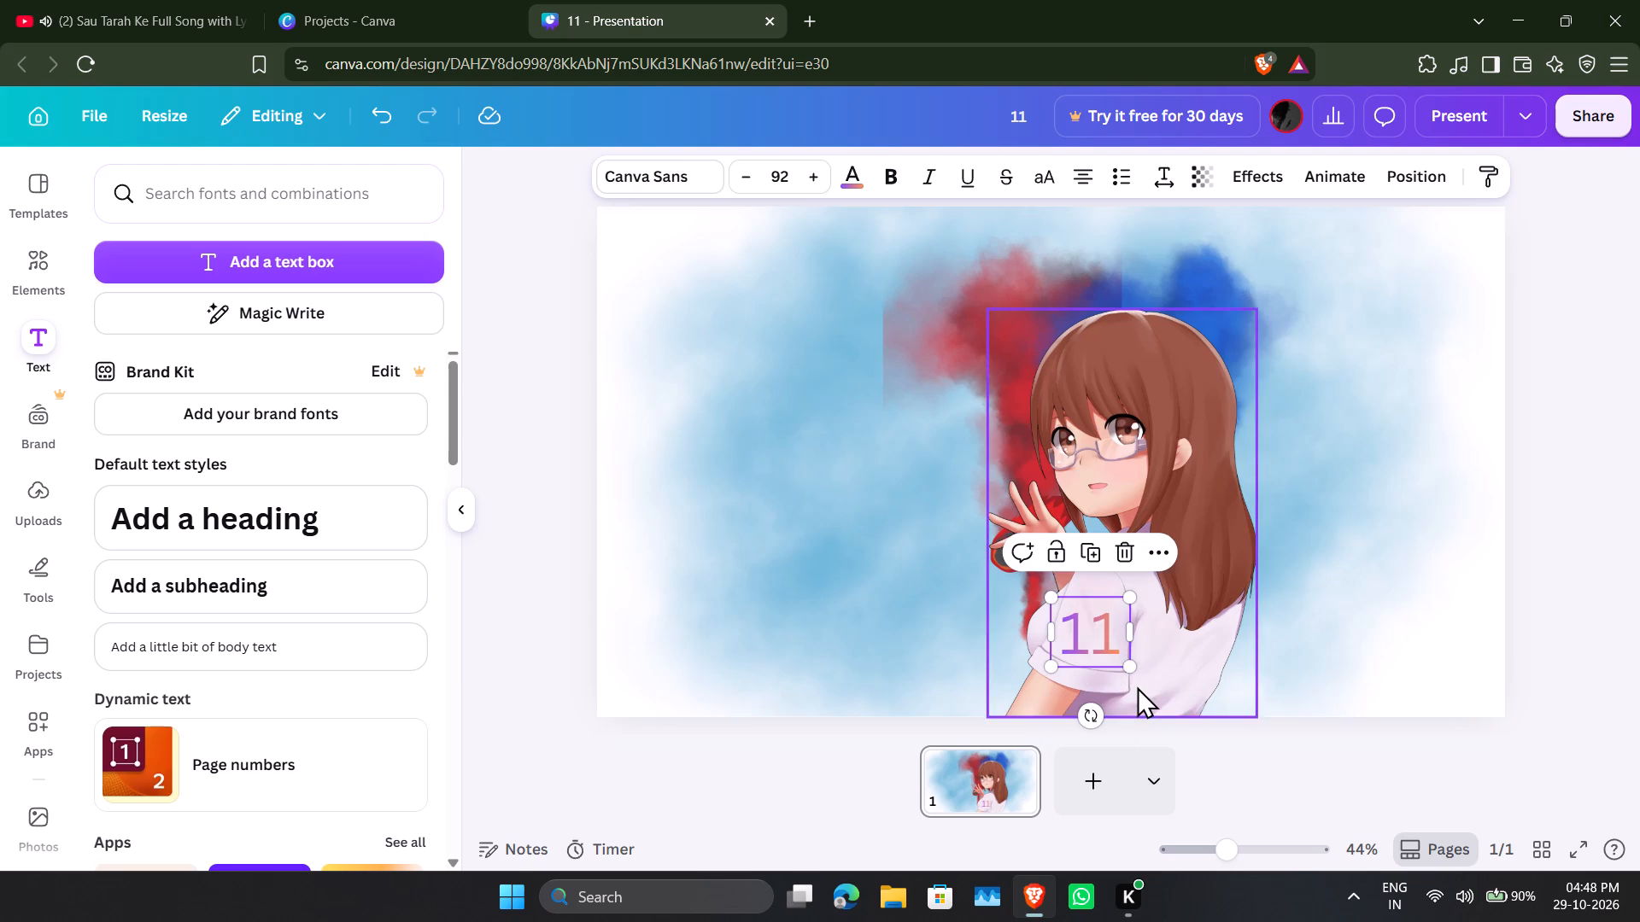
left_click_drag(1132, 671, 1108, 650)
left_click_drag(1077, 612, 1083, 626)
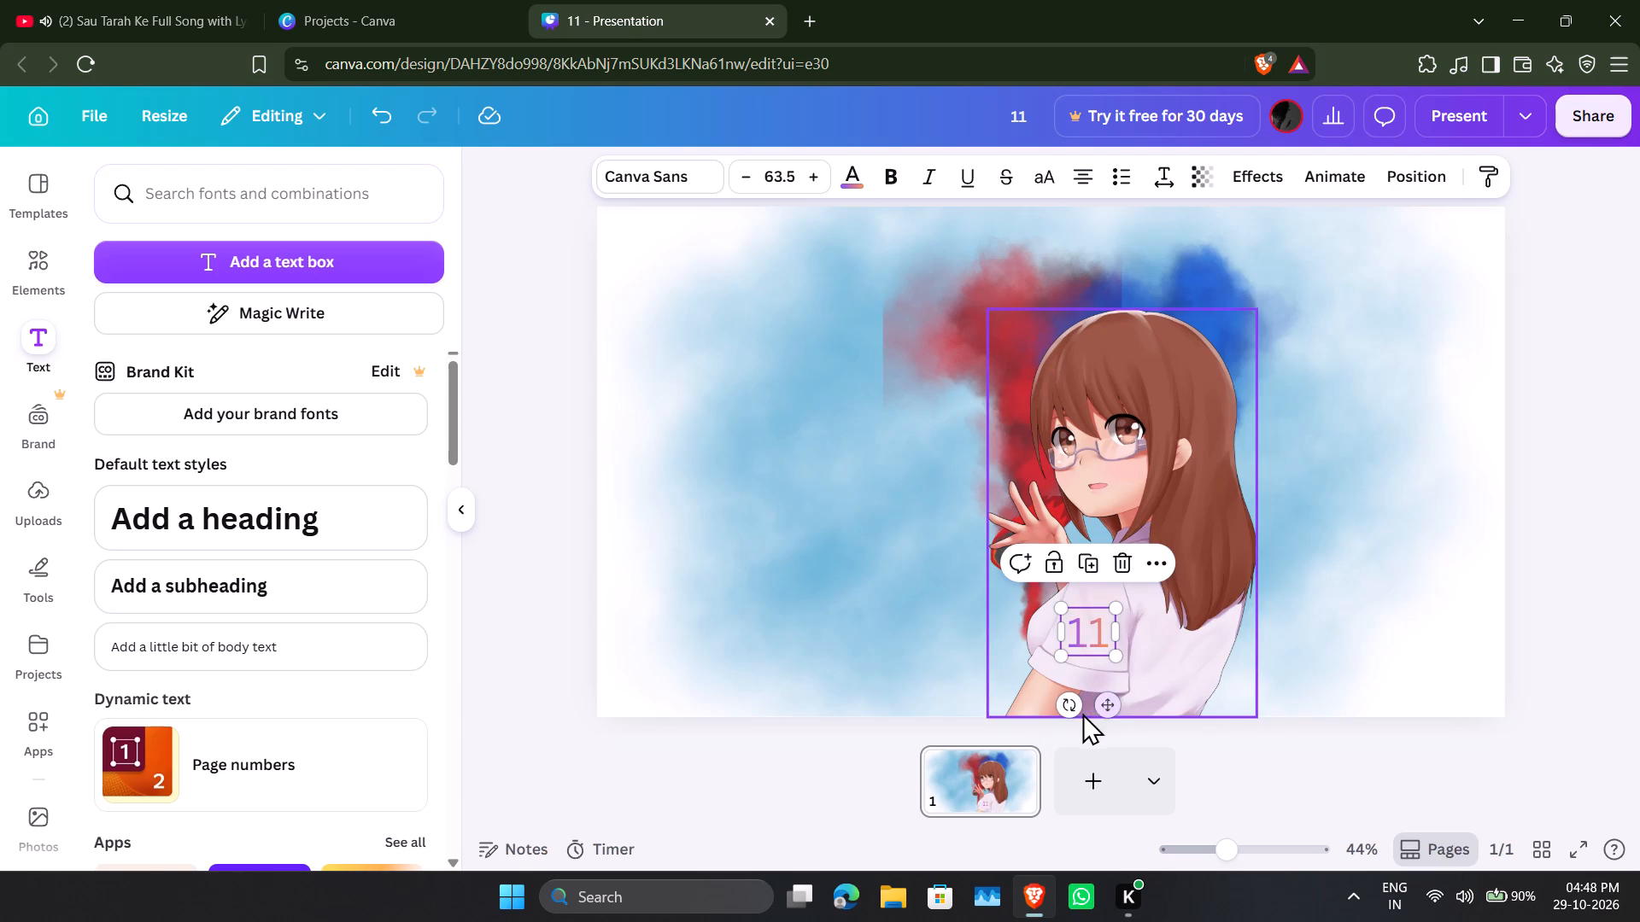
Rotate the "11" text clockwise to follow the sleeve's slant and fine-tune its position just above the cuff.
left_click_drag(1069, 699, 1042, 712)
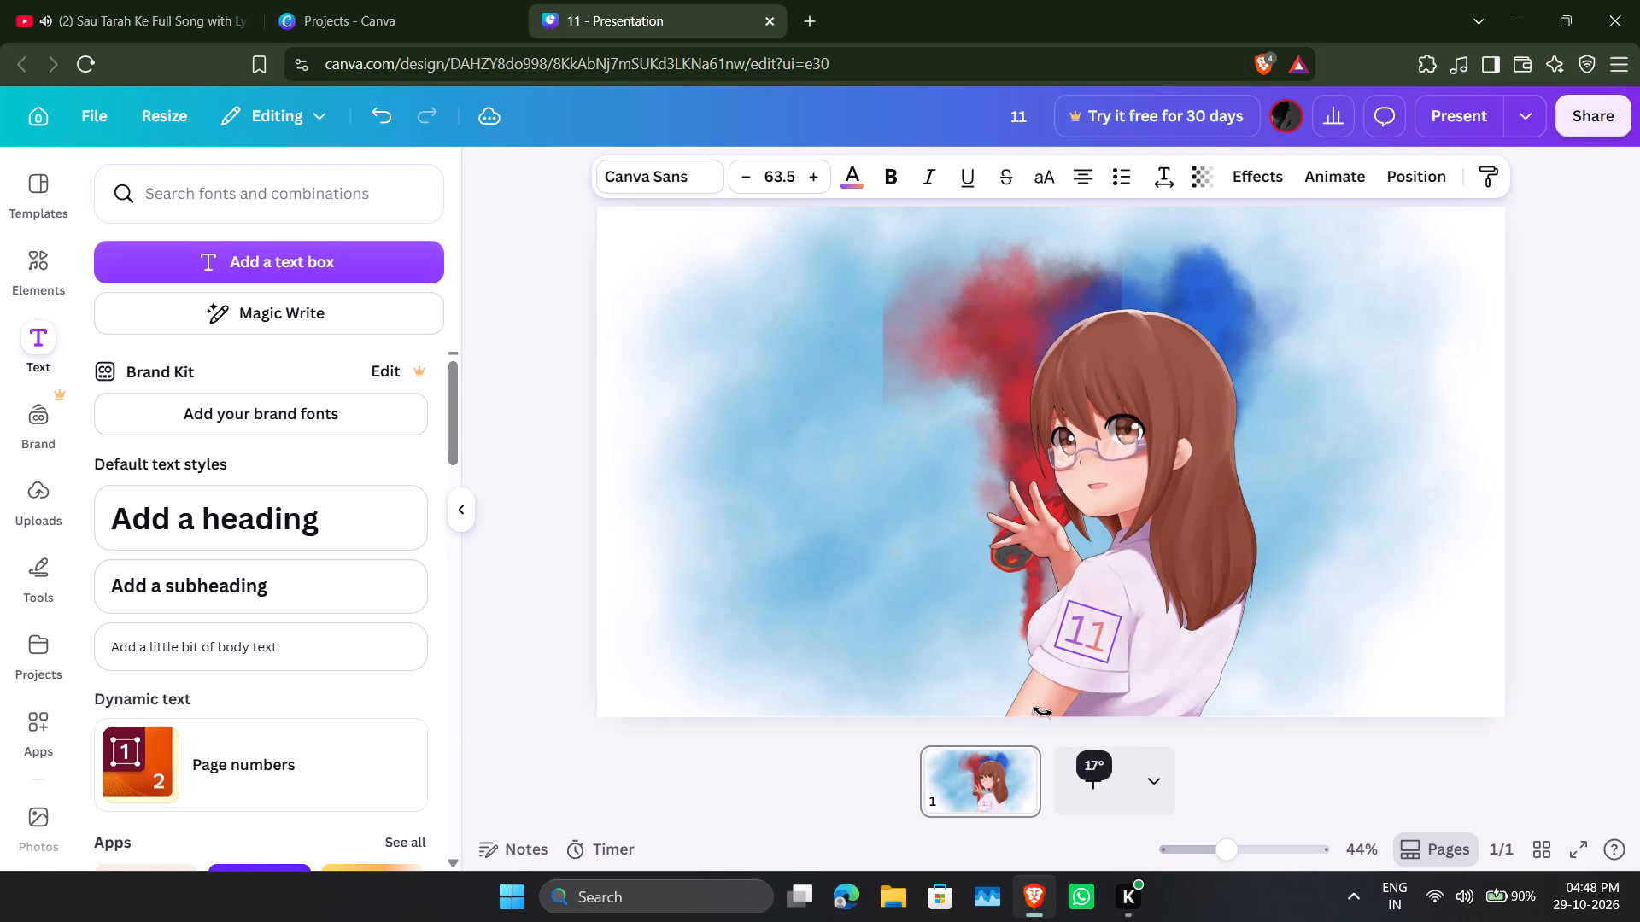
left_click_drag(1042, 712, 1032, 713)
left_click_drag(1087, 618, 1078, 619)
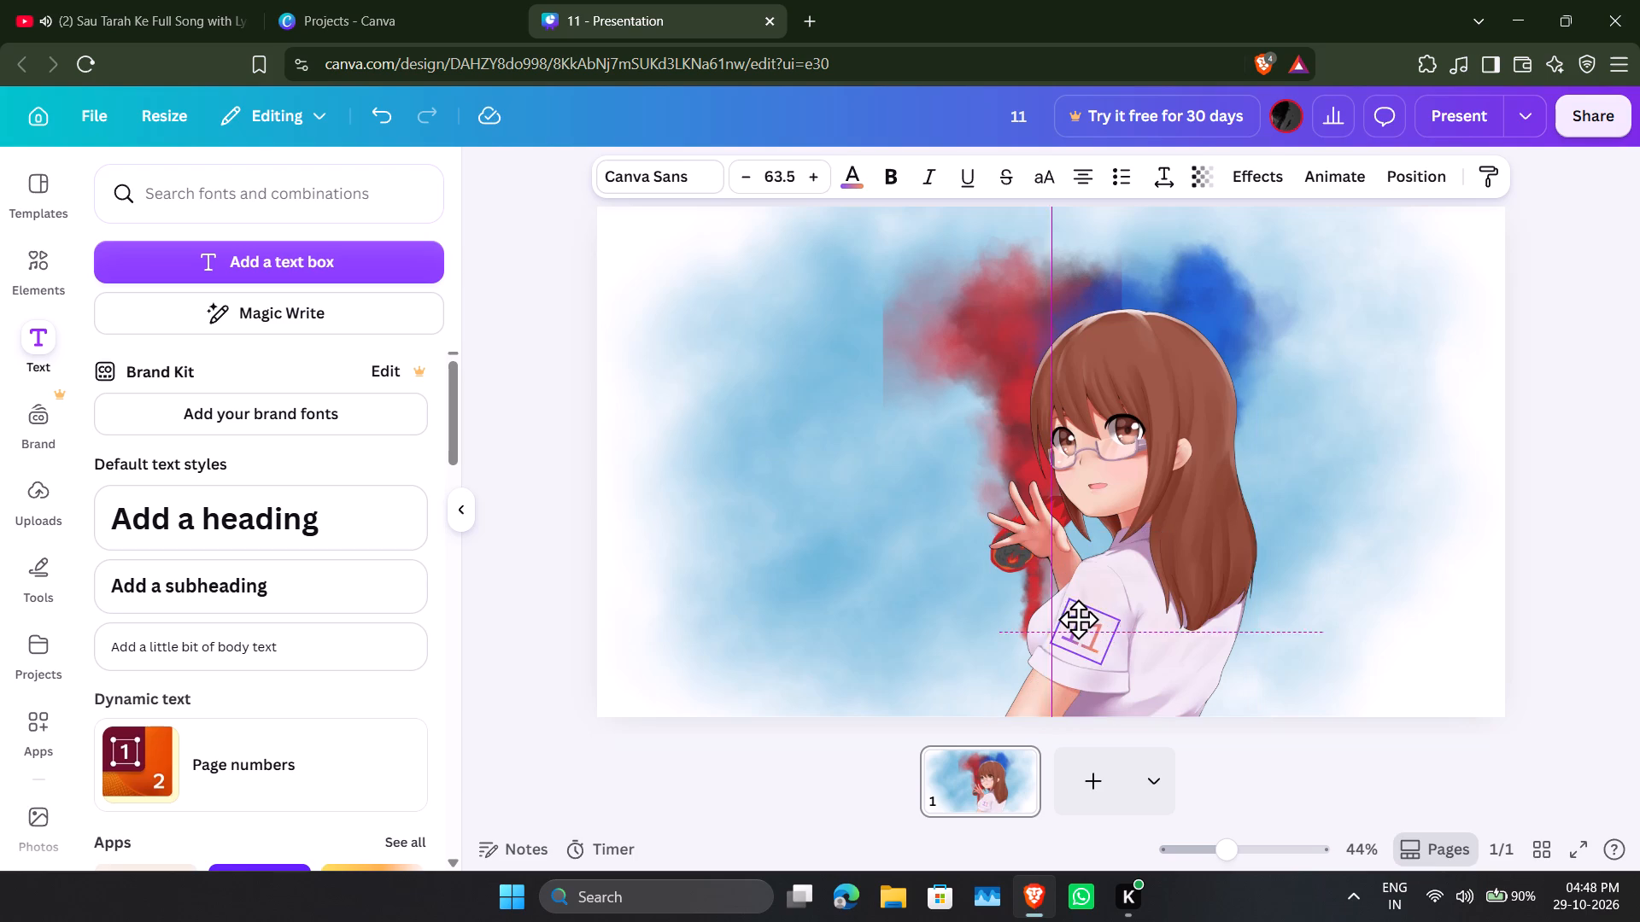
left_click_drag(1078, 619, 1079, 619)
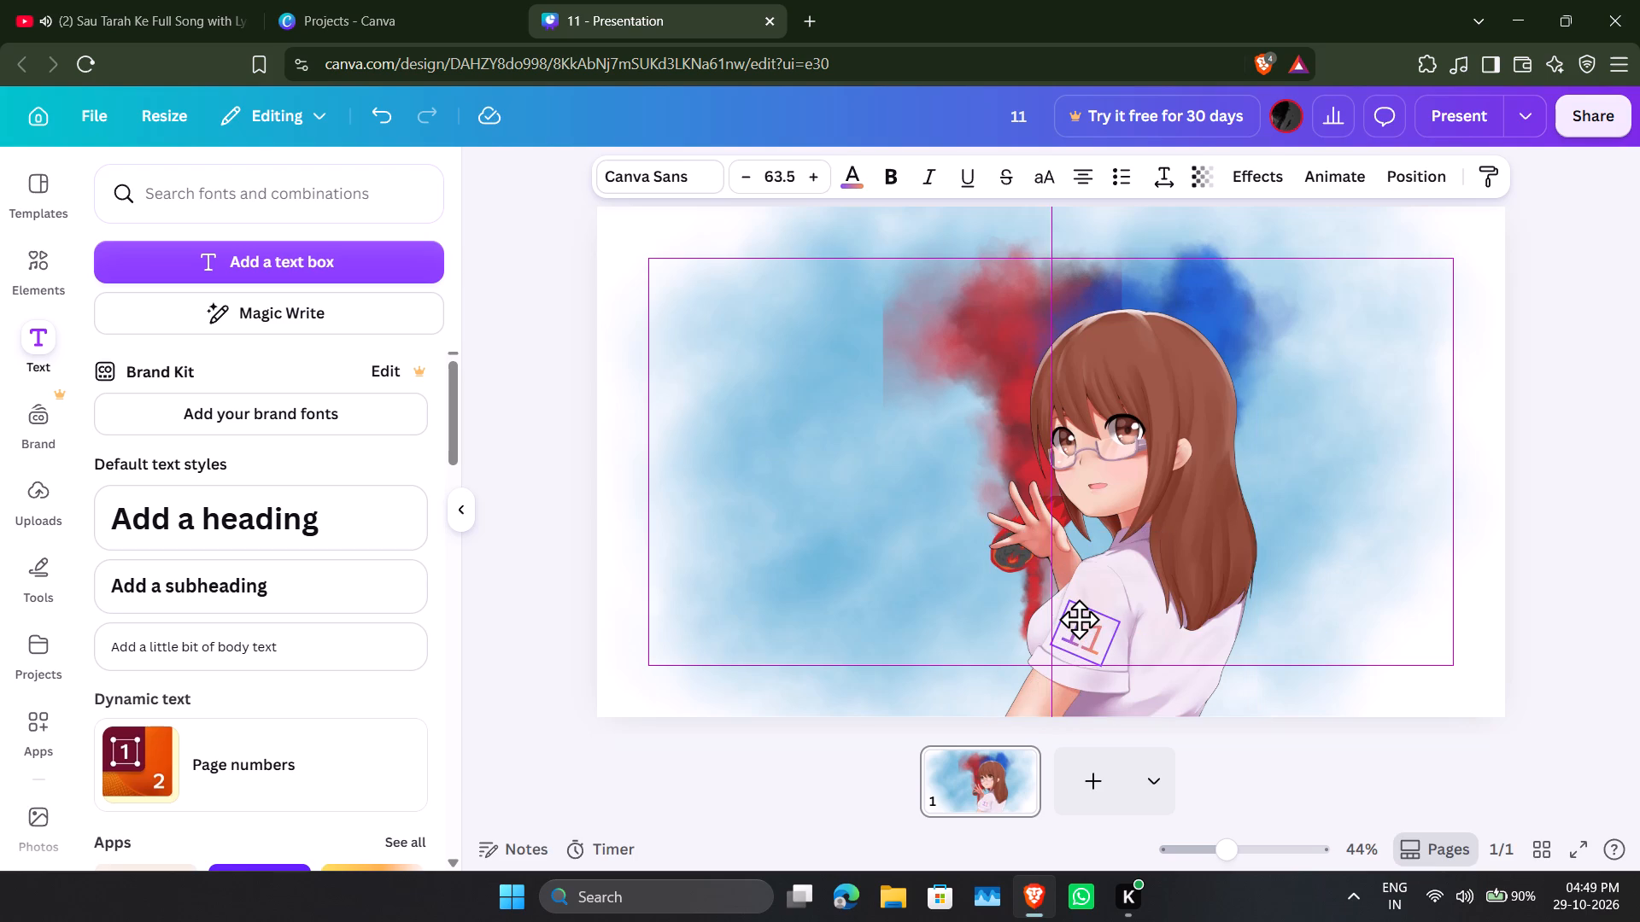
left_click_drag(1079, 619, 1078, 619)
left_click(1391, 550)
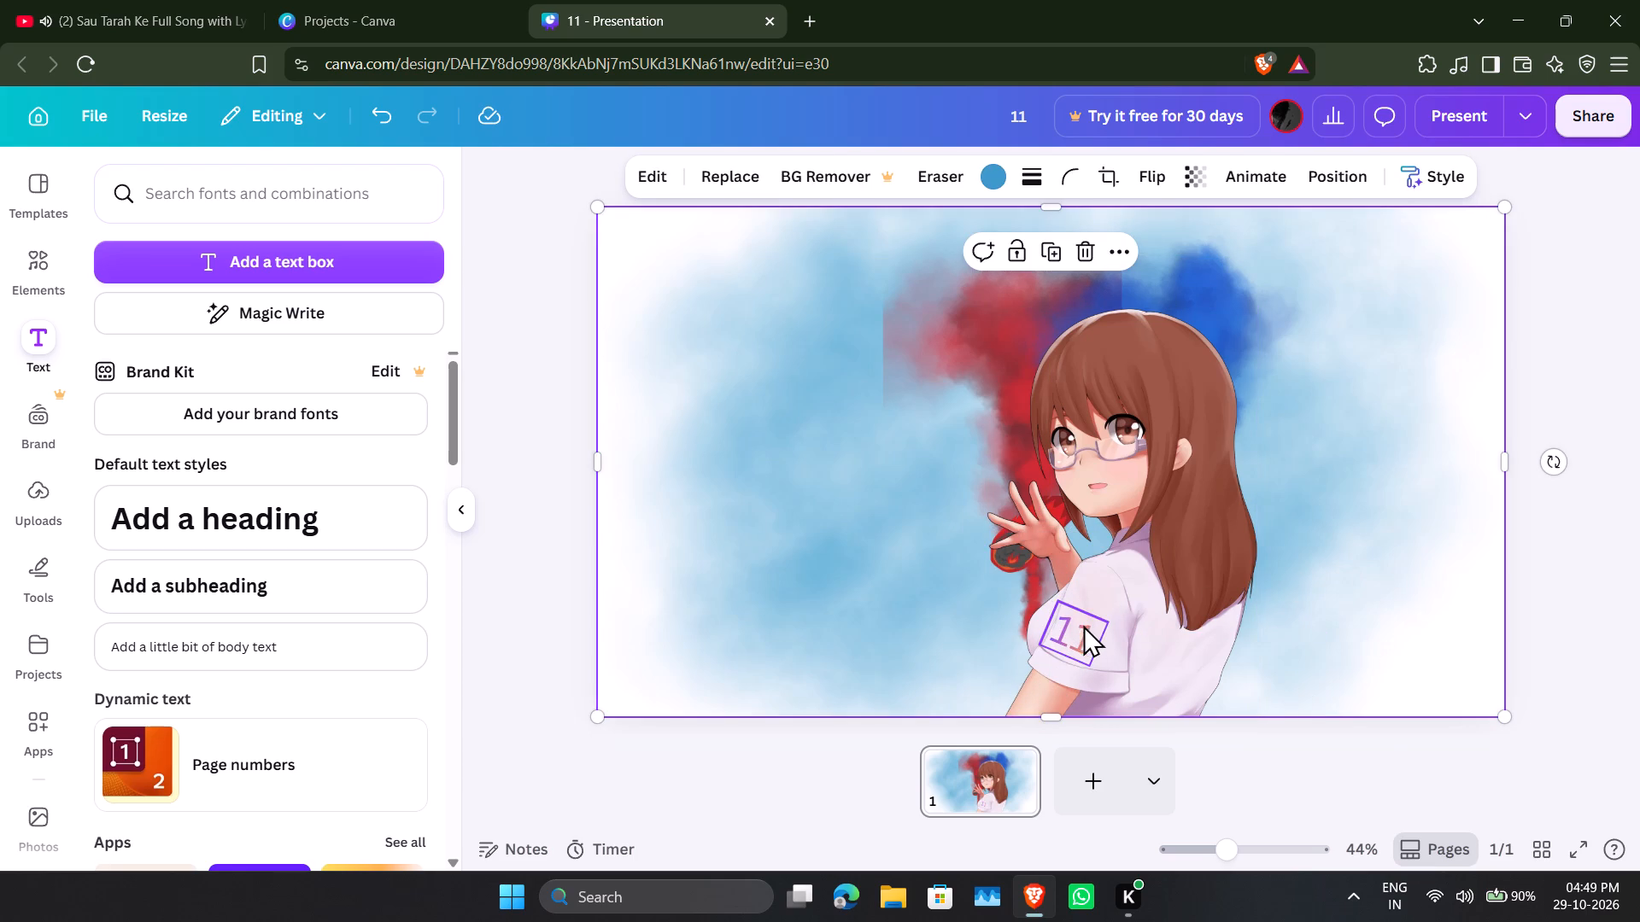
left_click_drag(1064, 625, 1072, 628)
left_click(1266, 589)
left_click(1419, 560)
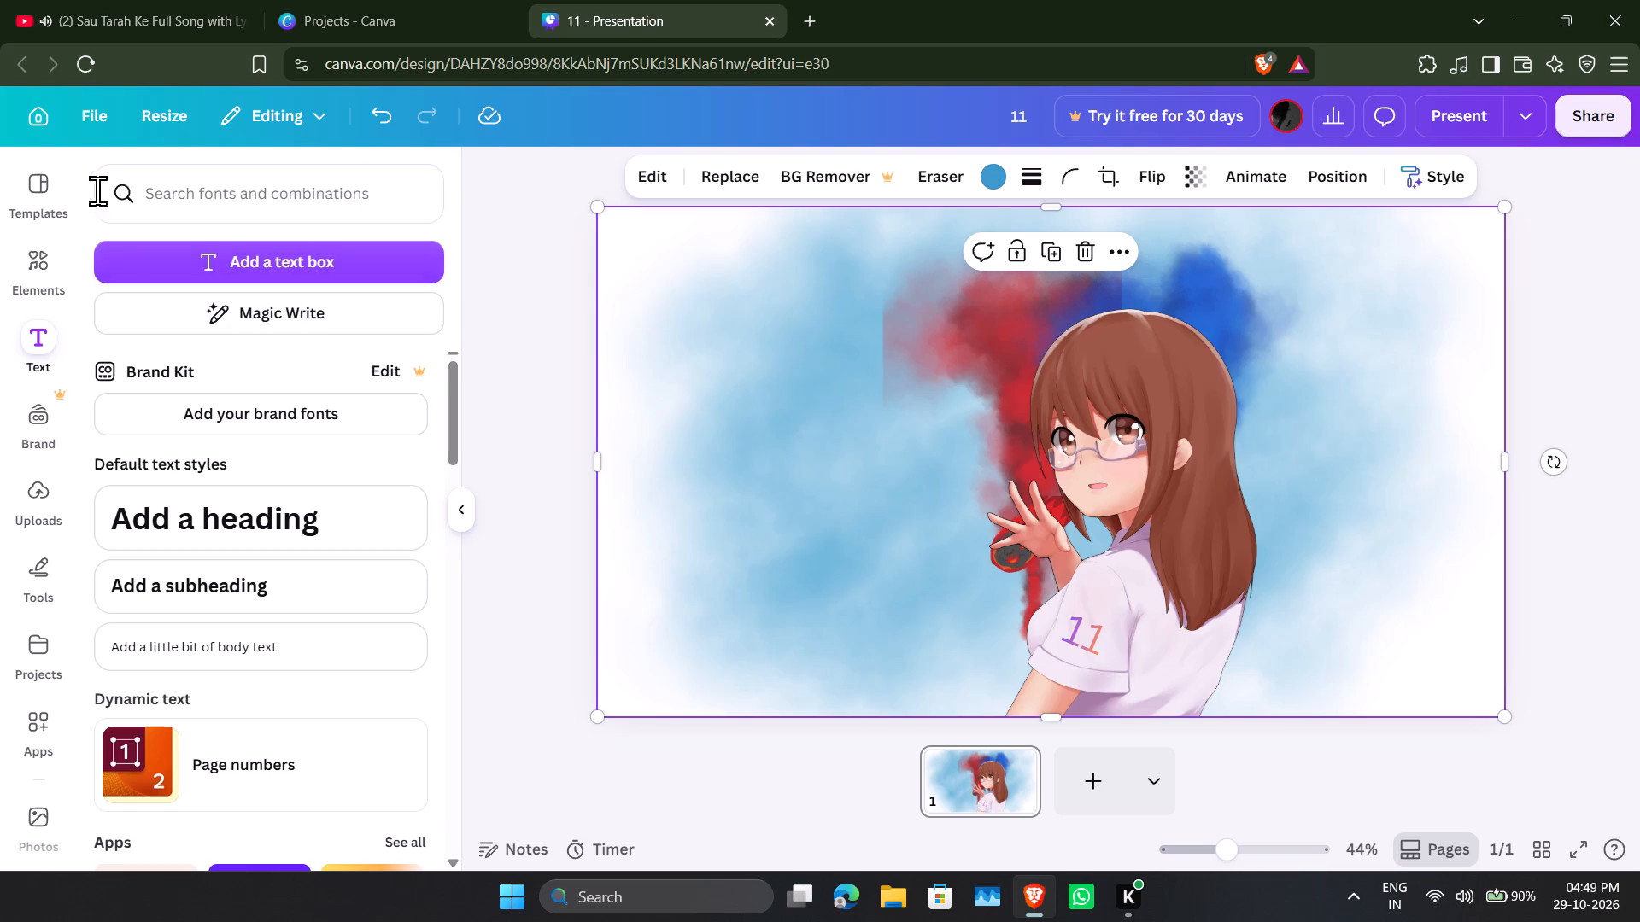
Clear the "11" element search and look through the recently used elements for something to add.
left_click(25, 278)
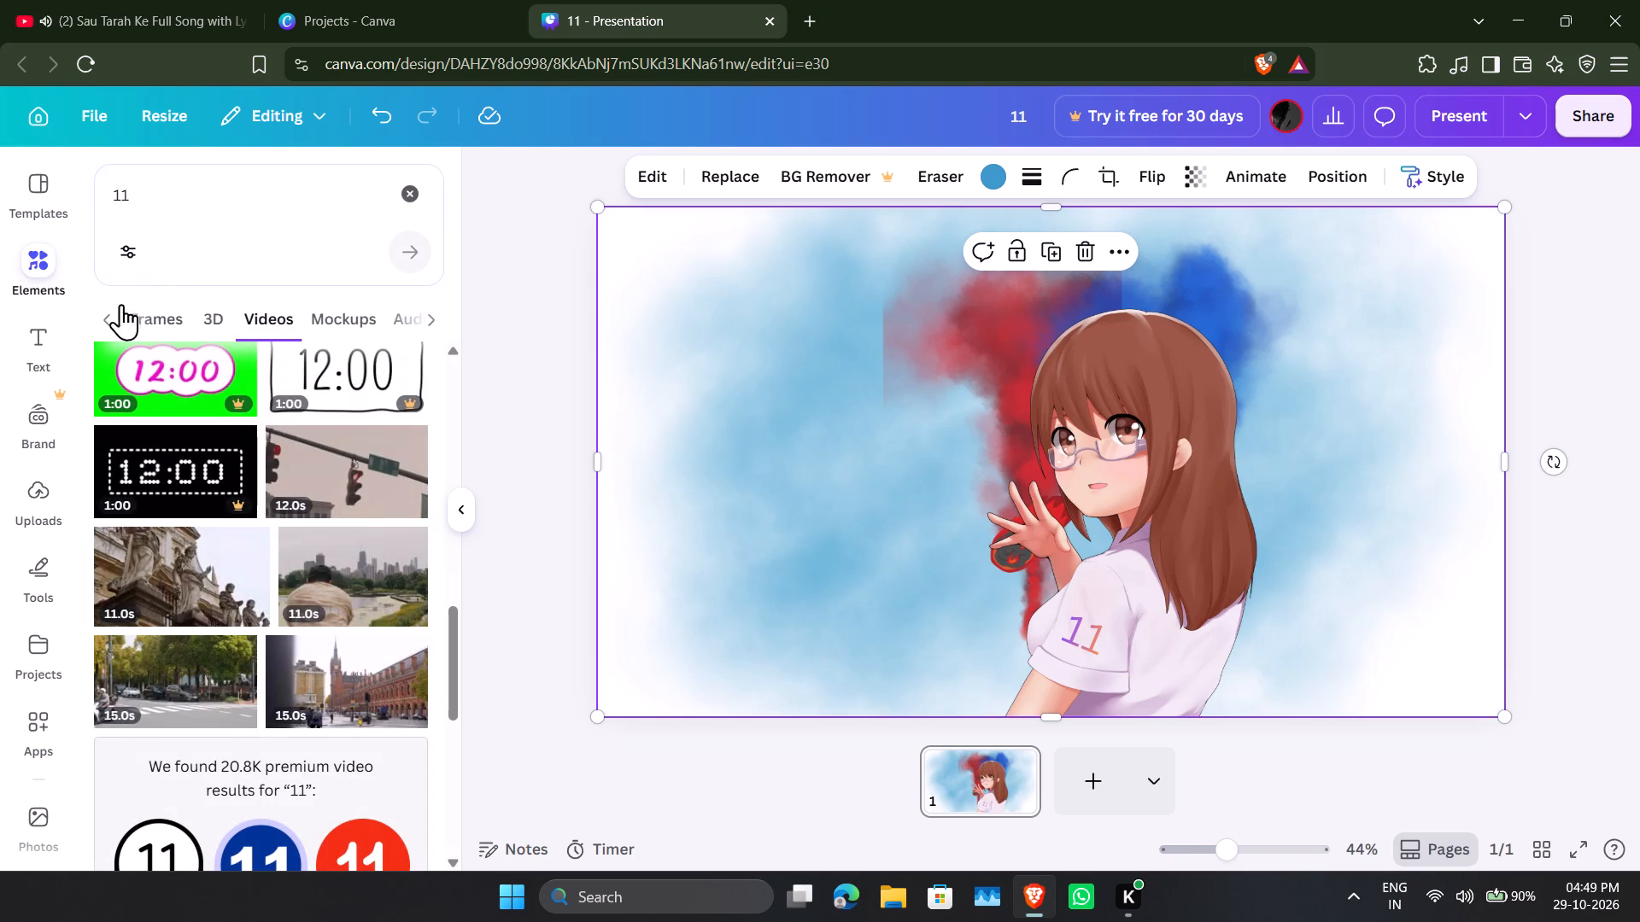
left_click(413, 202)
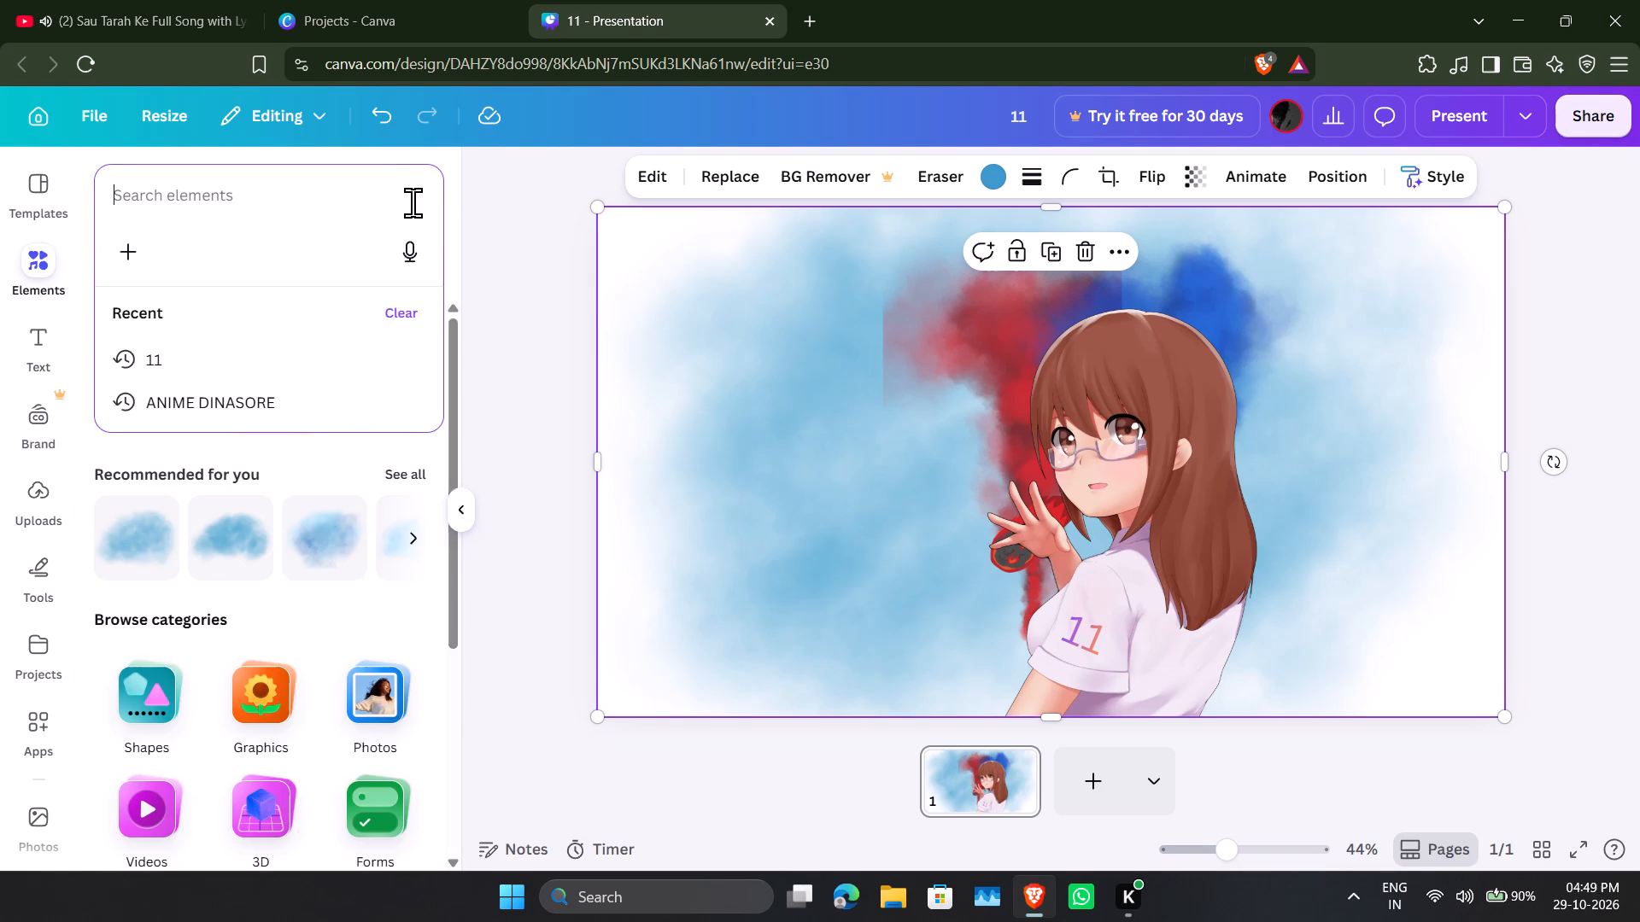
scroll(290, 611, "down", 1)
scroll(289, 586, "up", 5)
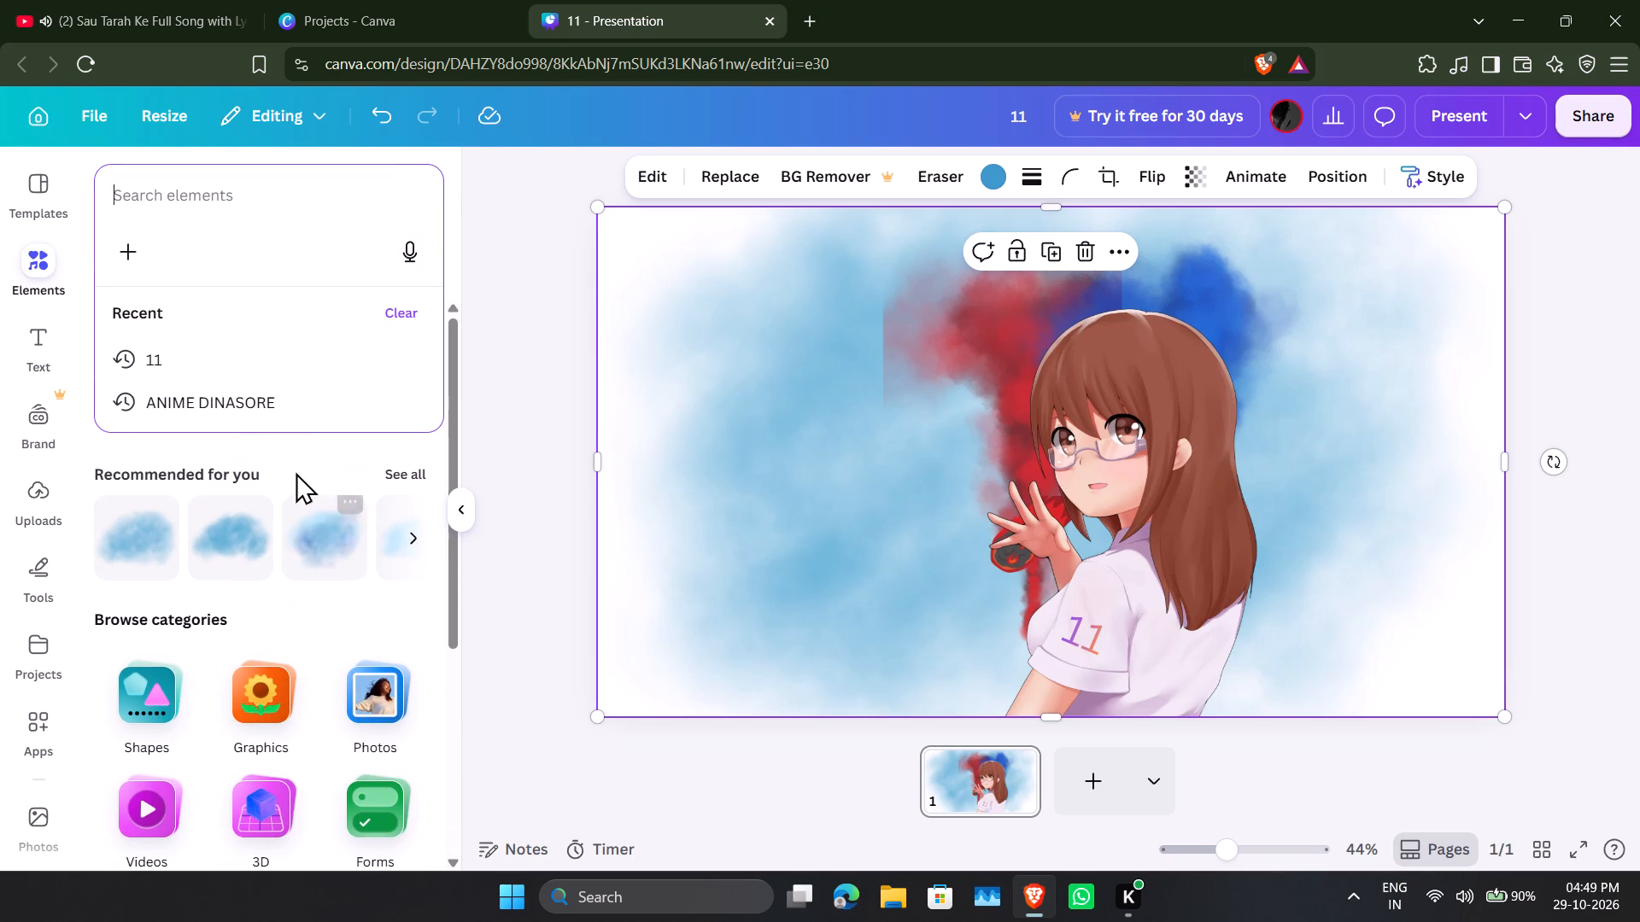
left_click(391, 470)
left_click(109, 178)
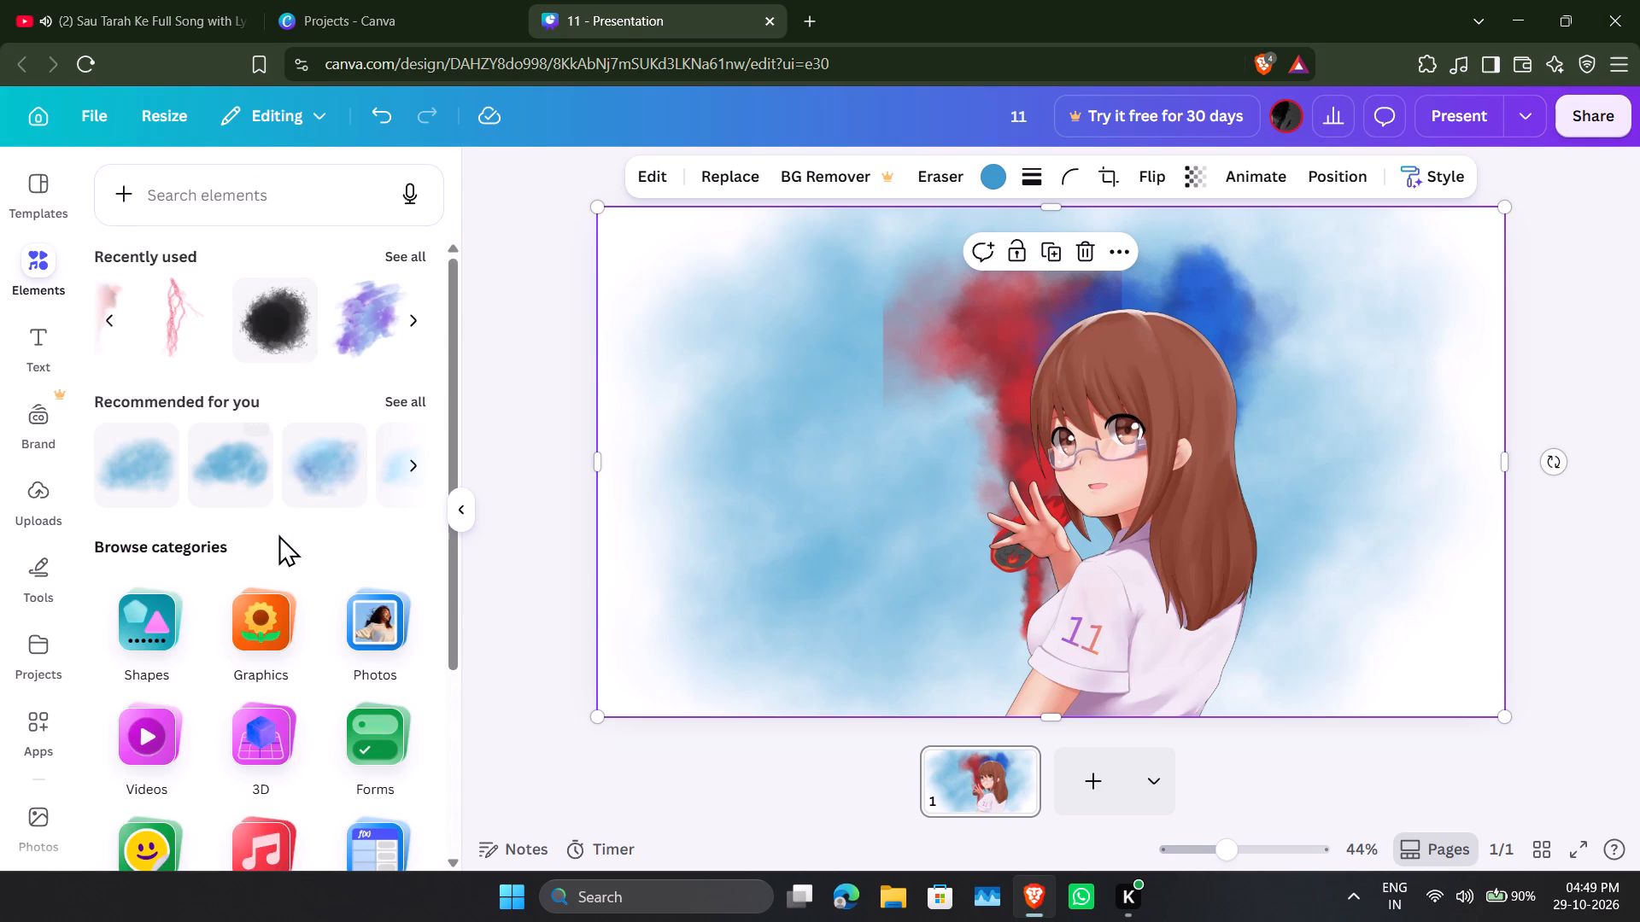
scroll(389, 336, "up", 2)
left_click(407, 258)
scroll(348, 395, "down", 7)
scroll(348, 395, "up", 6)
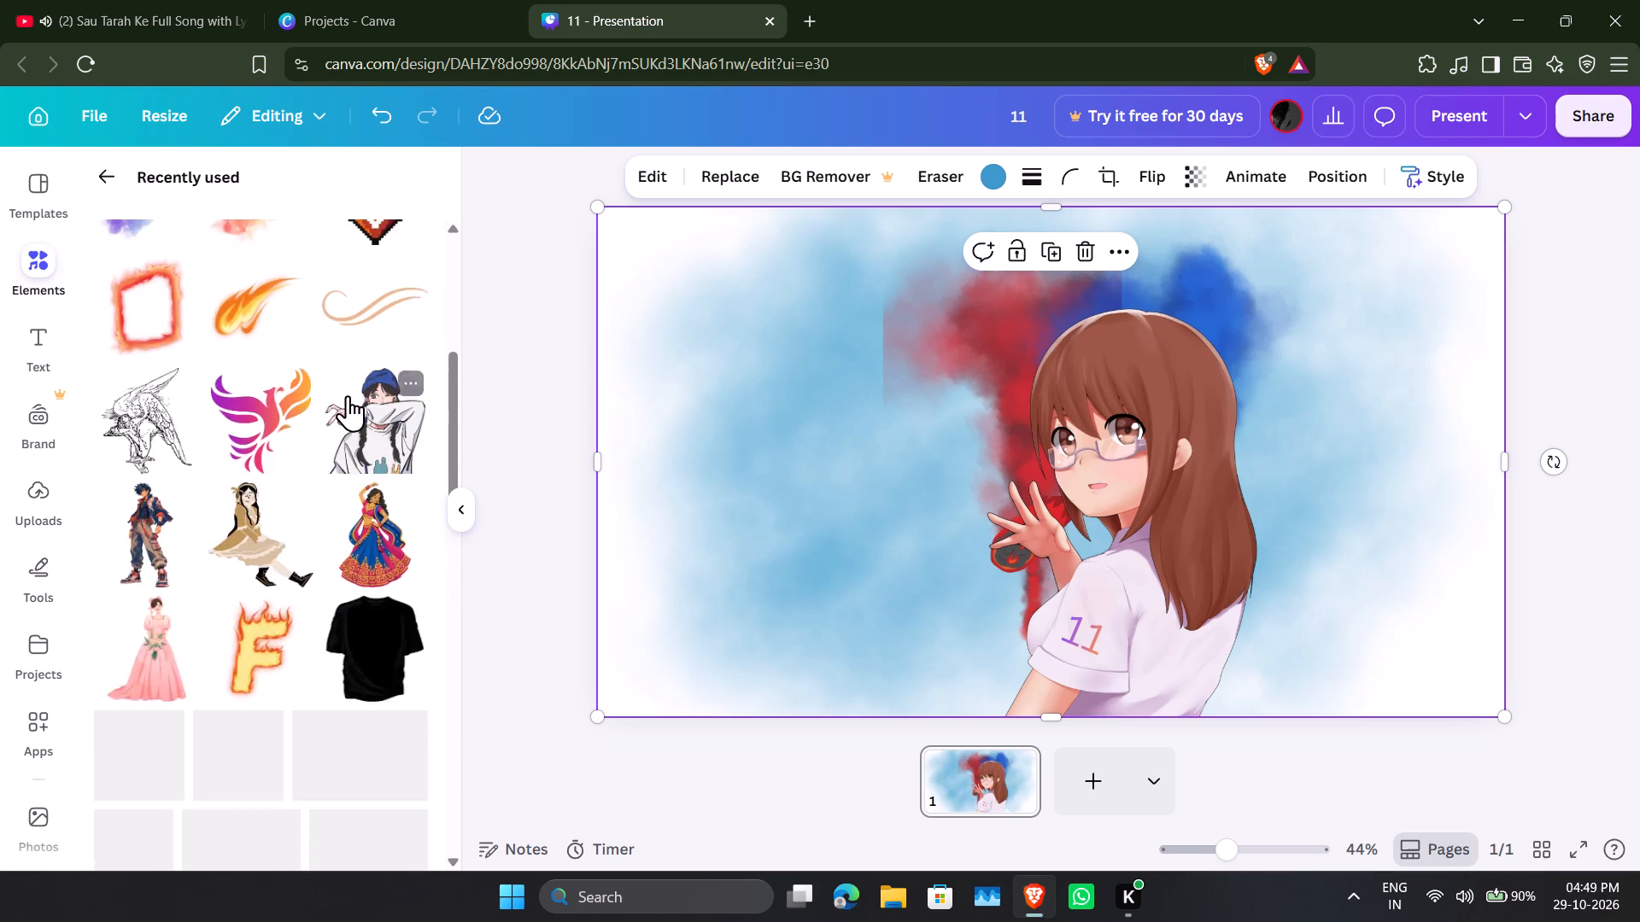
scroll(348, 395, "up", 2)
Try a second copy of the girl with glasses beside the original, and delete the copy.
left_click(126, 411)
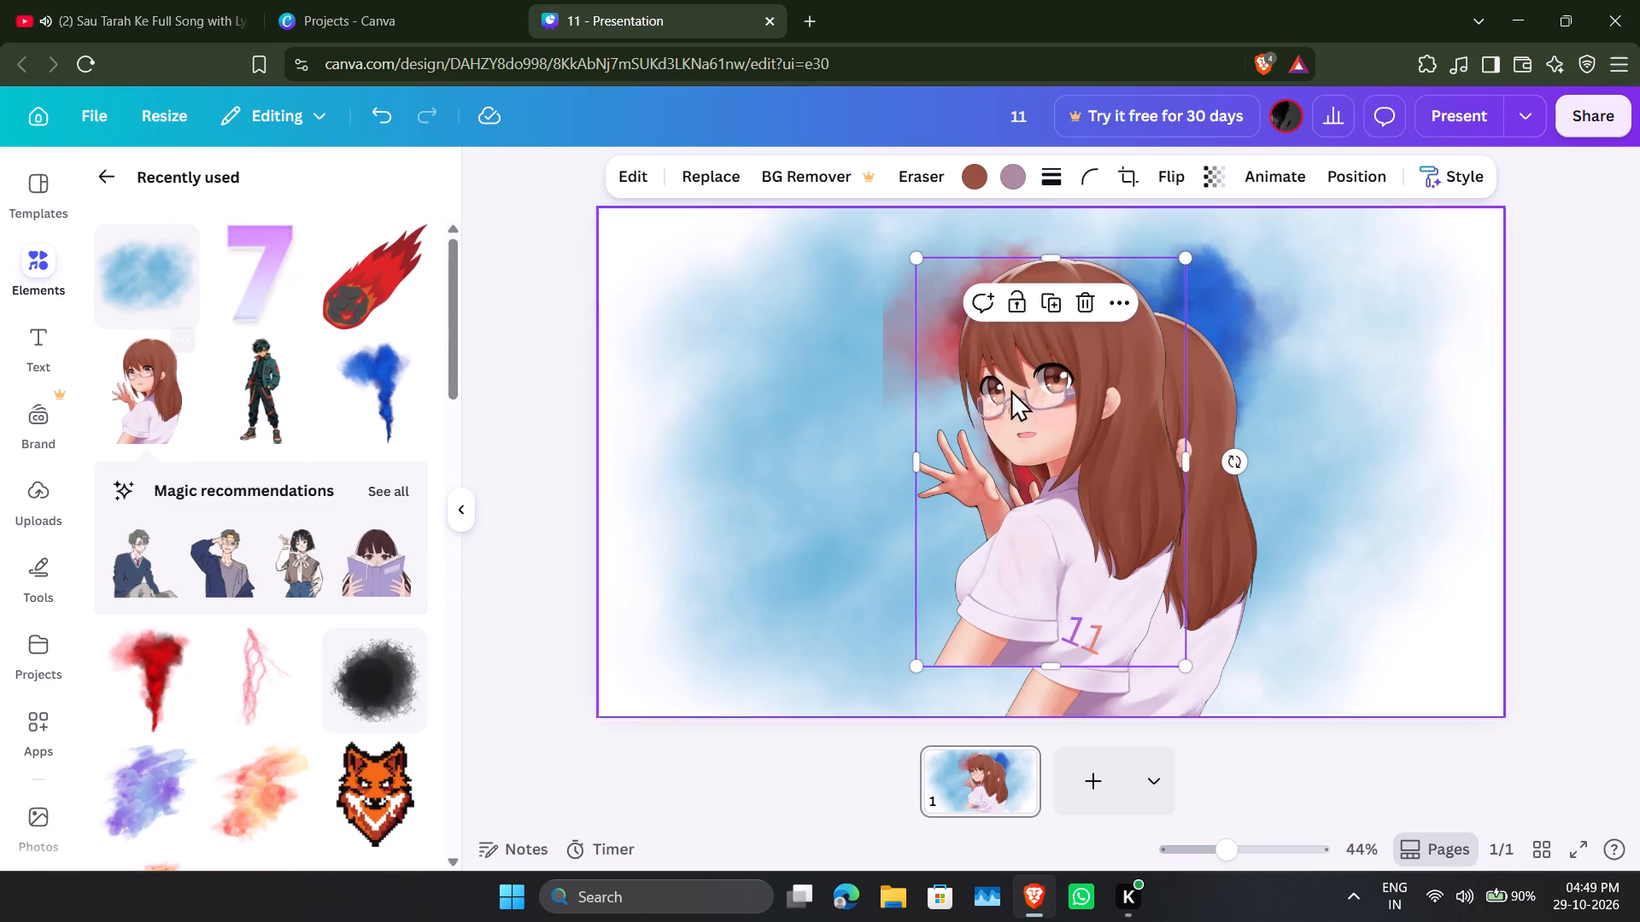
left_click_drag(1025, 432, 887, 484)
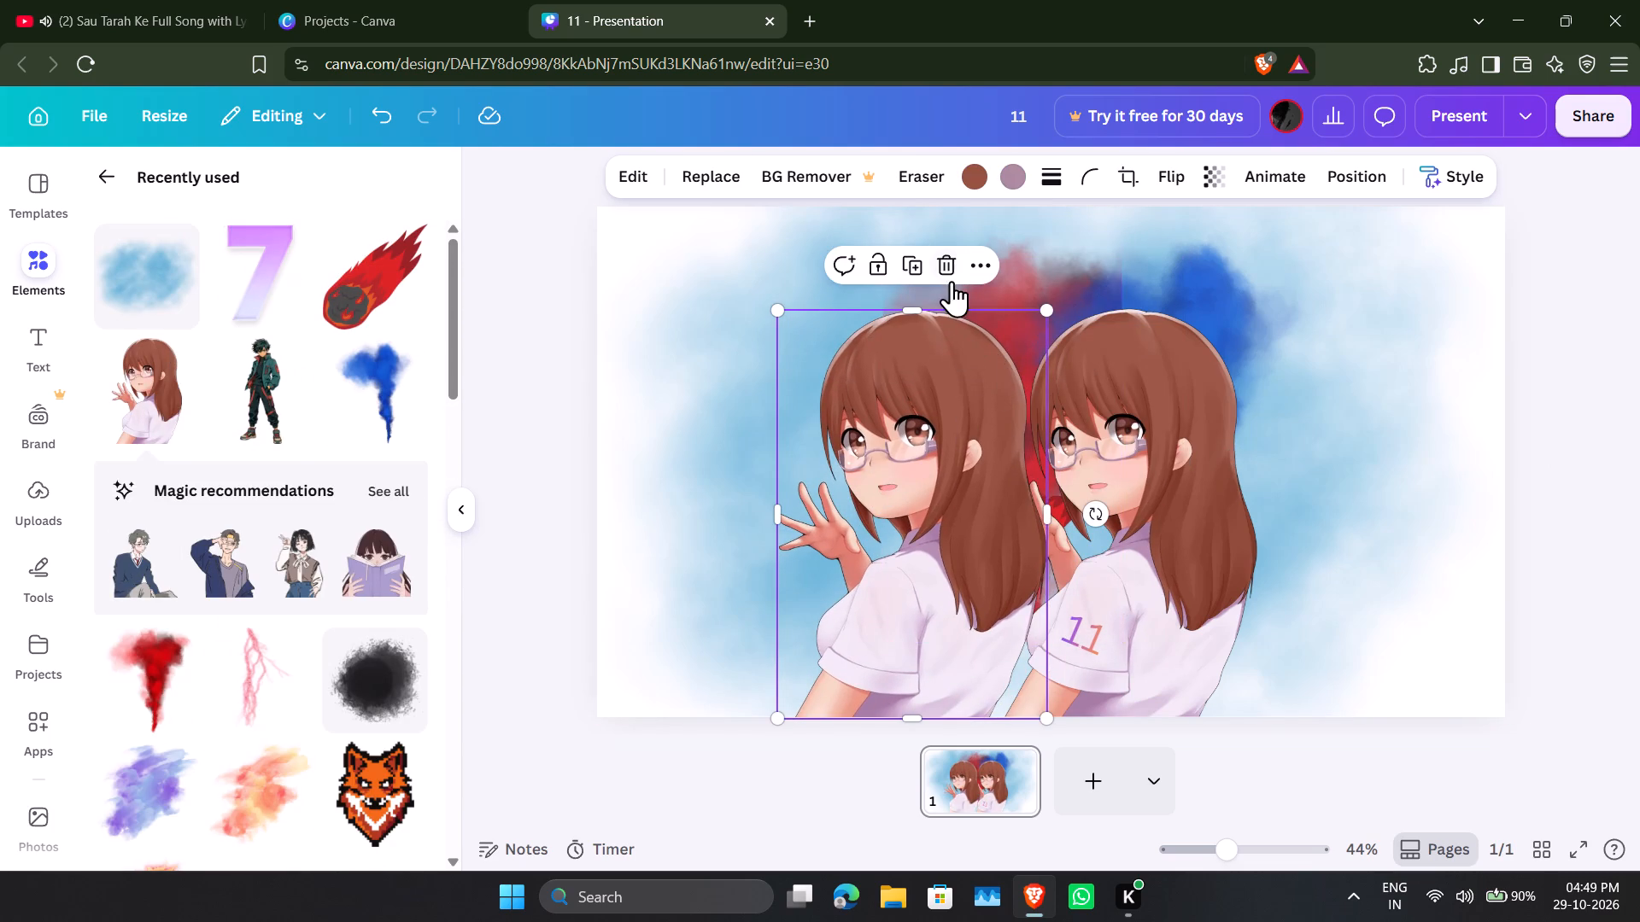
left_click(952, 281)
Browse all magic recommendations related to the girl with glasses for a second character to add.
left_click(389, 481)
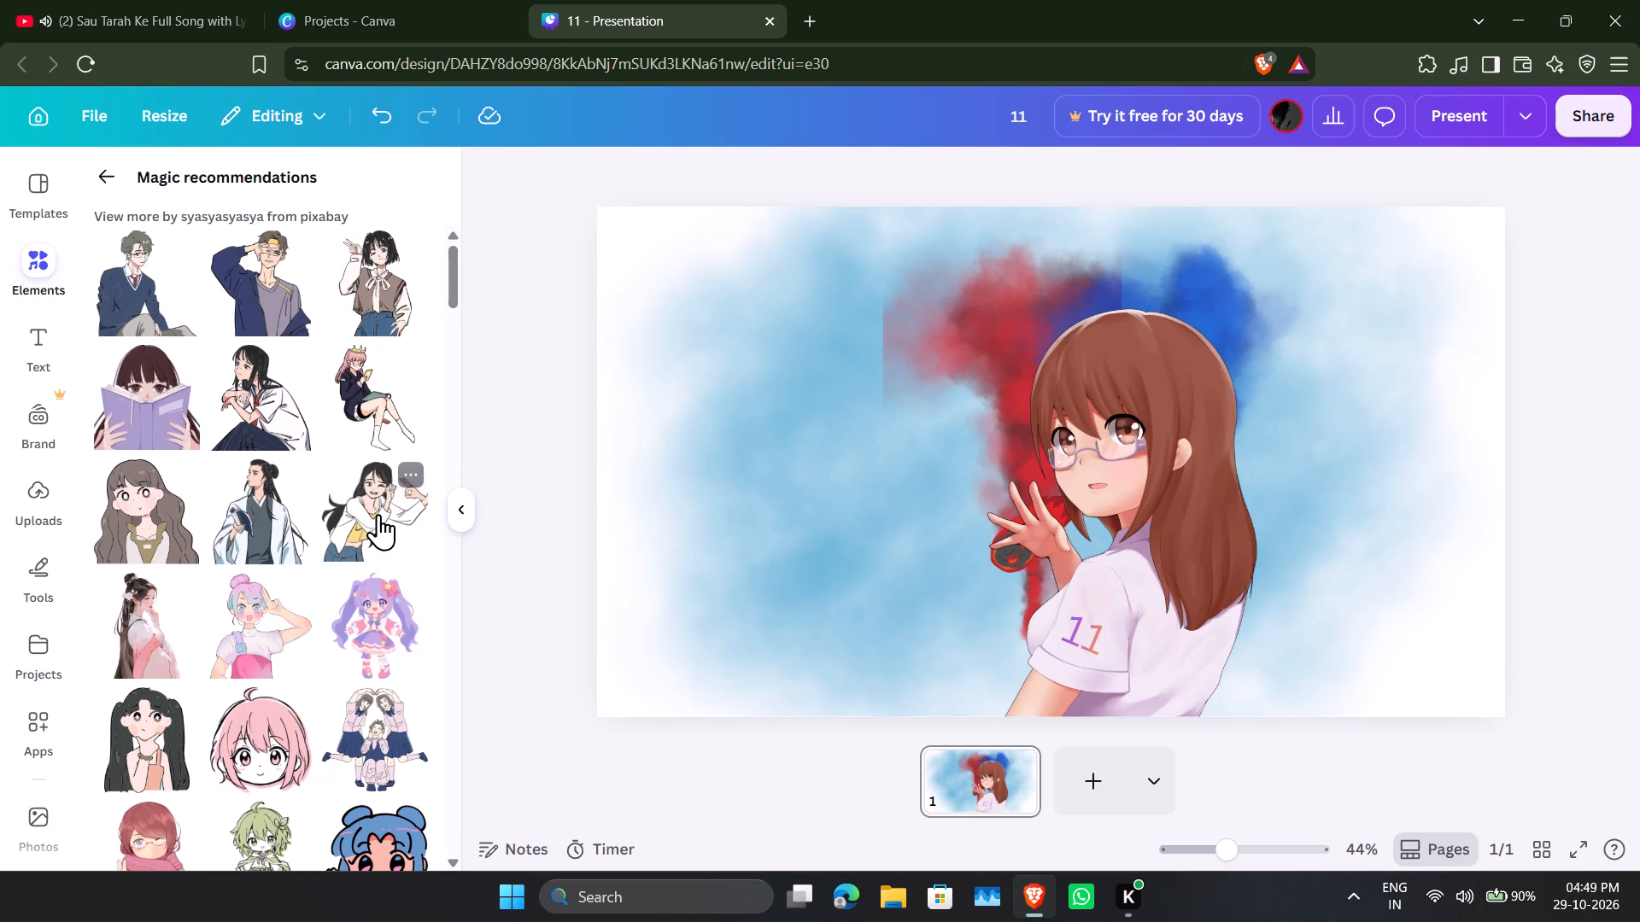
scroll(344, 529, "down", 2)
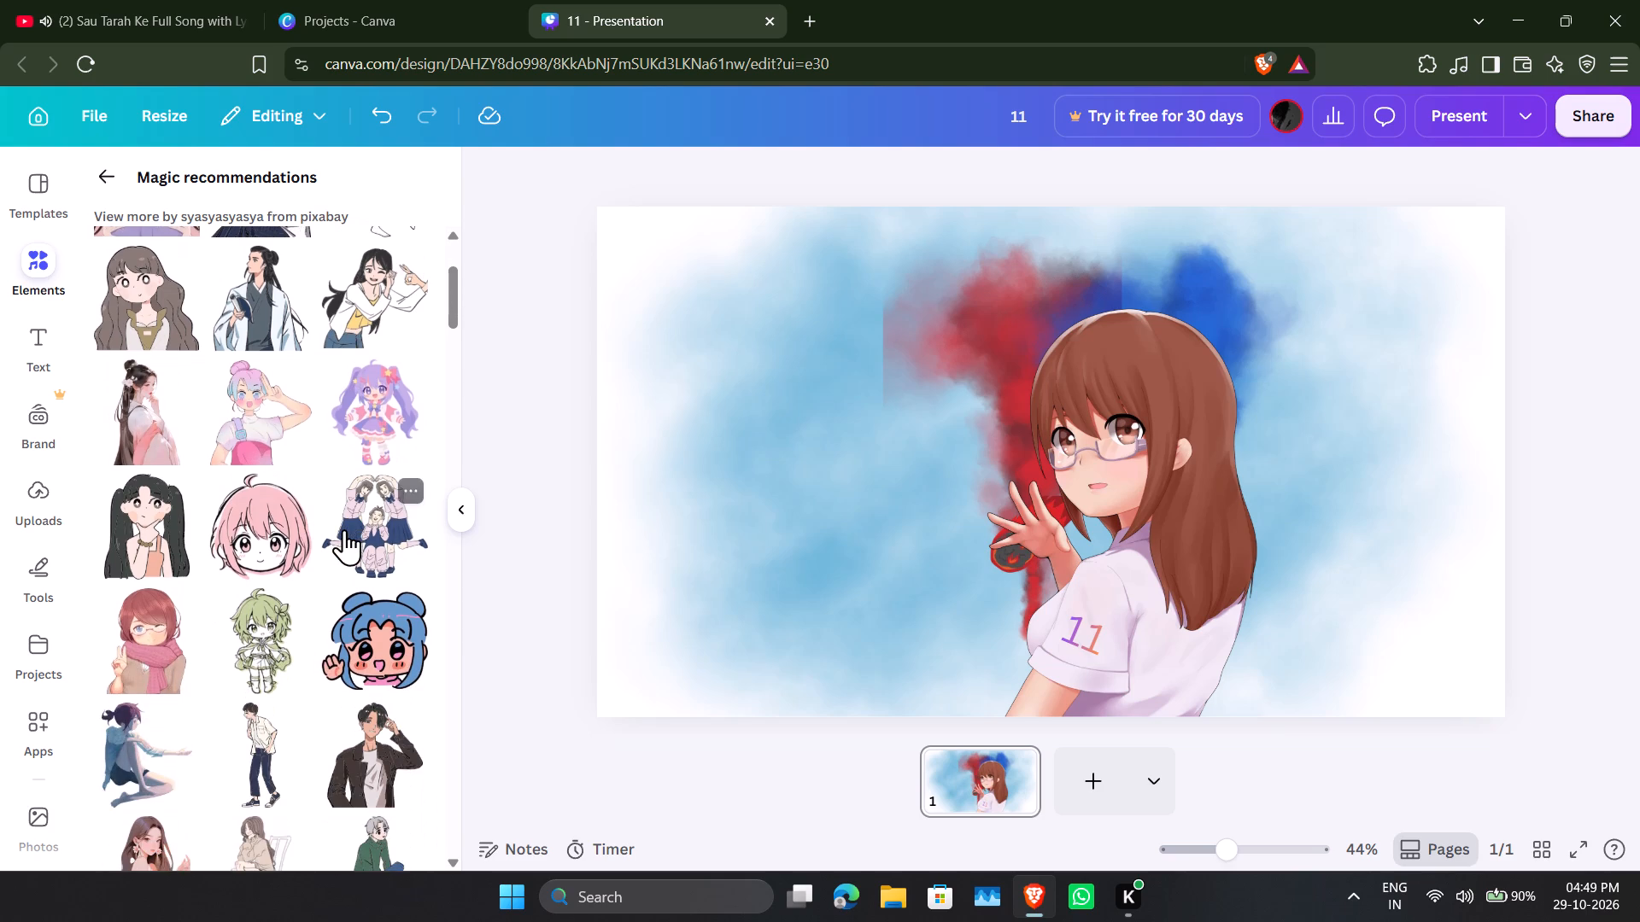
scroll(344, 529, "down", 4)
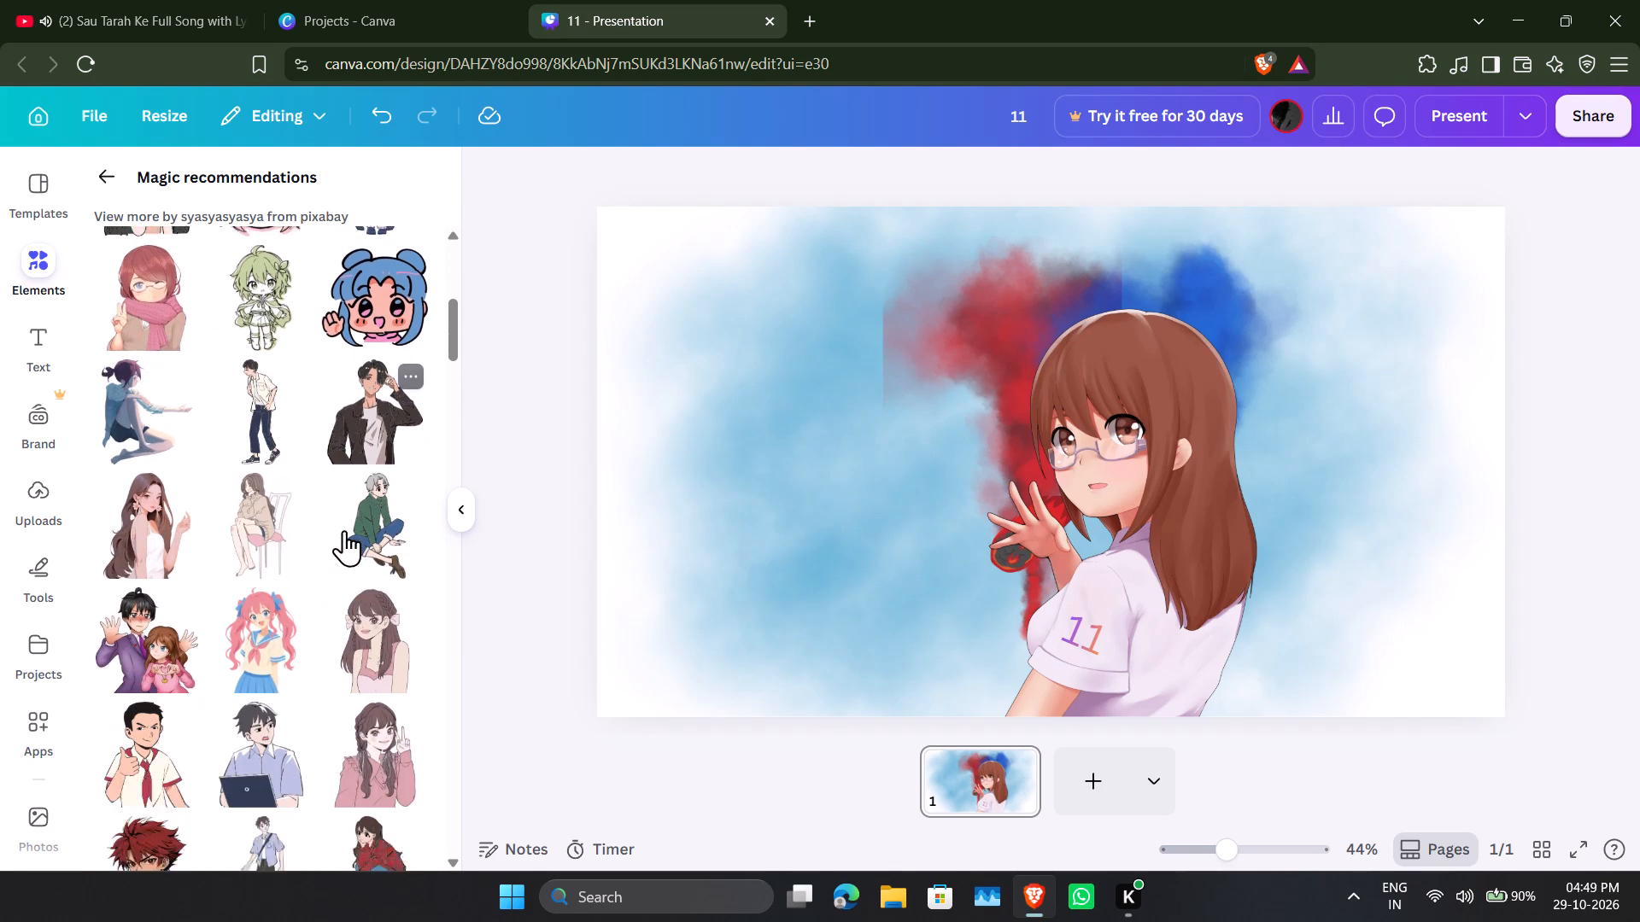
scroll(344, 530, "down", 3)
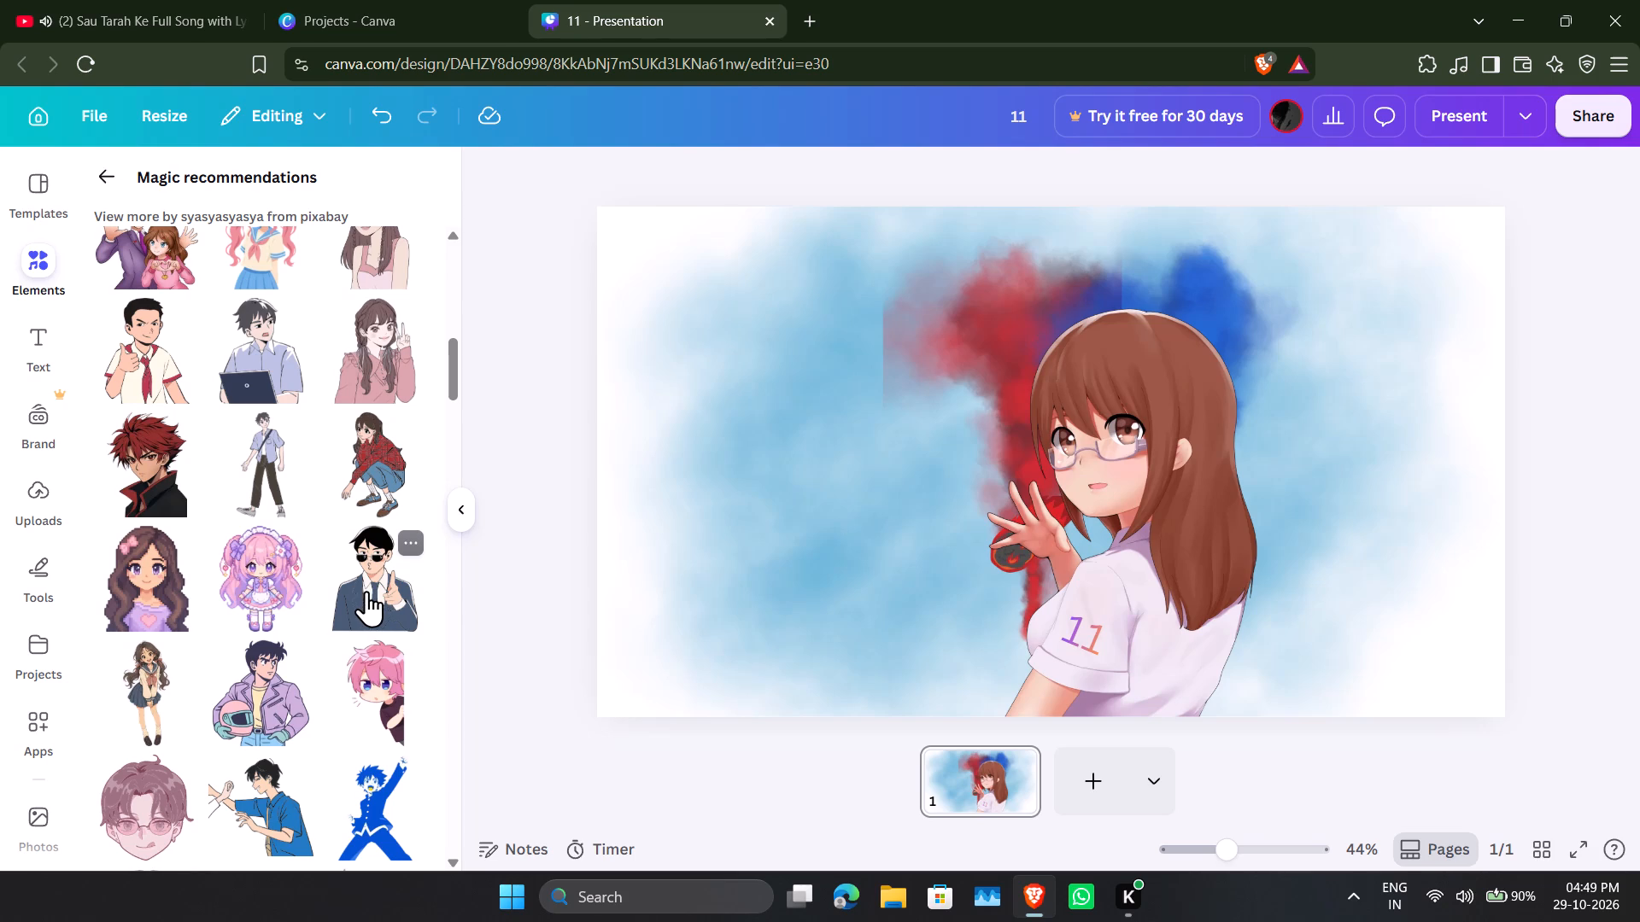
scroll(366, 591, "down", 1)
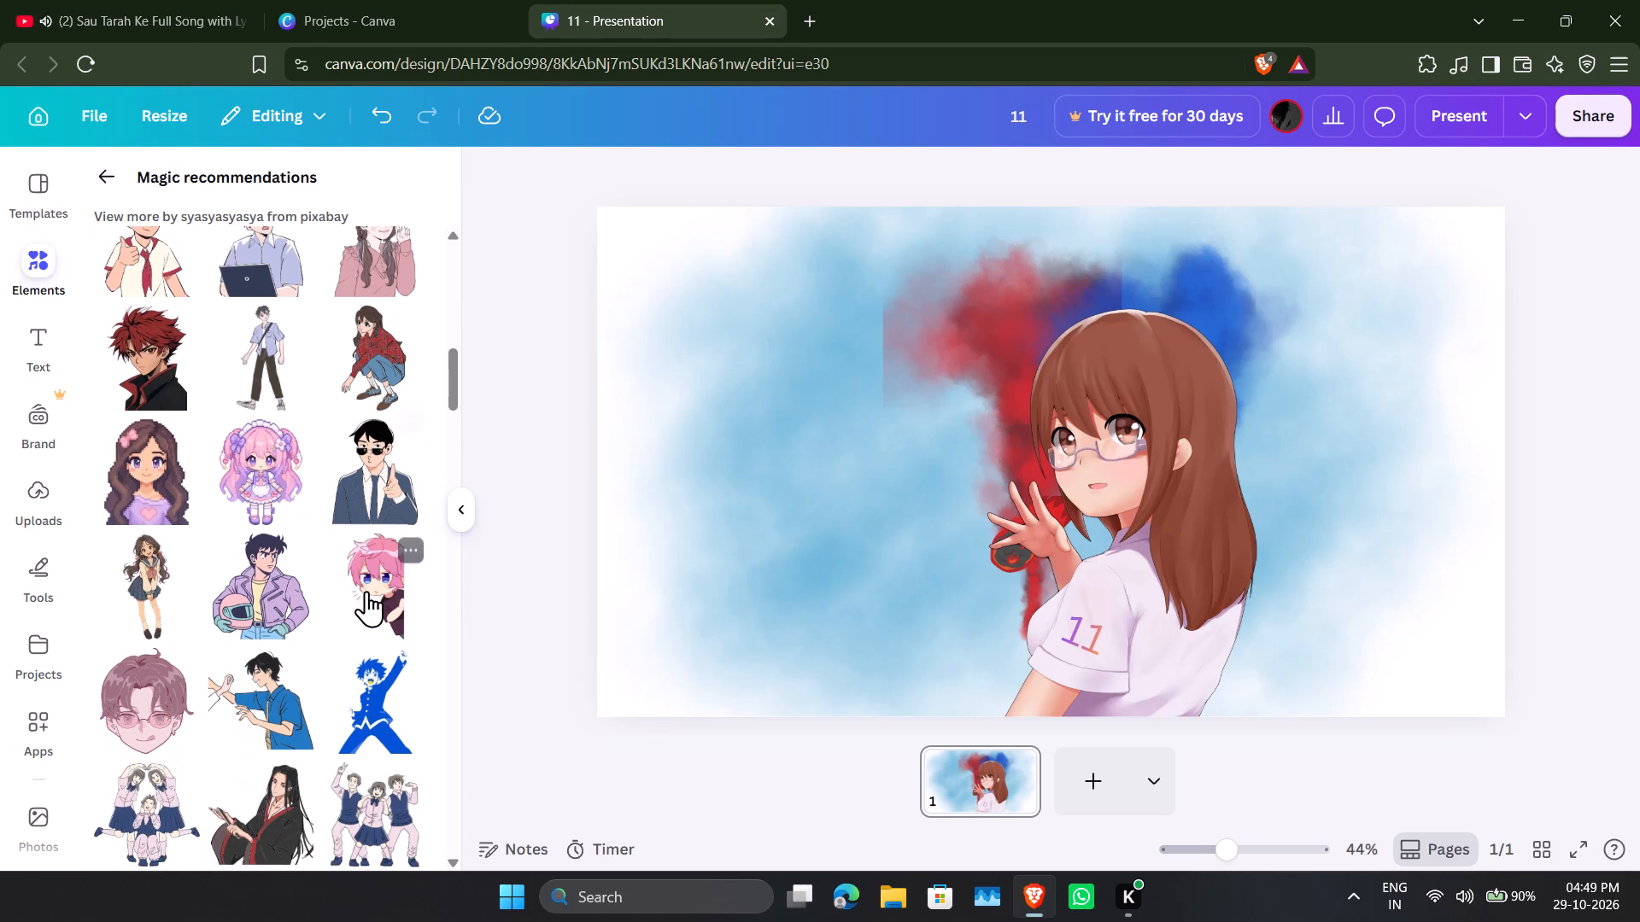
scroll(366, 591, "down", 2)
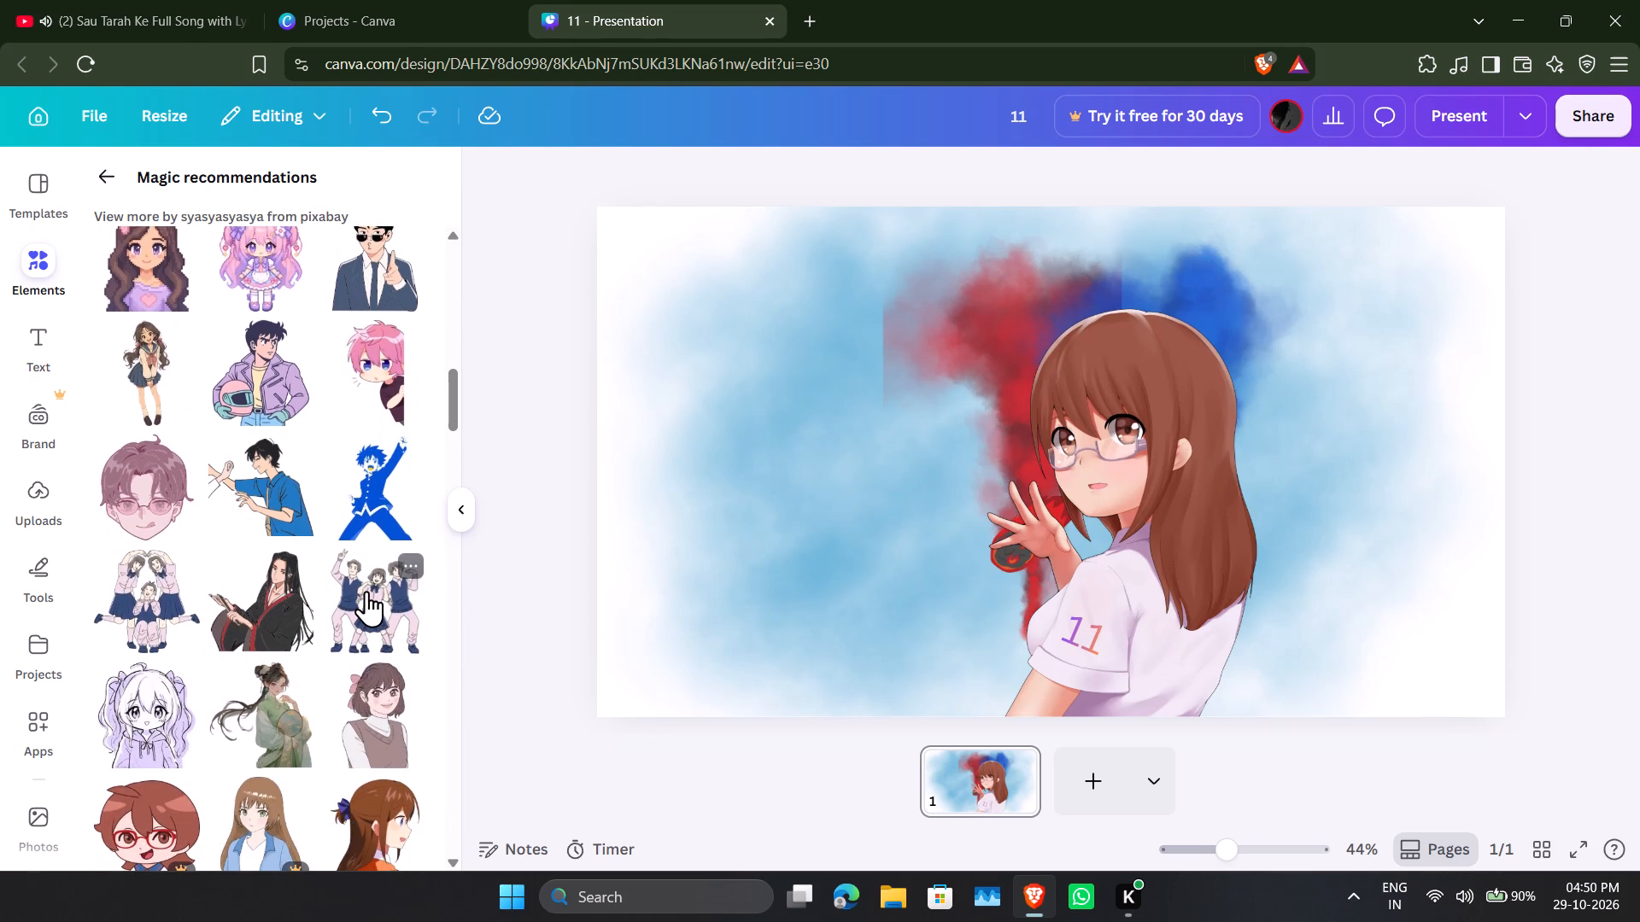
scroll(366, 591, "down", 5)
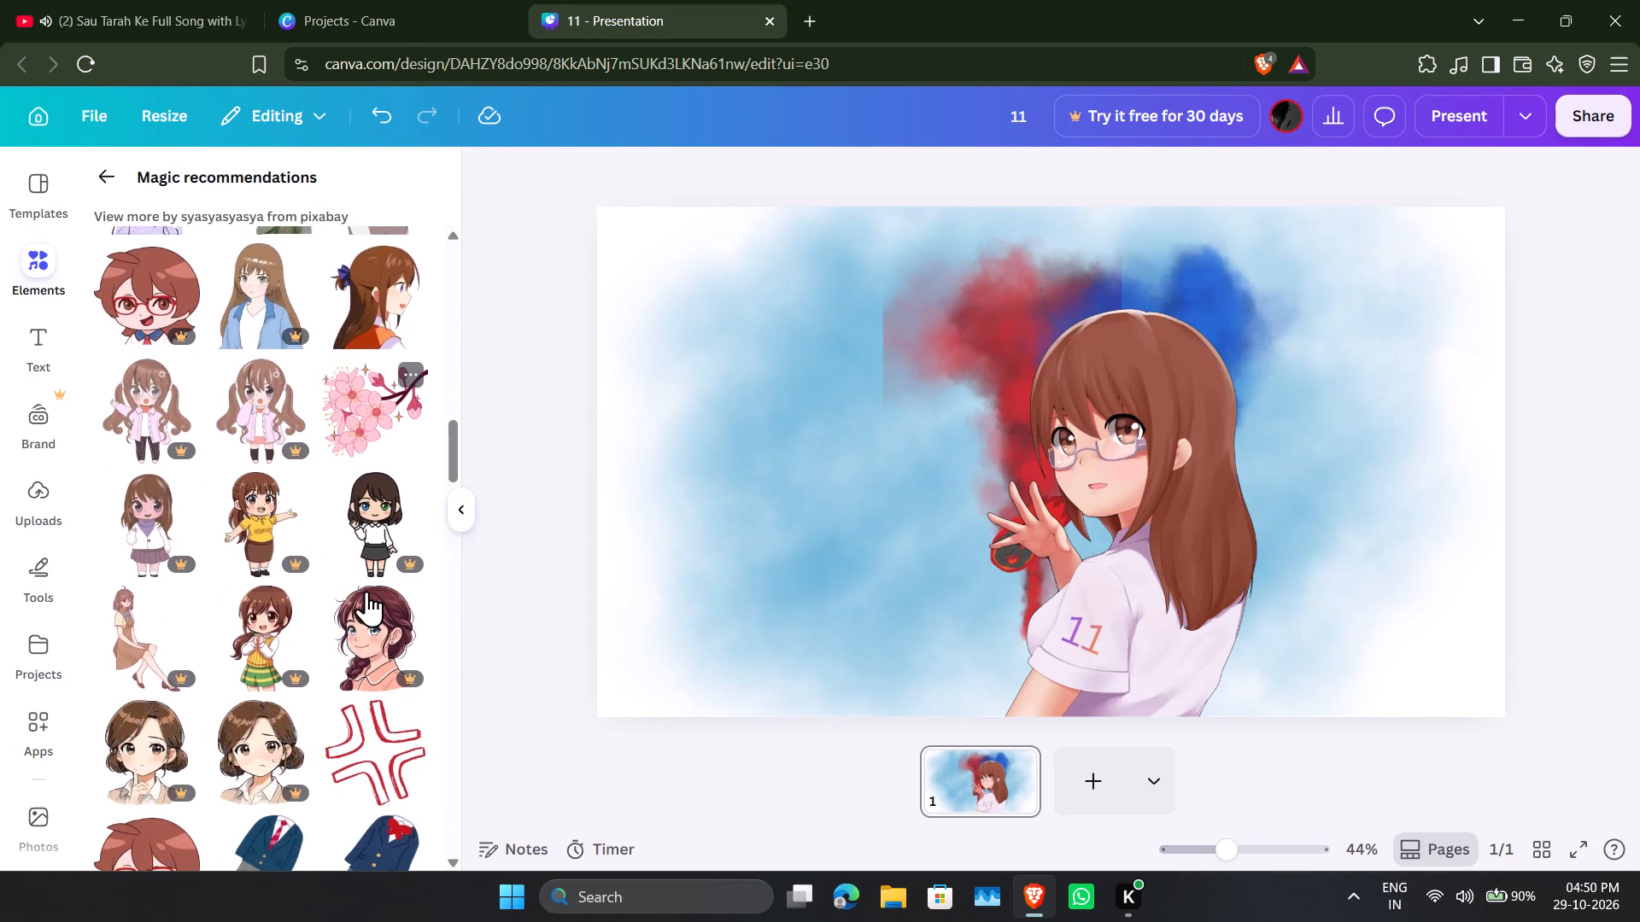
scroll(366, 591, "down", 7)
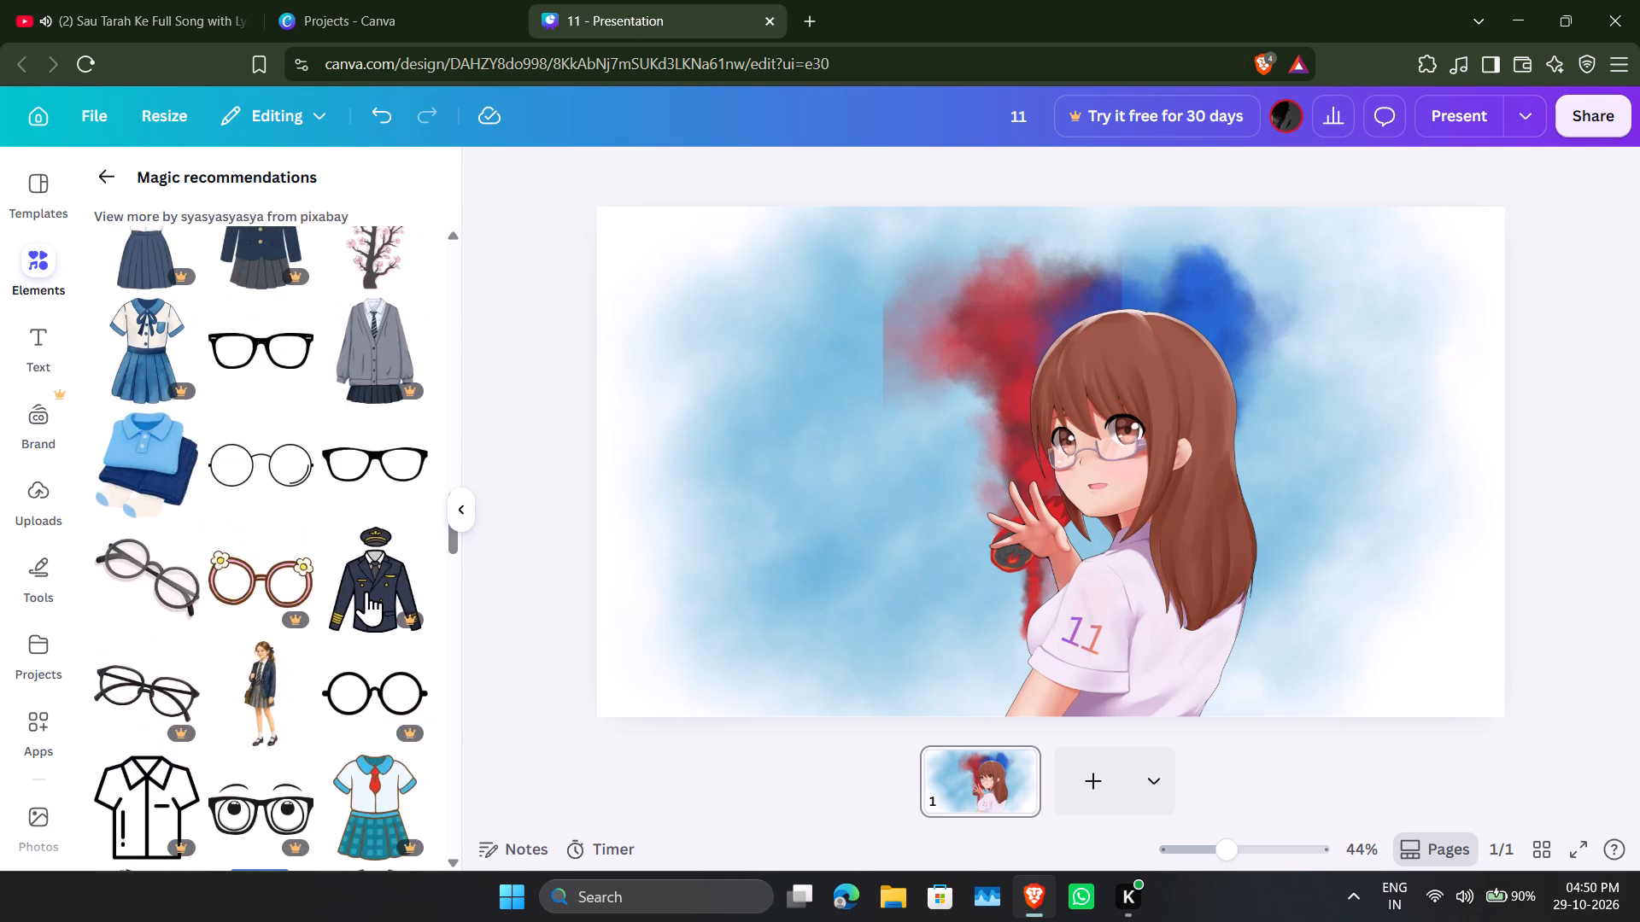
scroll(366, 591, "down", 19)
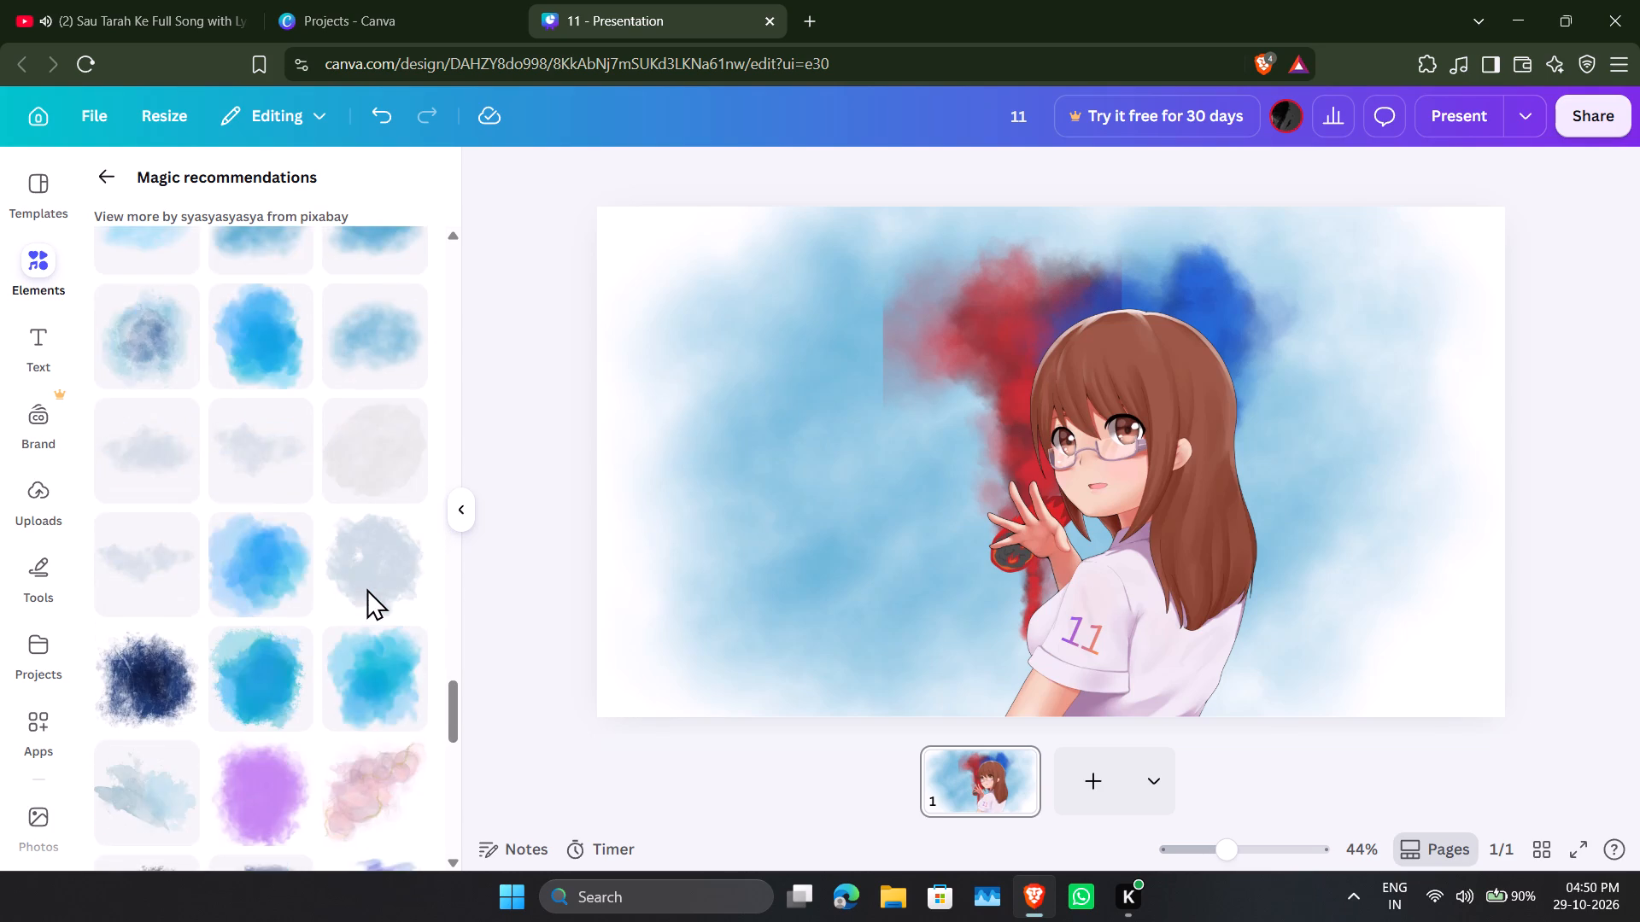
scroll(369, 585, "up", 5)
scroll(369, 585, "down", 14)
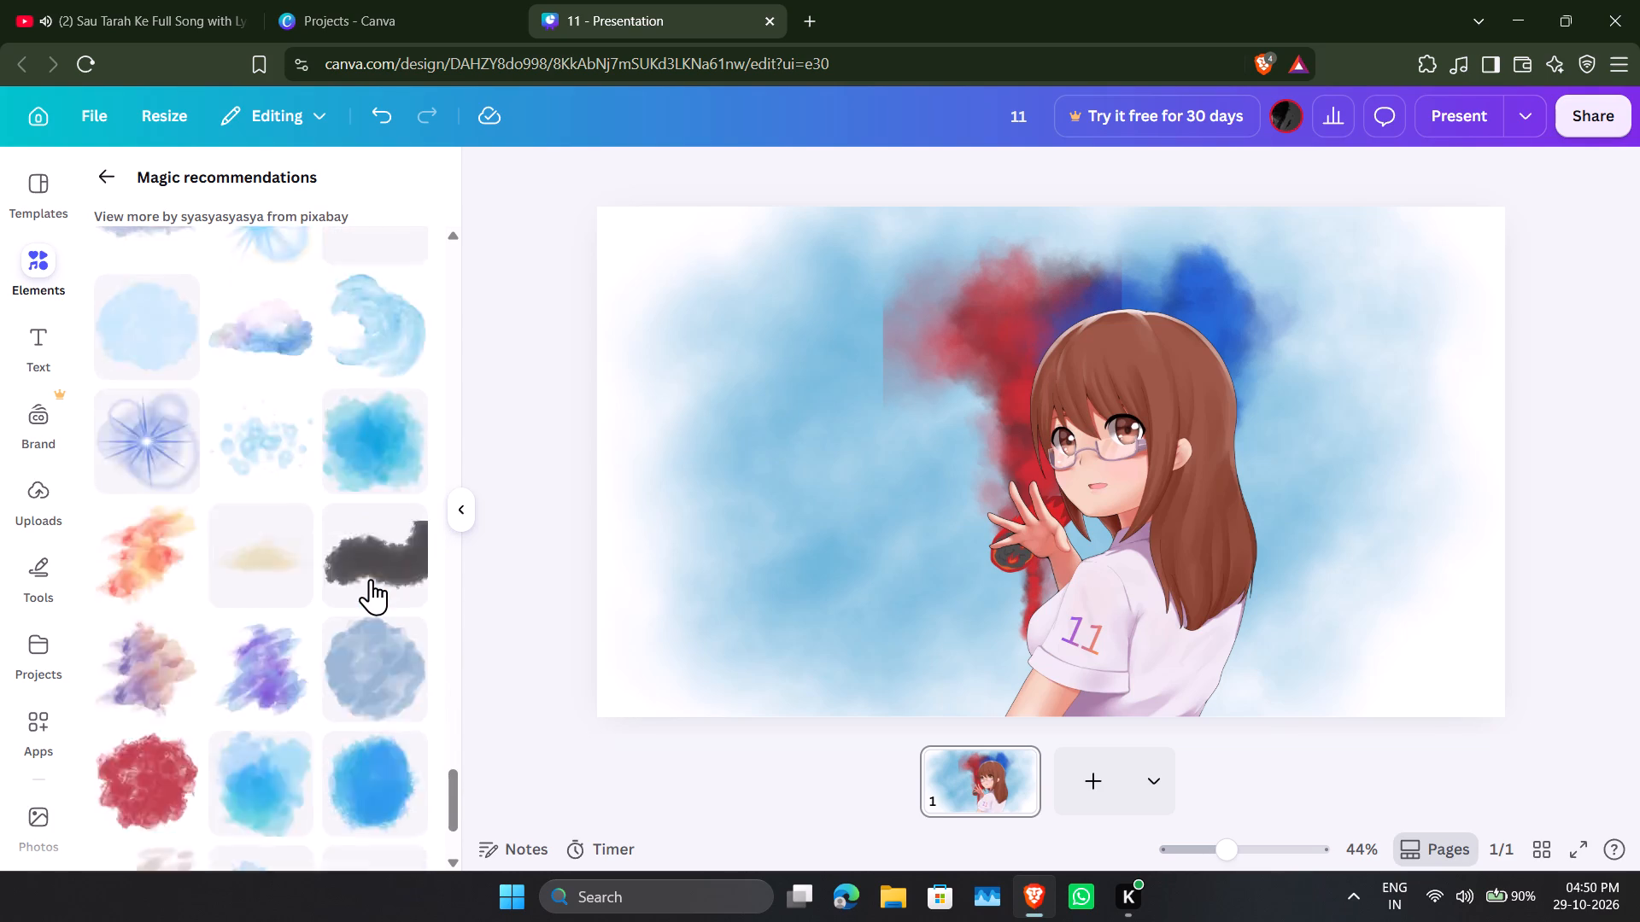
scroll(371, 579, "down", 10)
scroll(375, 568, "up", 20)
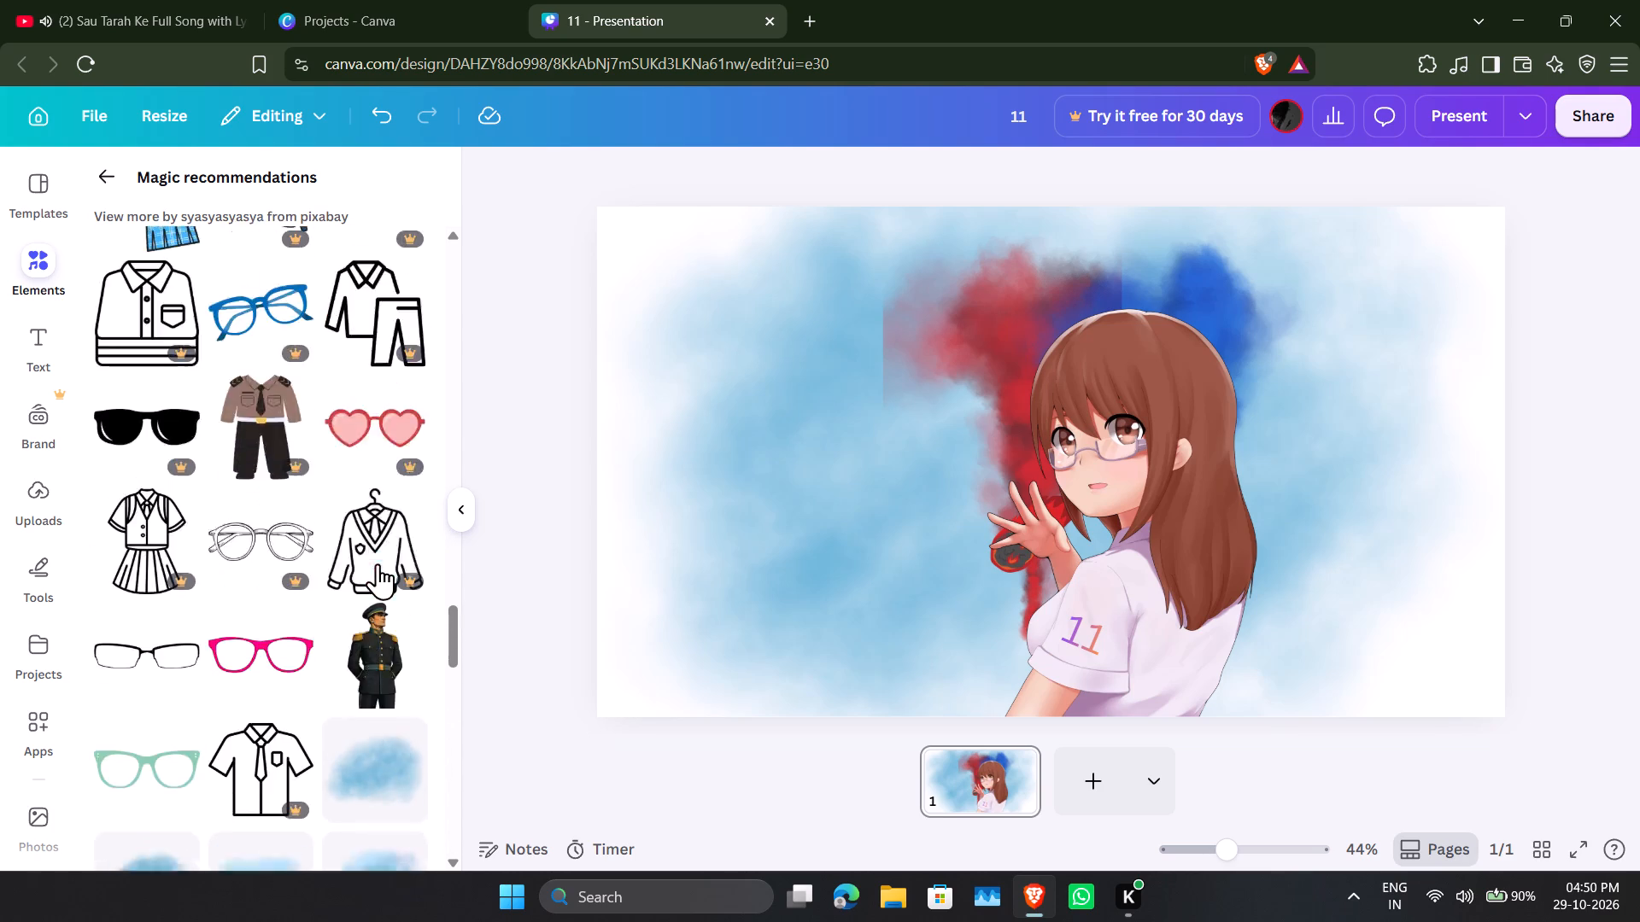
scroll(378, 563, "up", 18)
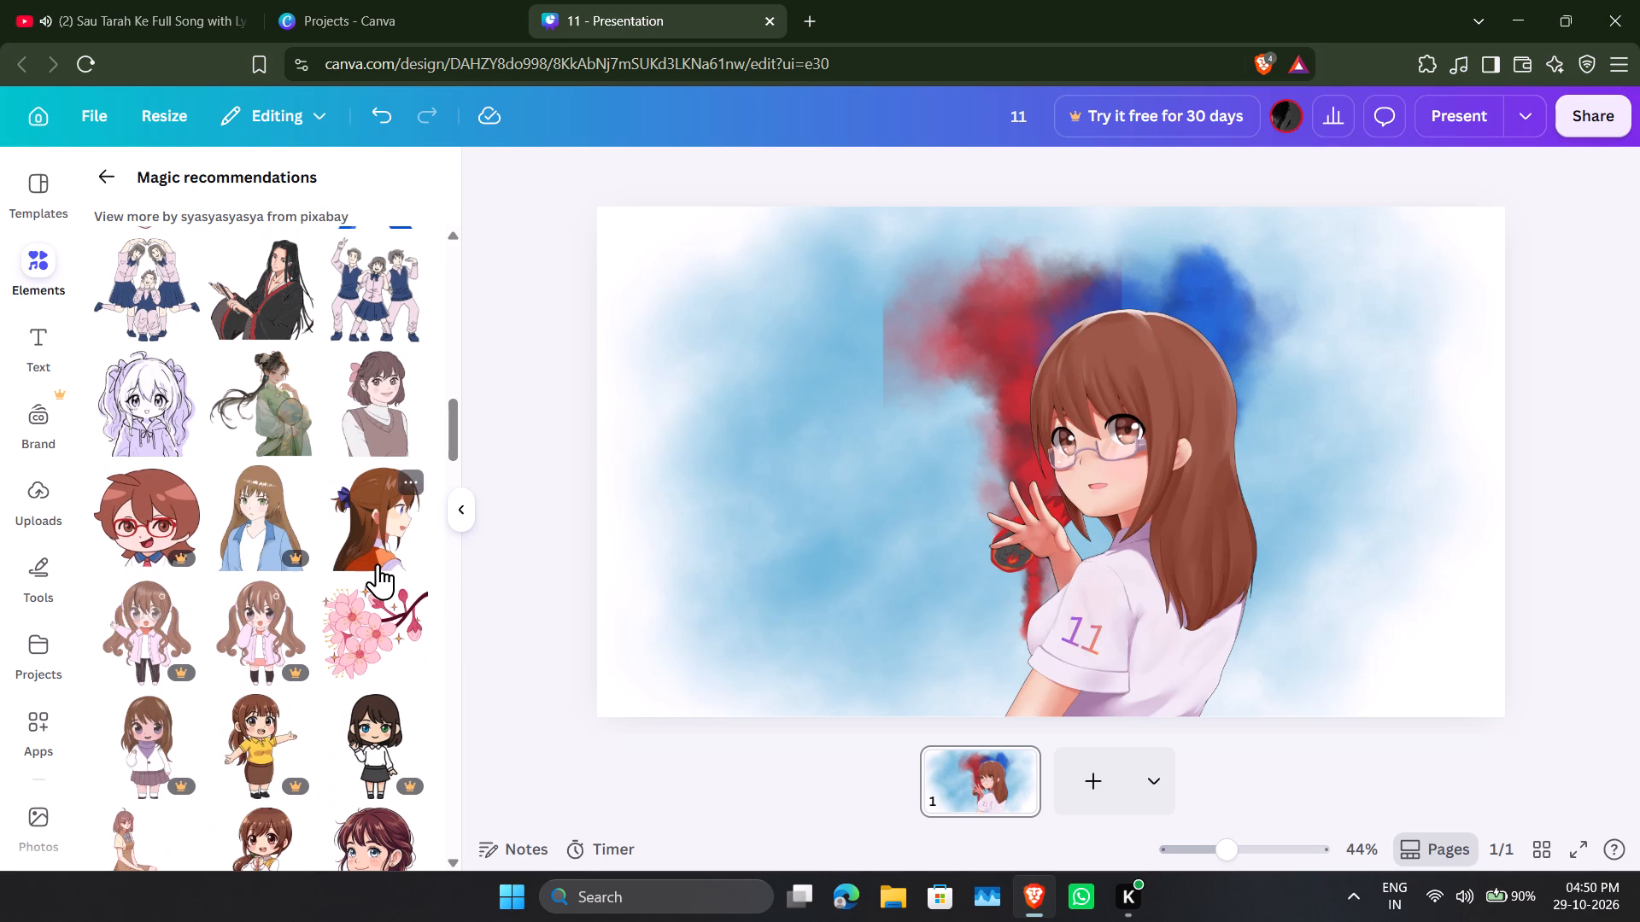
scroll(288, 316, "up", 3)
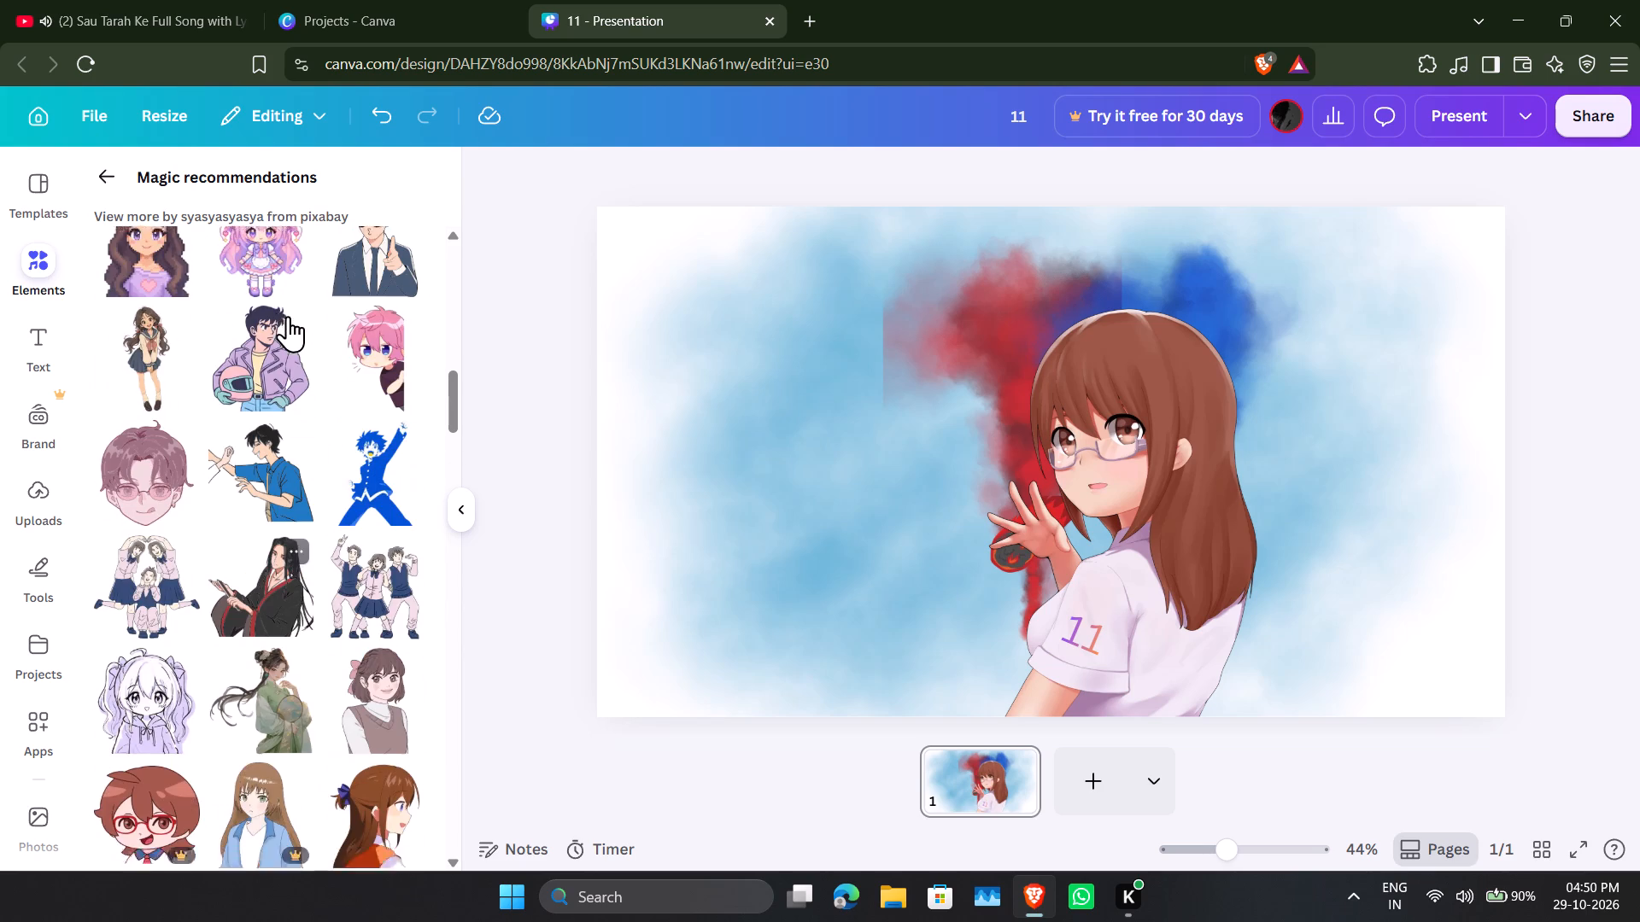
scroll(272, 386, "up", 2)
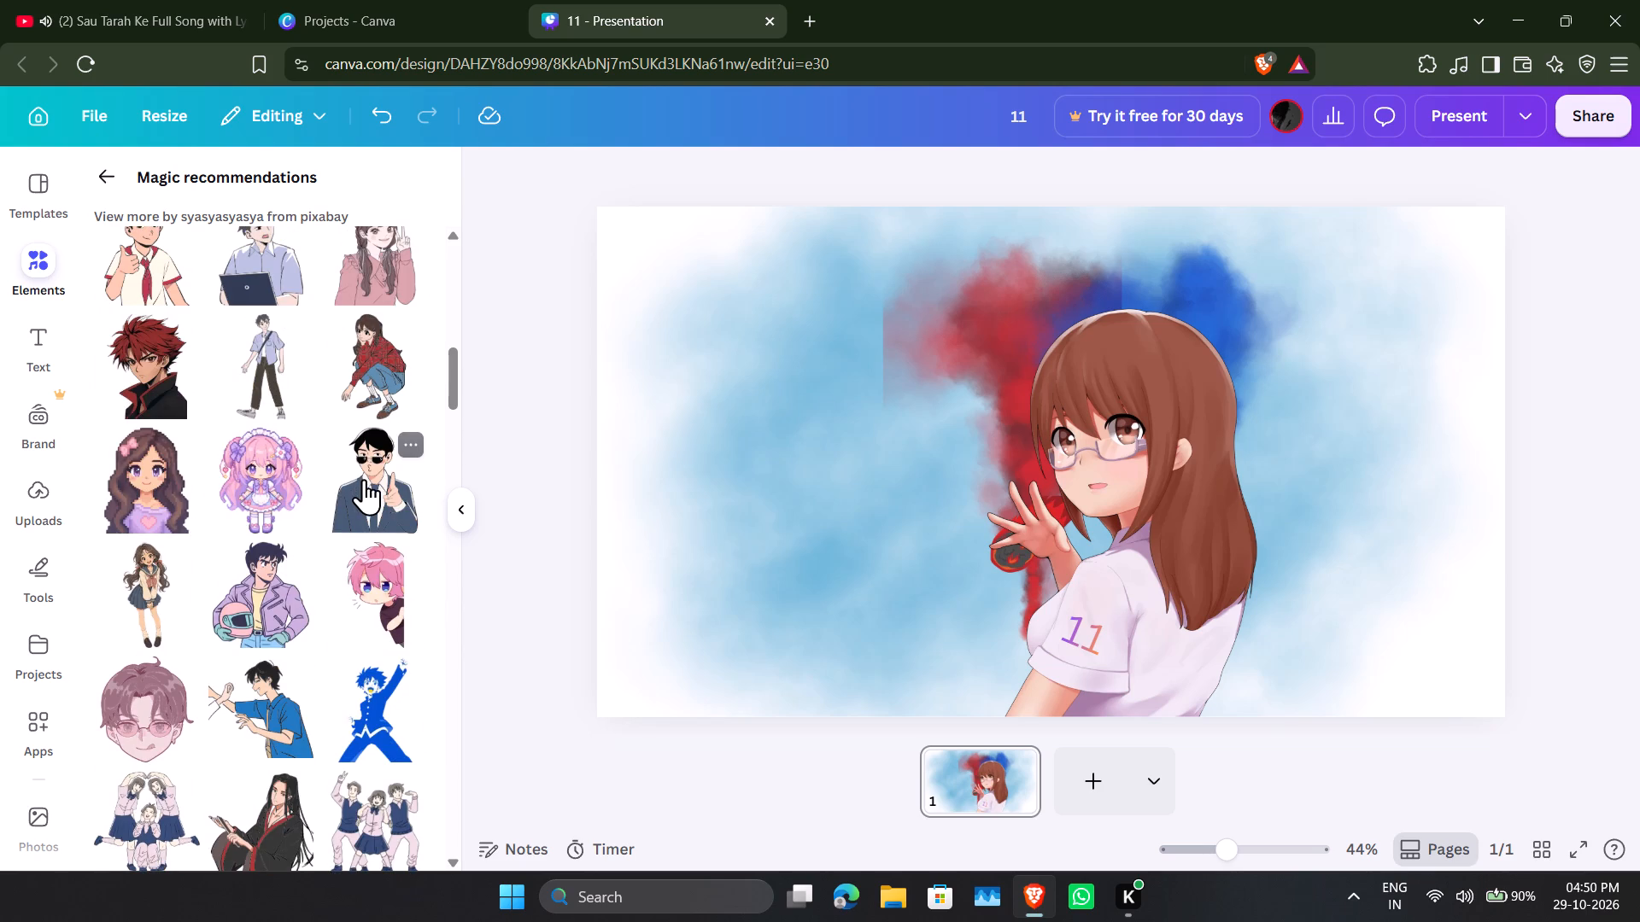
scroll(366, 479, "up", 2)
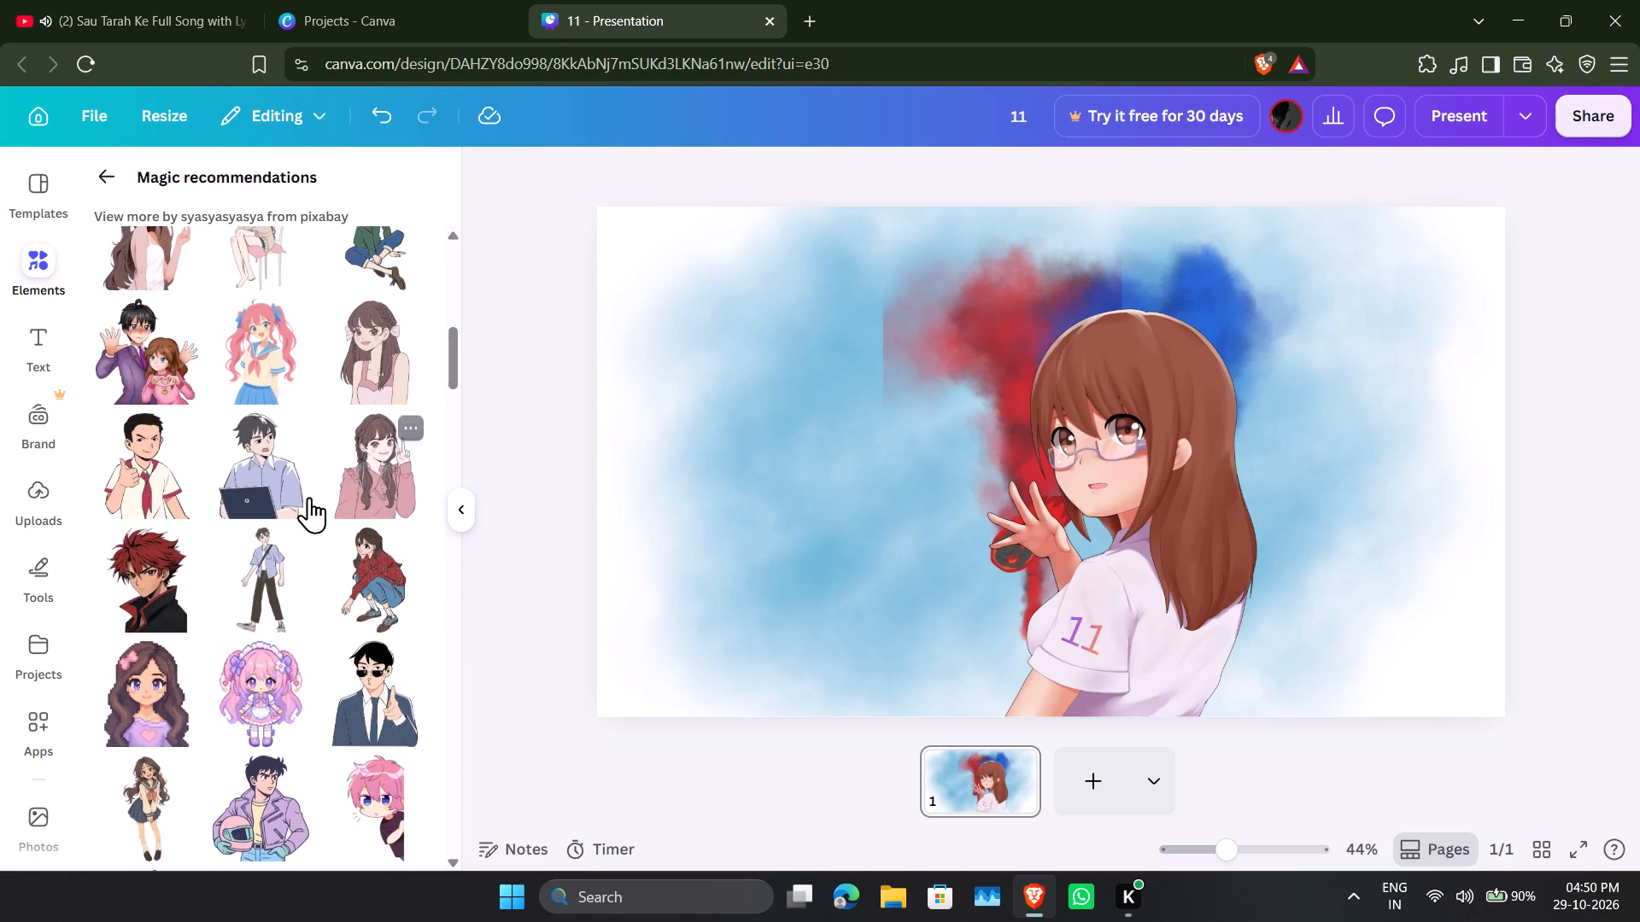
scroll(307, 489, "up", 3)
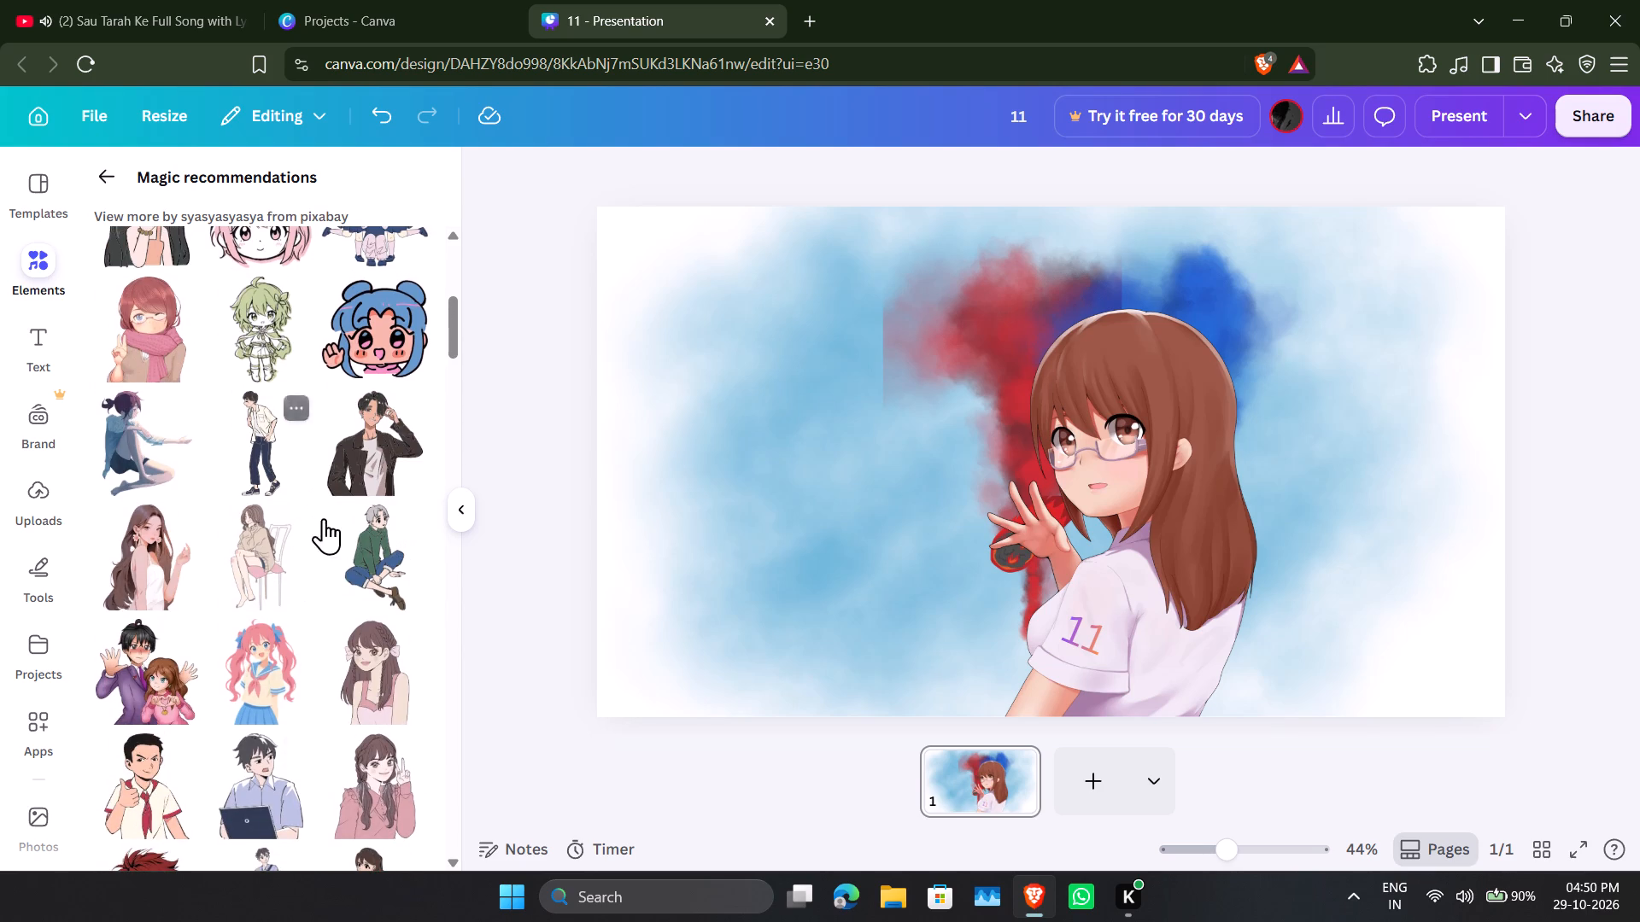
scroll(274, 553, "up", 4)
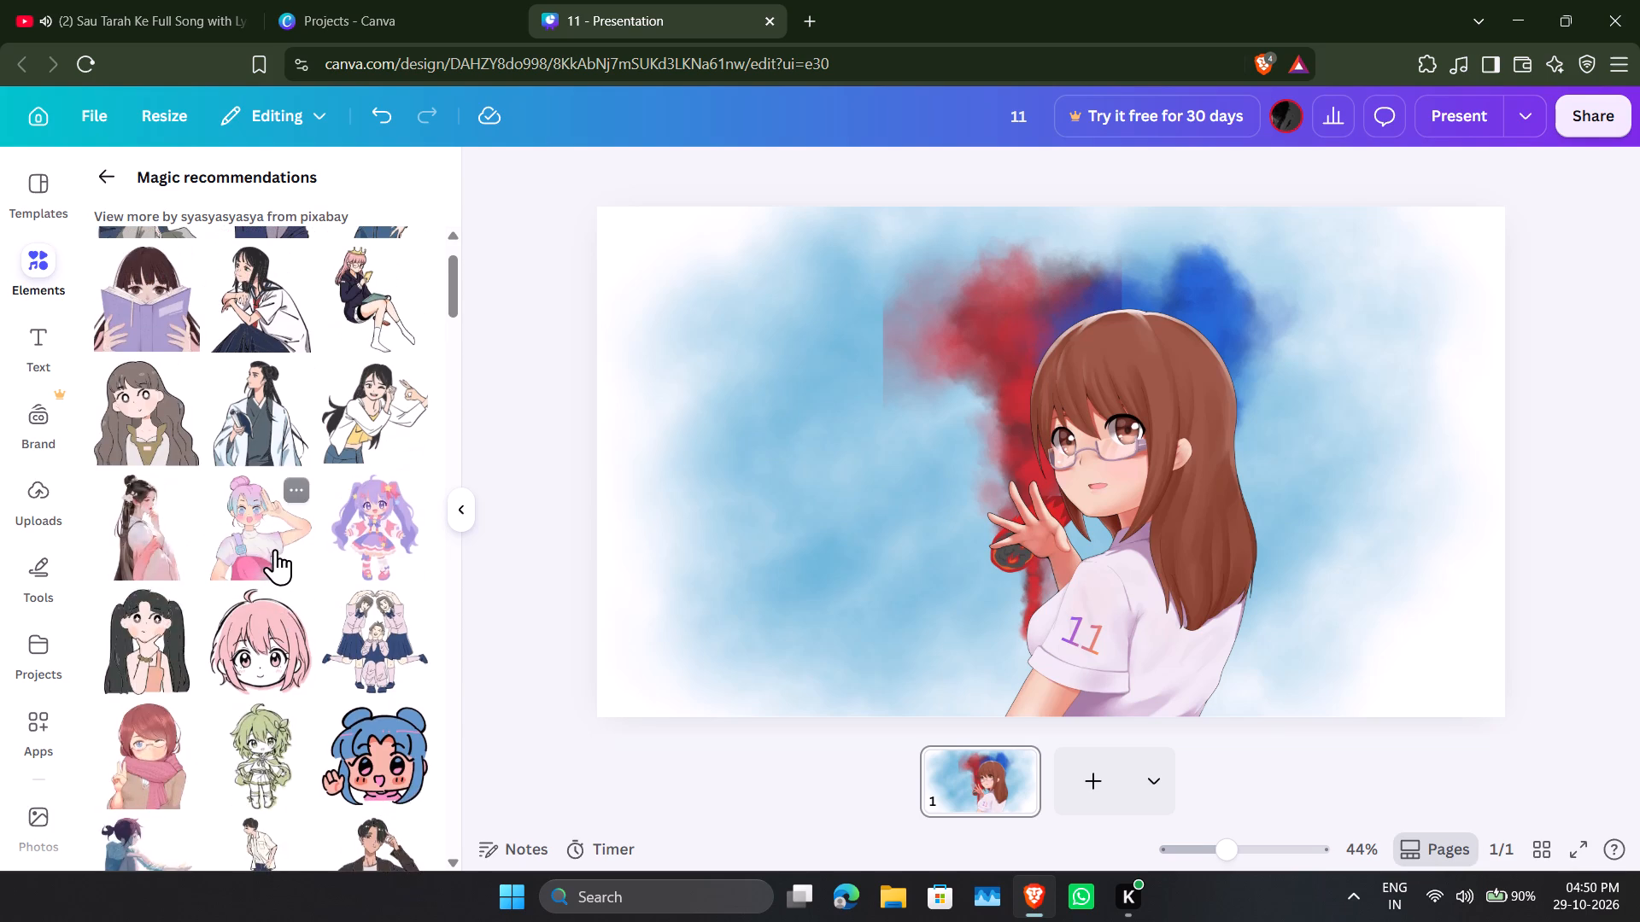
scroll(275, 548, "up", 3)
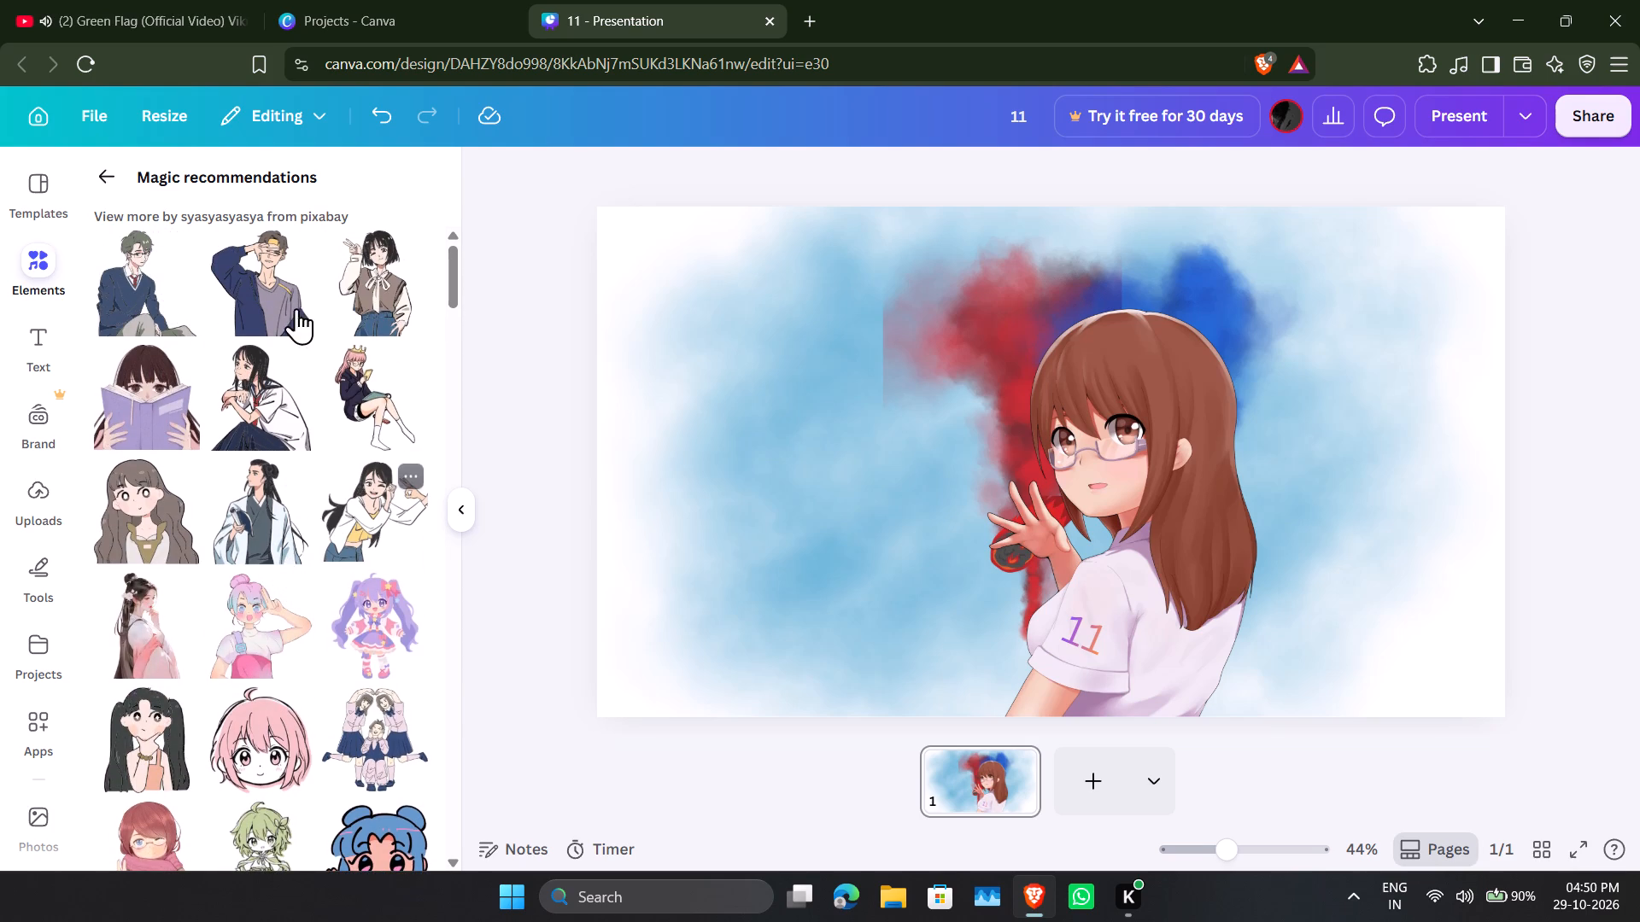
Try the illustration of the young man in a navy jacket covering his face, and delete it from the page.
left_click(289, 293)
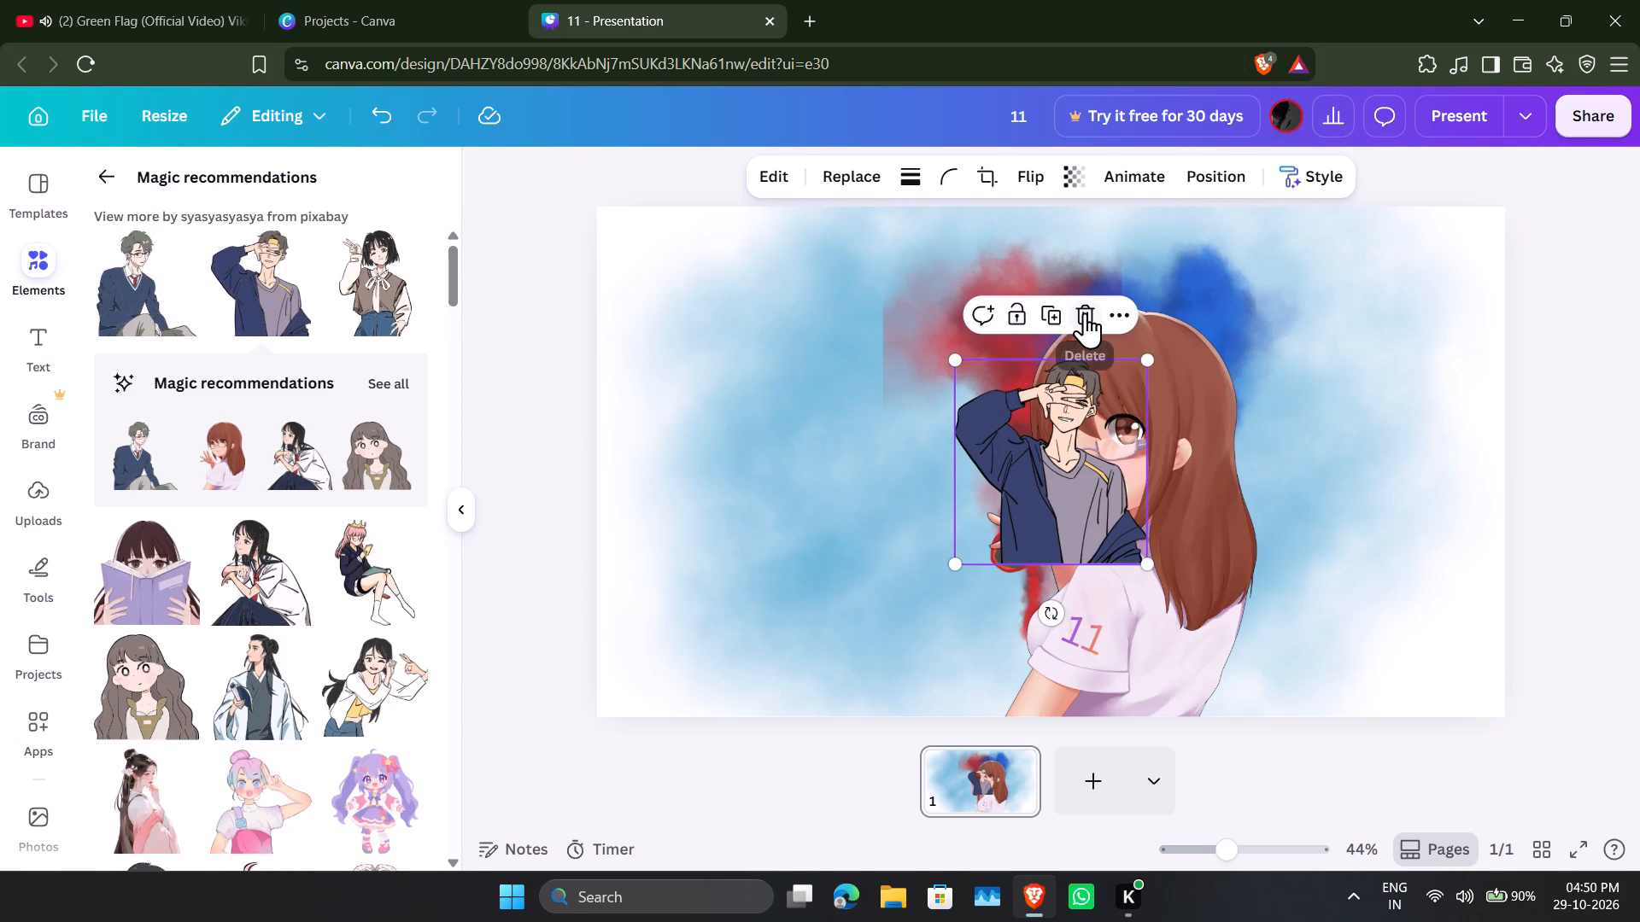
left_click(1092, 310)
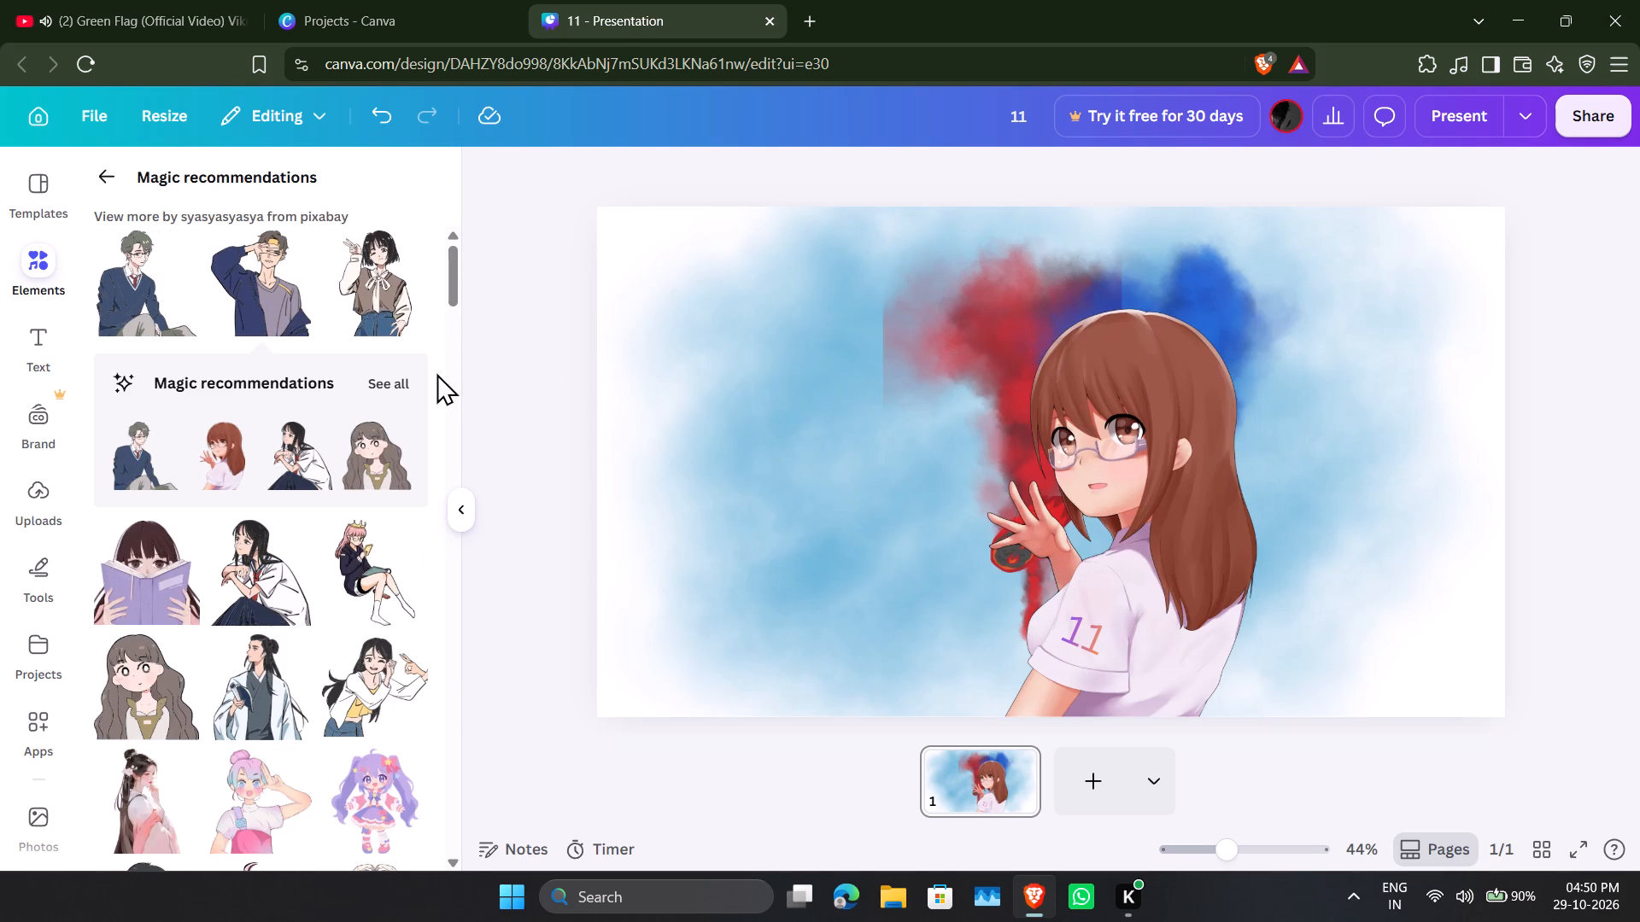
Browse all magic recommendations related to the young man in the navy jacket for another male character.
left_click(404, 376)
scroll(355, 460, "down", 2)
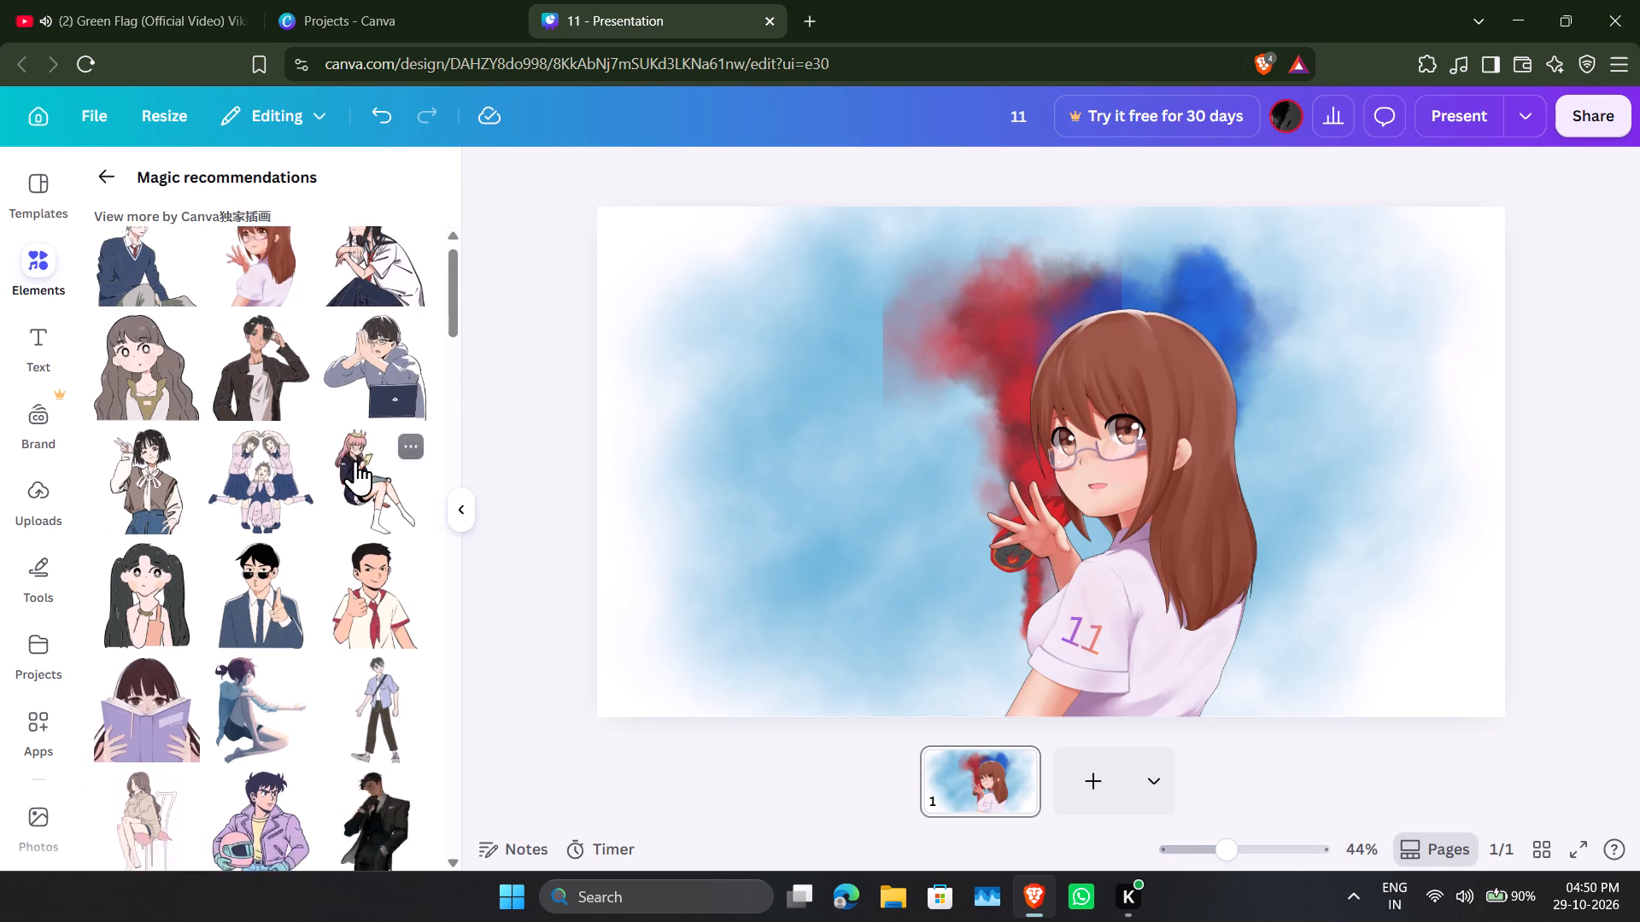
scroll(355, 460, "down", 1)
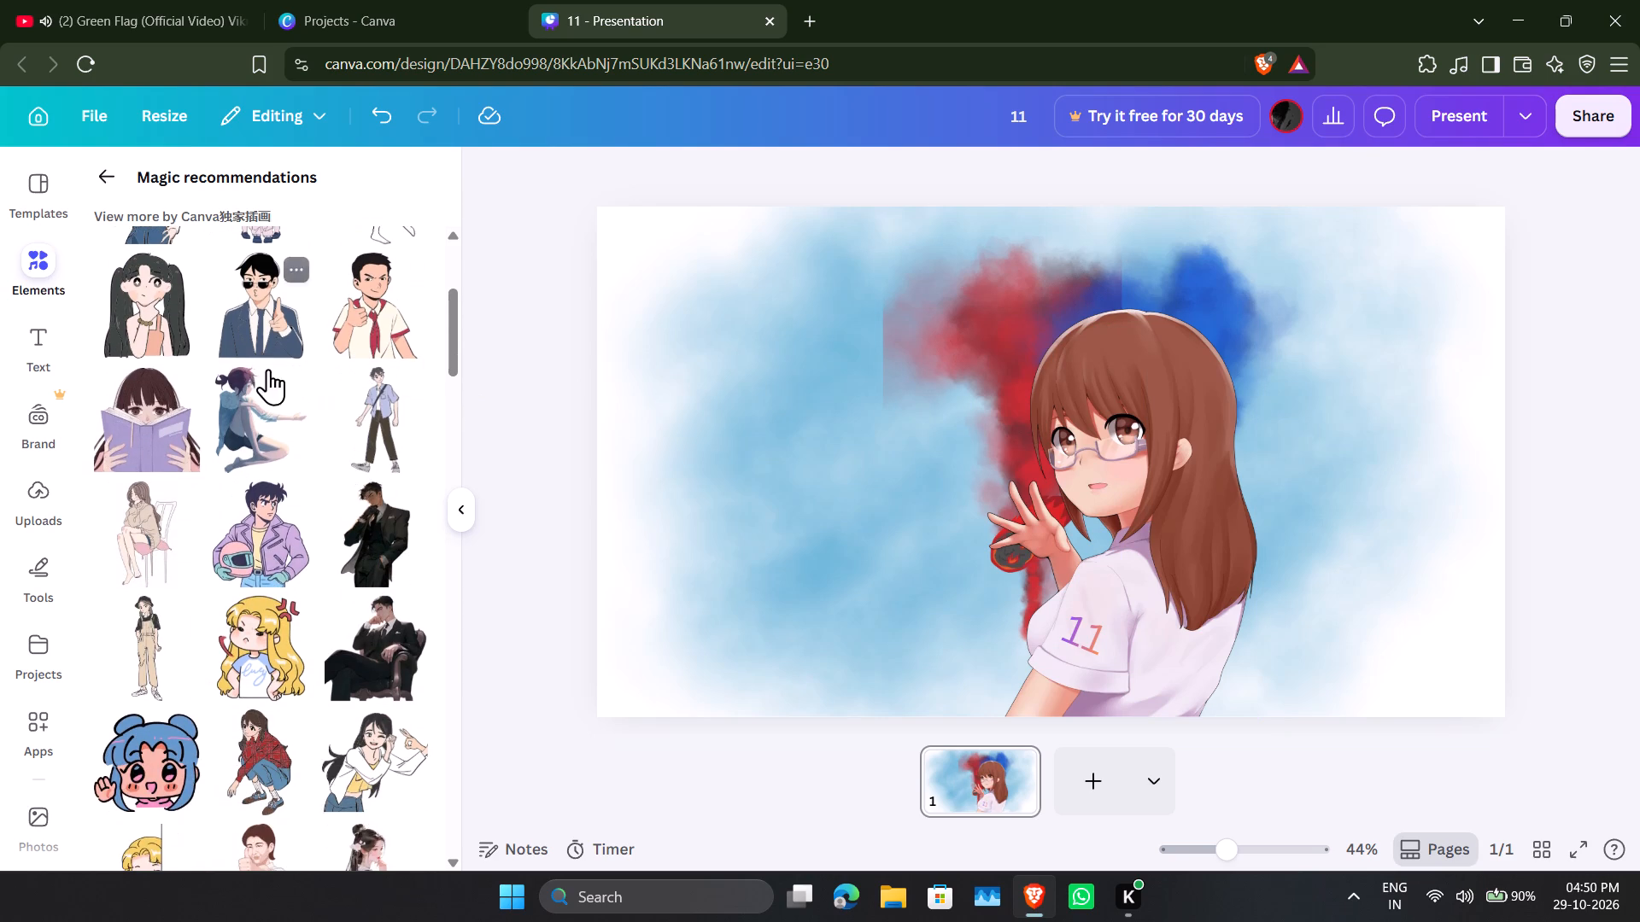
scroll(270, 371, "down", 3)
scroll(272, 382, "up", 1)
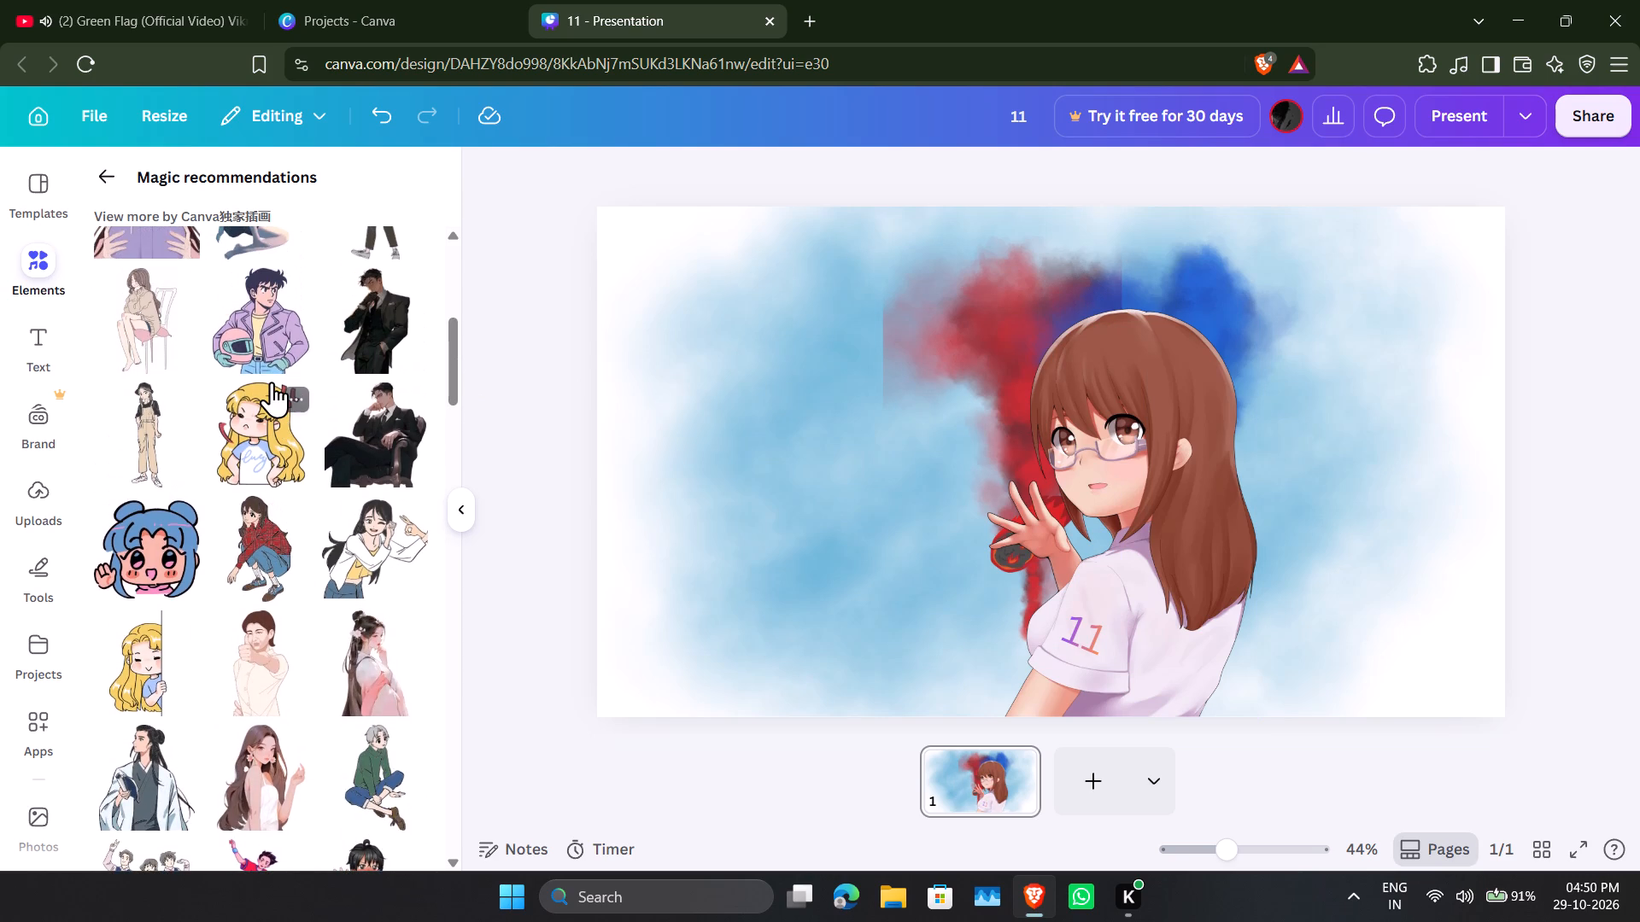
scroll(273, 384, "down", 4)
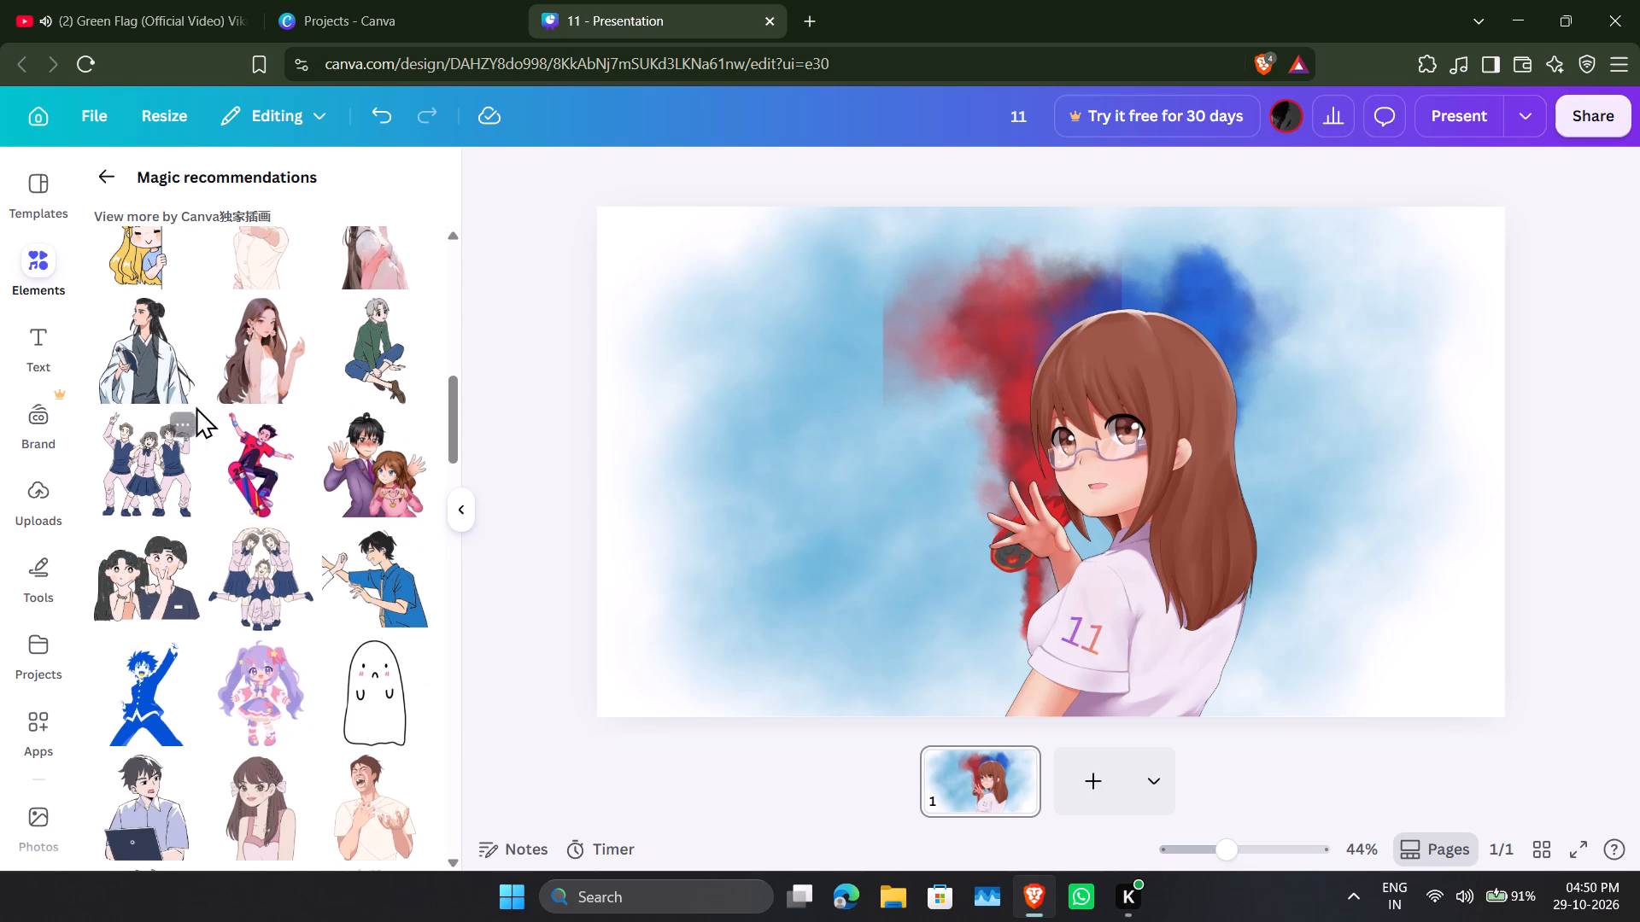
scroll(221, 411, "down", 3)
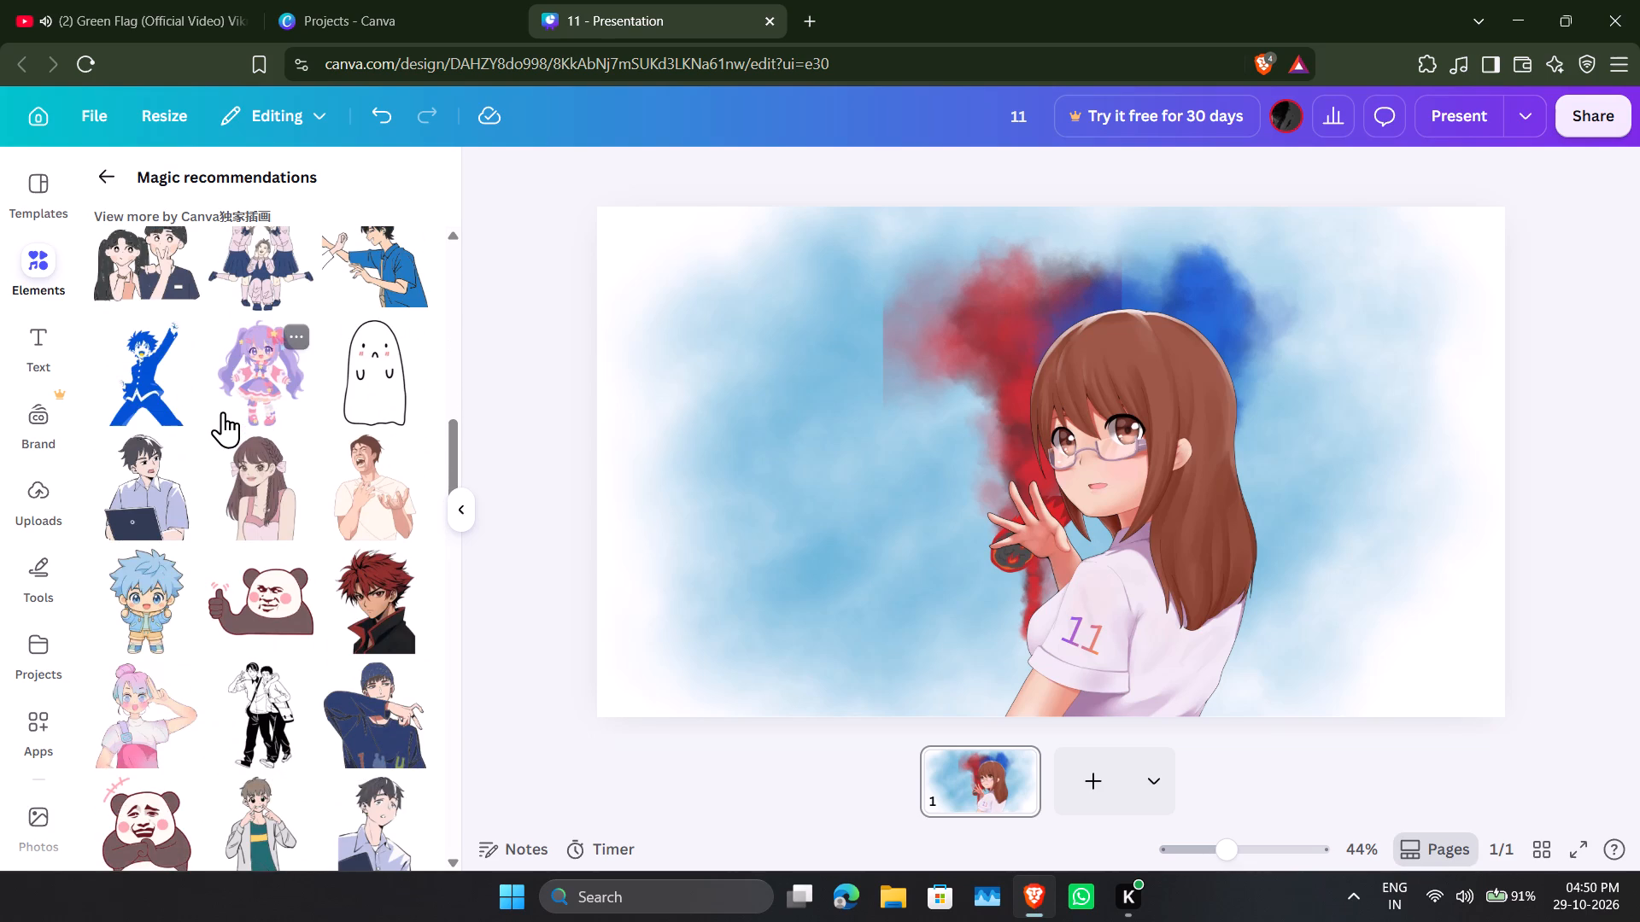
scroll(223, 411, "down", 4)
scroll(223, 411, "up", 1)
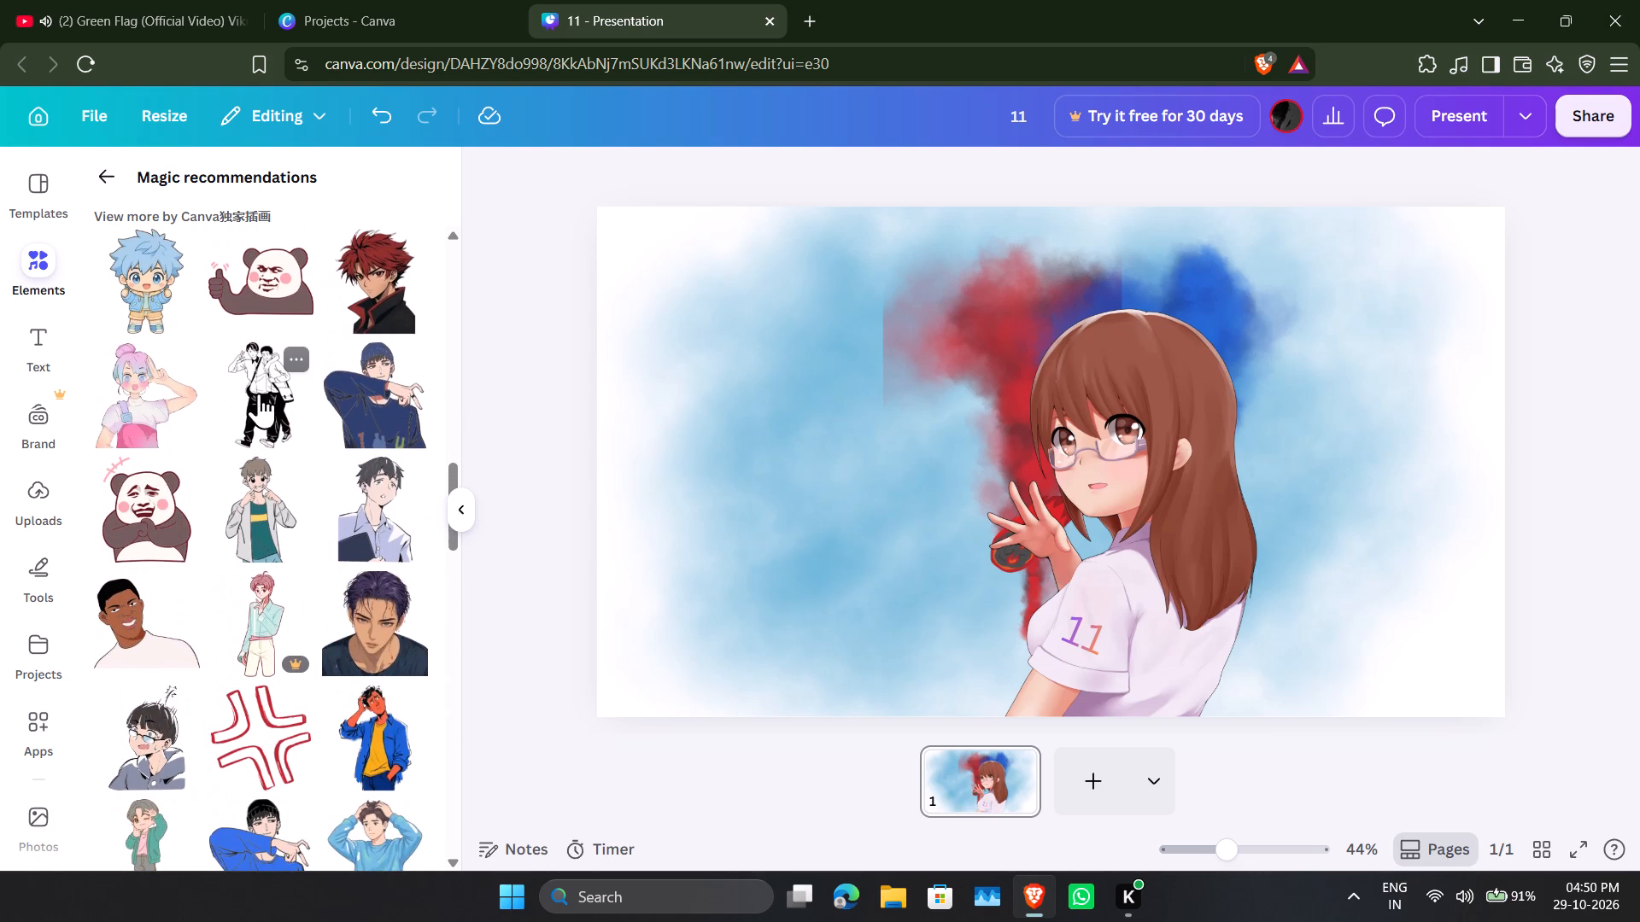
scroll(362, 435, "down", 1)
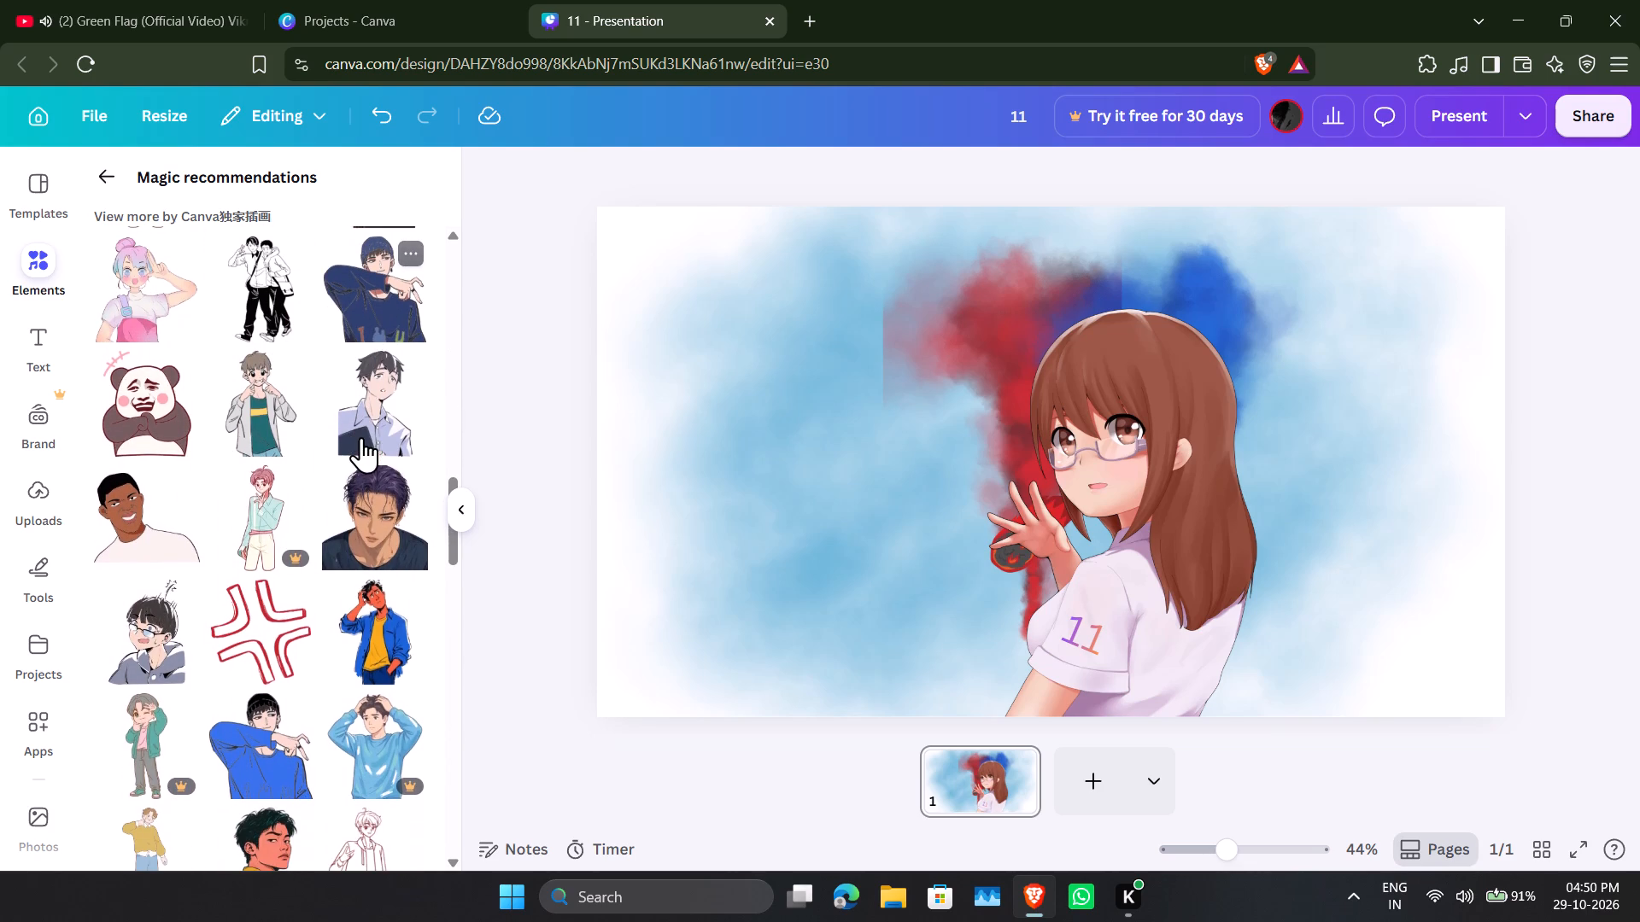
scroll(382, 454, "down", 5)
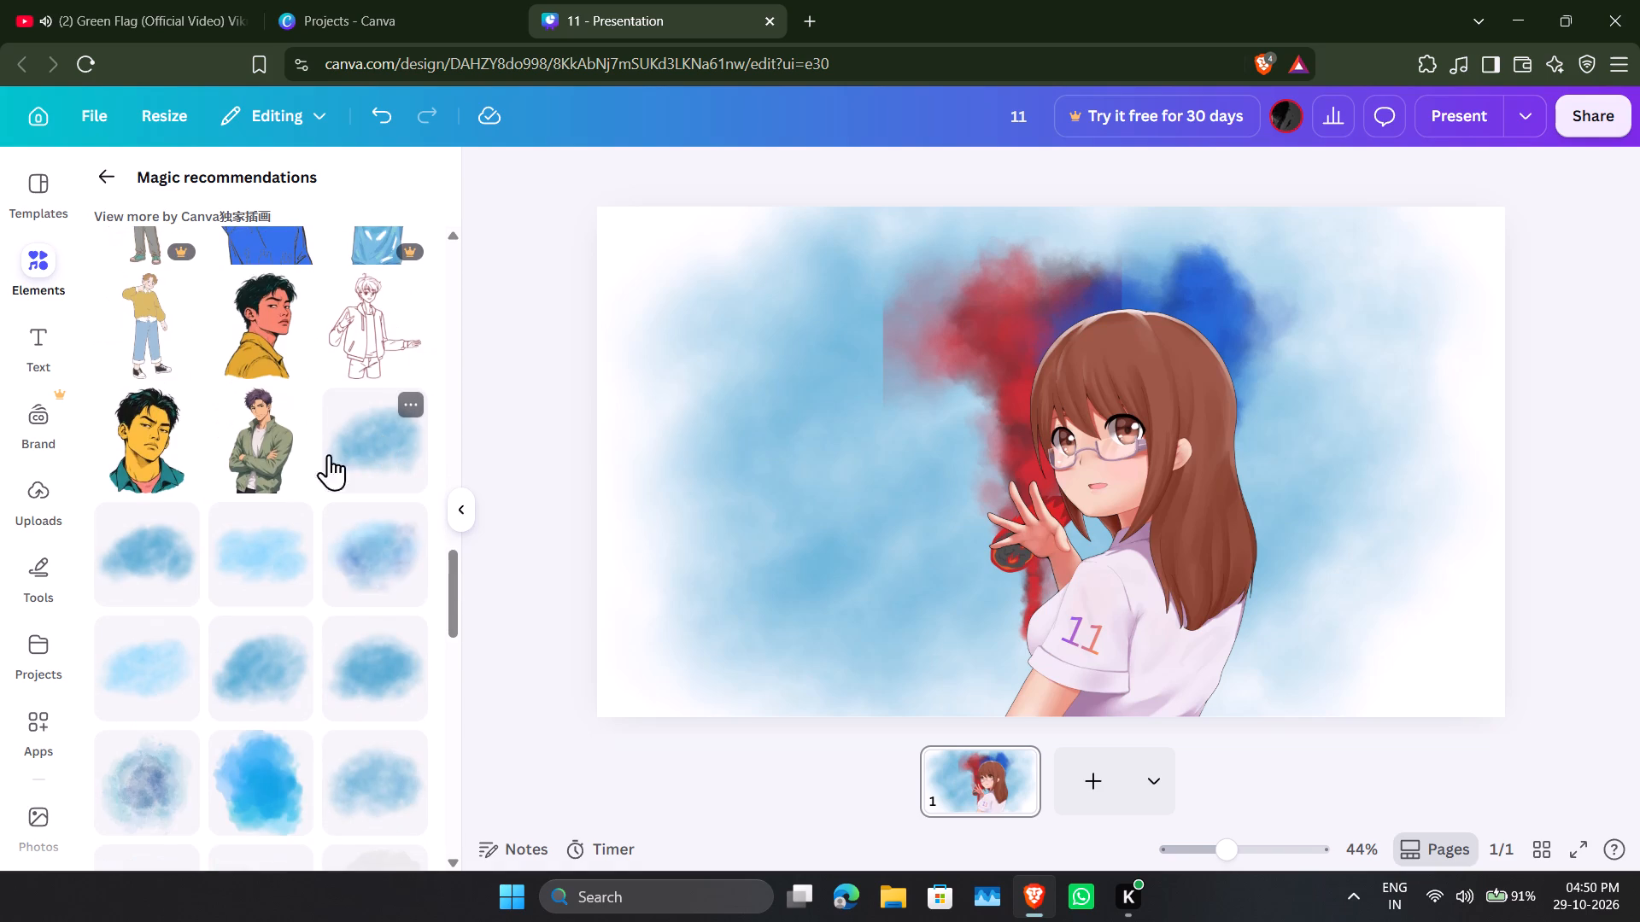
scroll(302, 466, "down", 1)
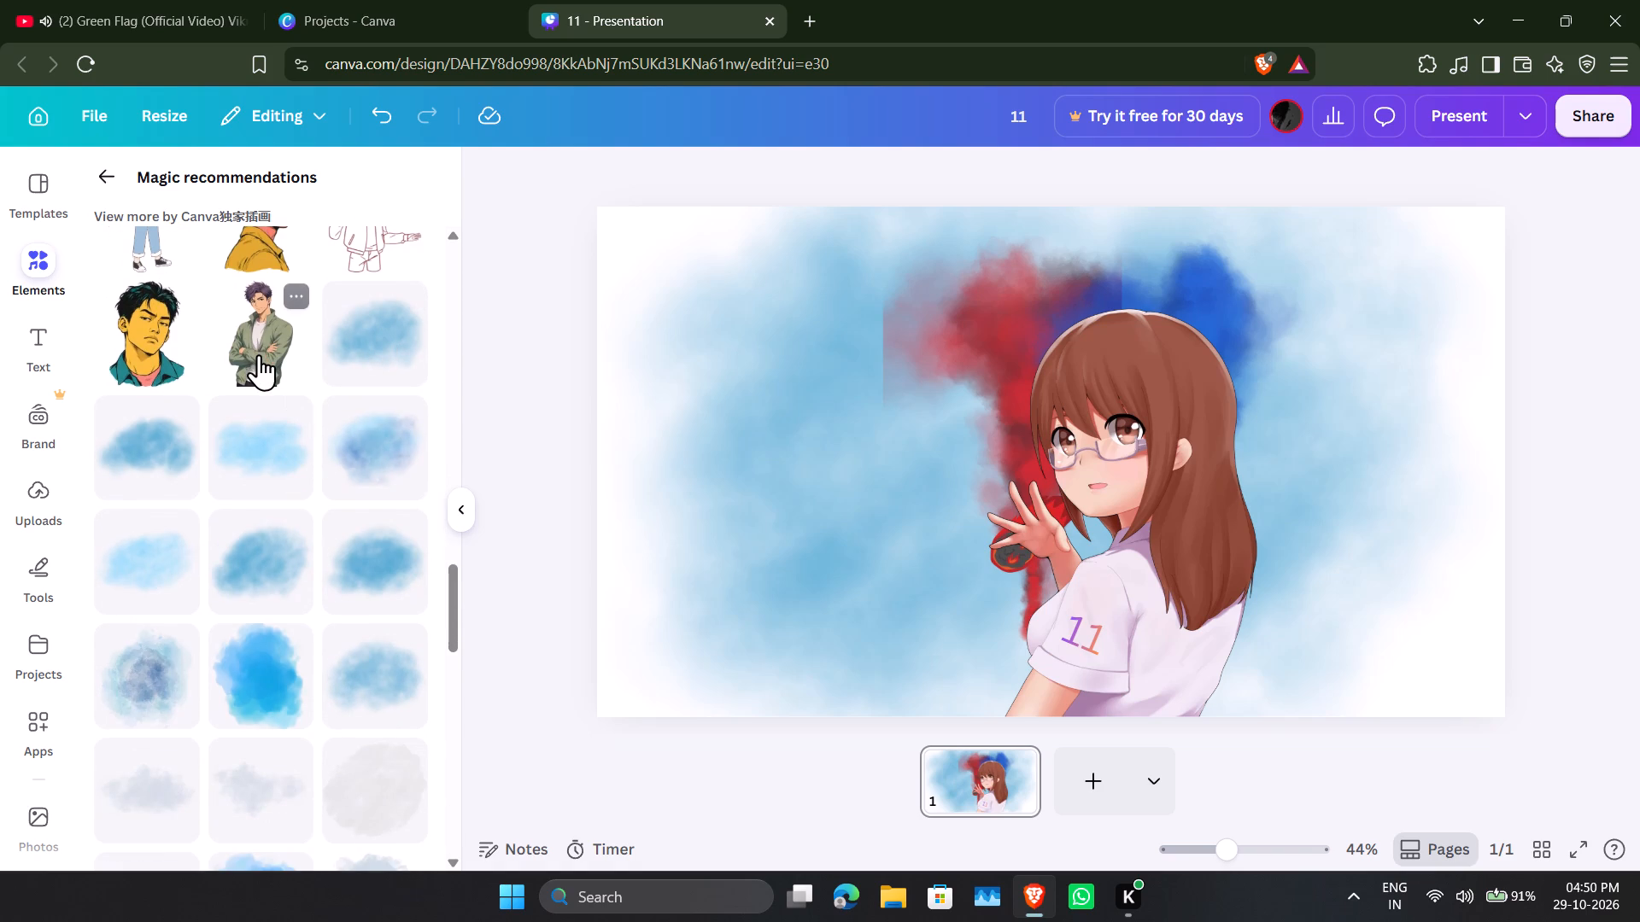
Add the purple-haired man in a green jacket with crossed arms beside the girl, aligned with the page's bottom edge.
left_click_drag(259, 354, 744, 394)
left_click_drag(788, 452, 773, 455)
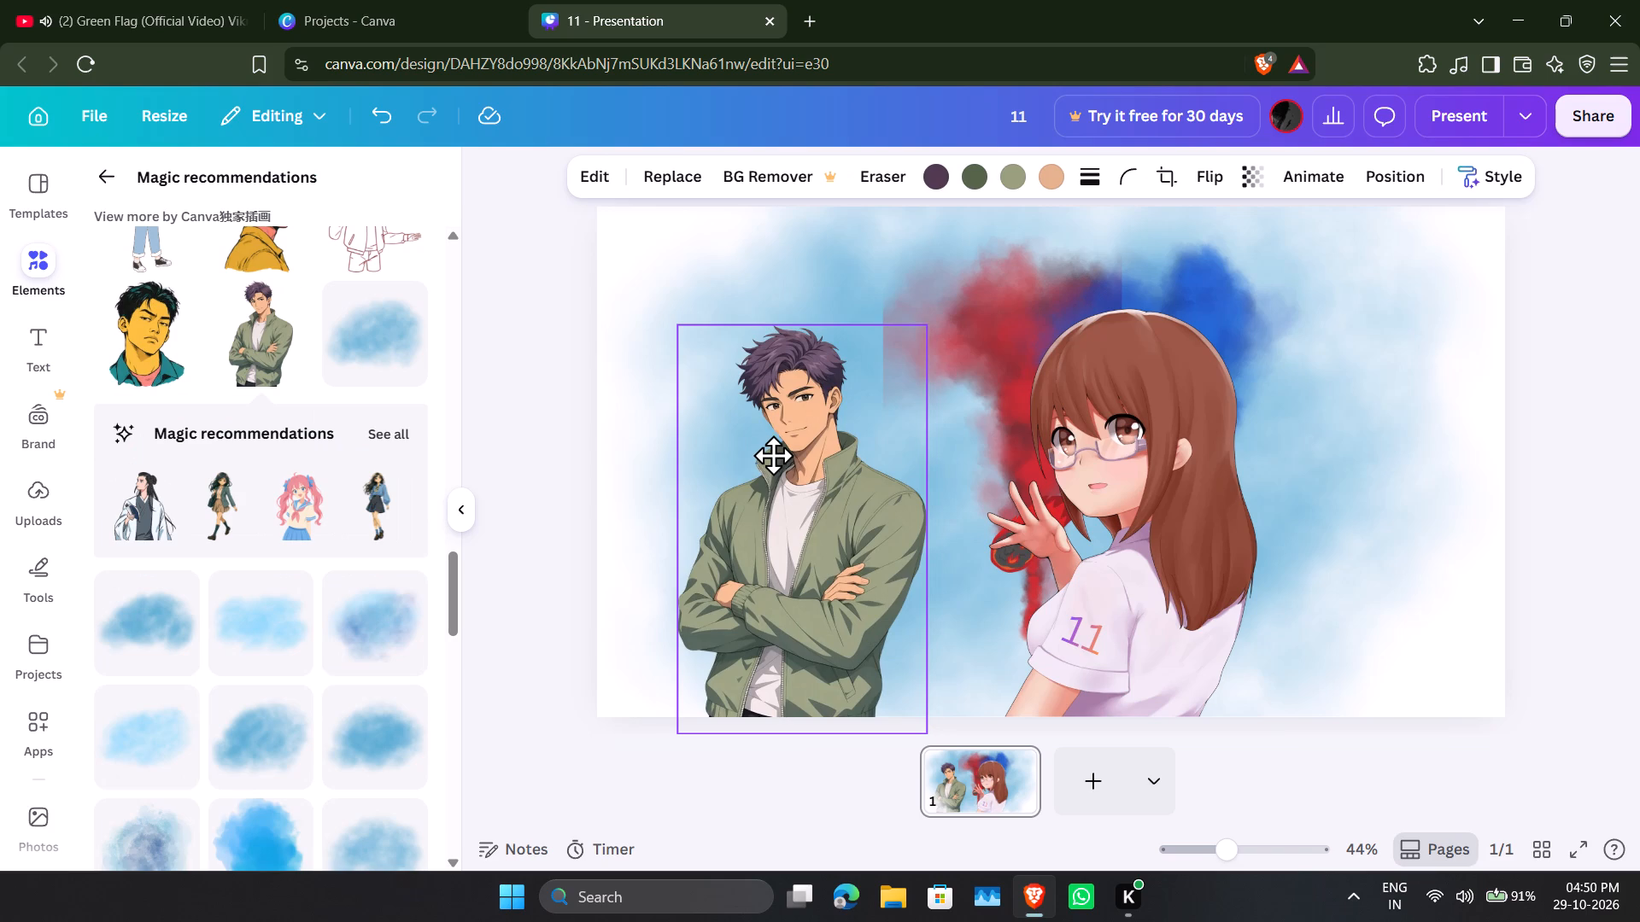
left_click_drag(773, 455, 784, 441)
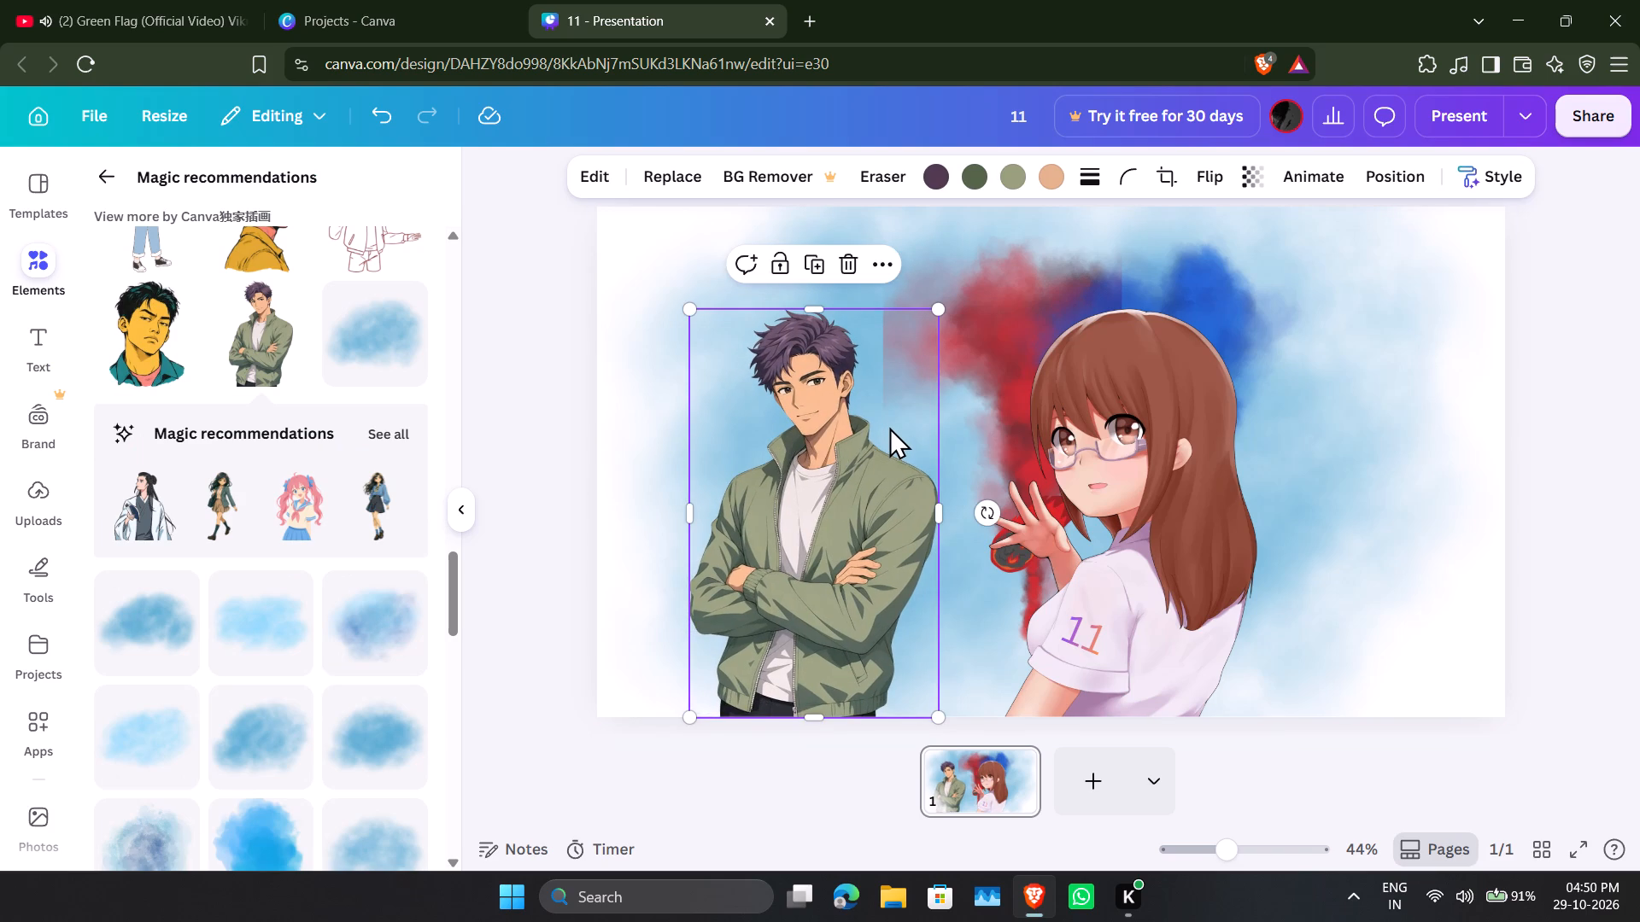
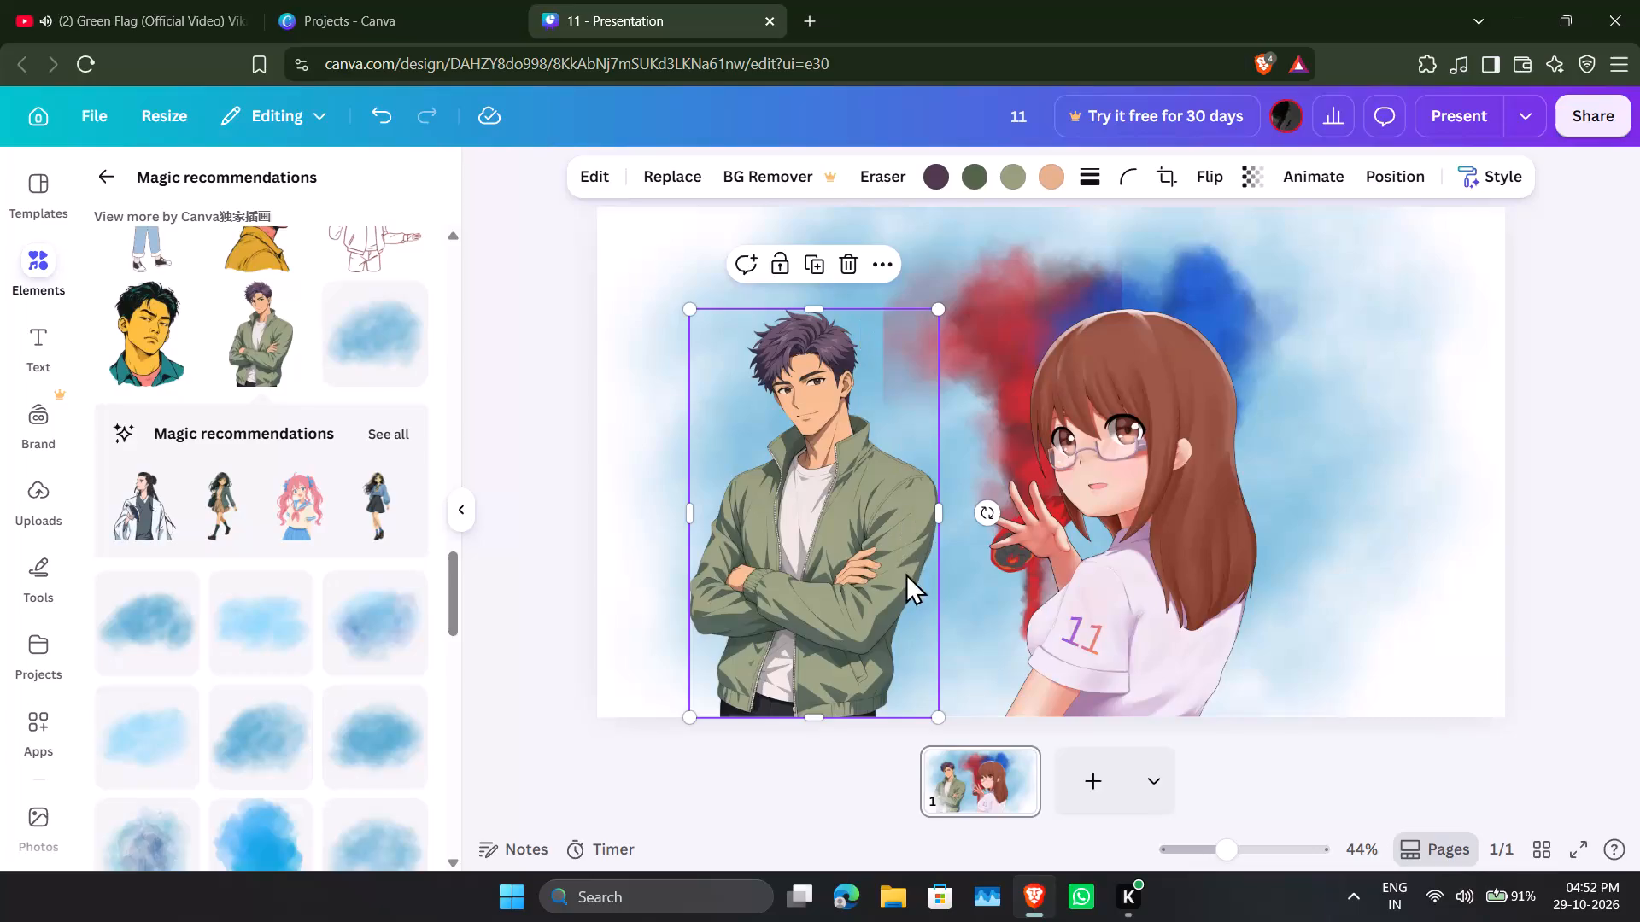
Shrink the purple-haired man slightly and place him beside the girl with his lower edge at the page's bottom.
left_click_drag(821, 475, 886, 487)
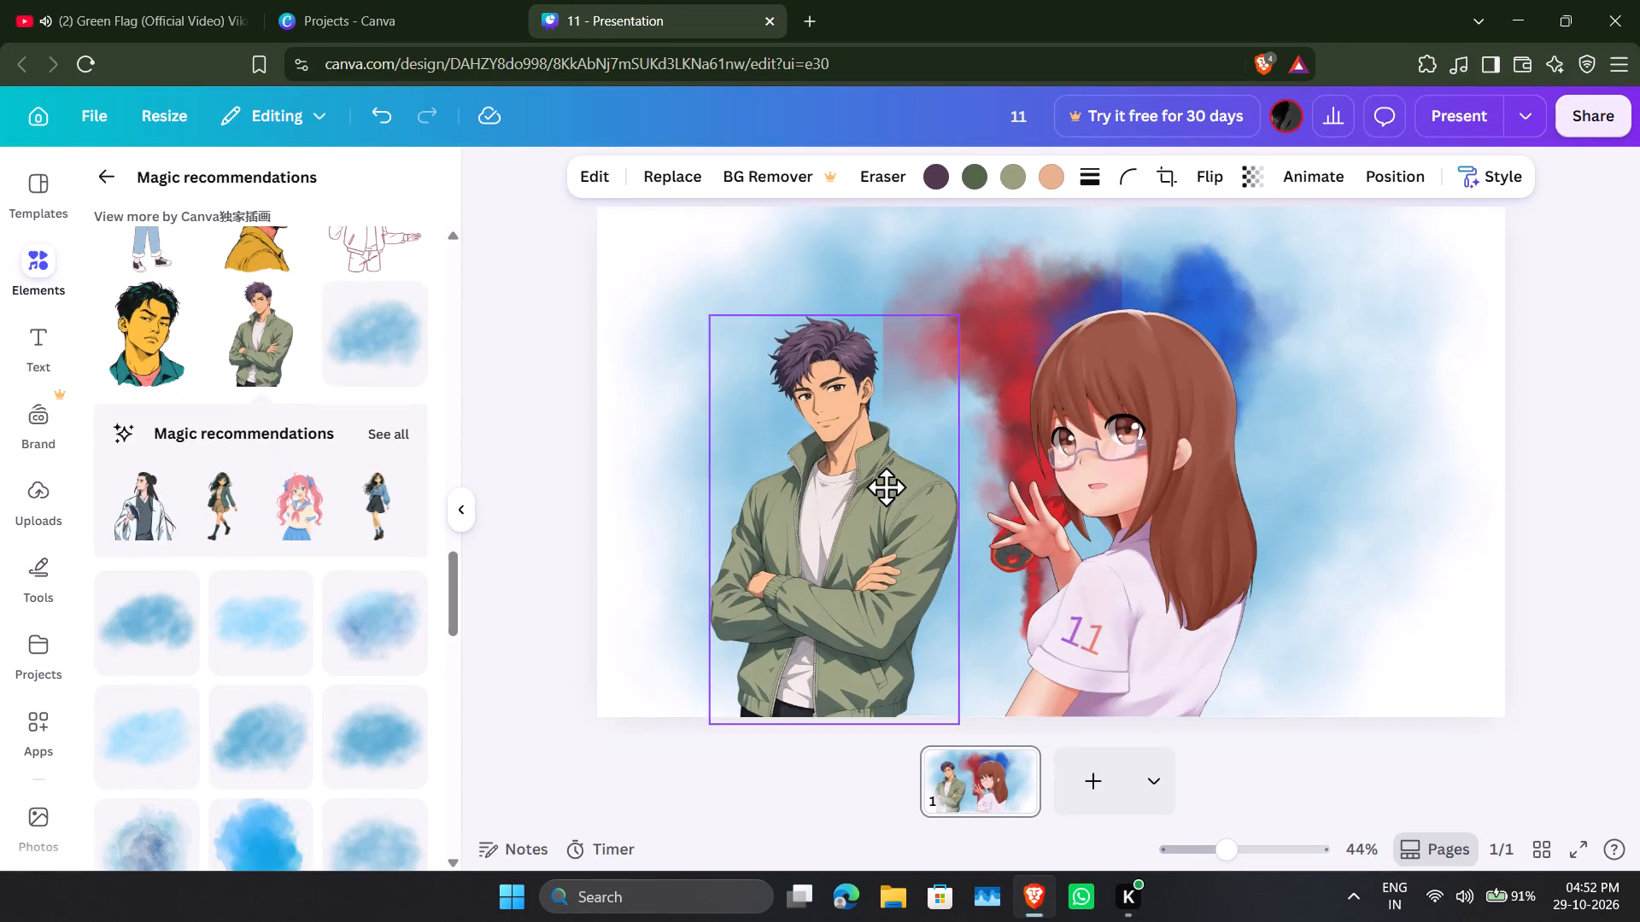
left_click_drag(886, 487, 864, 486)
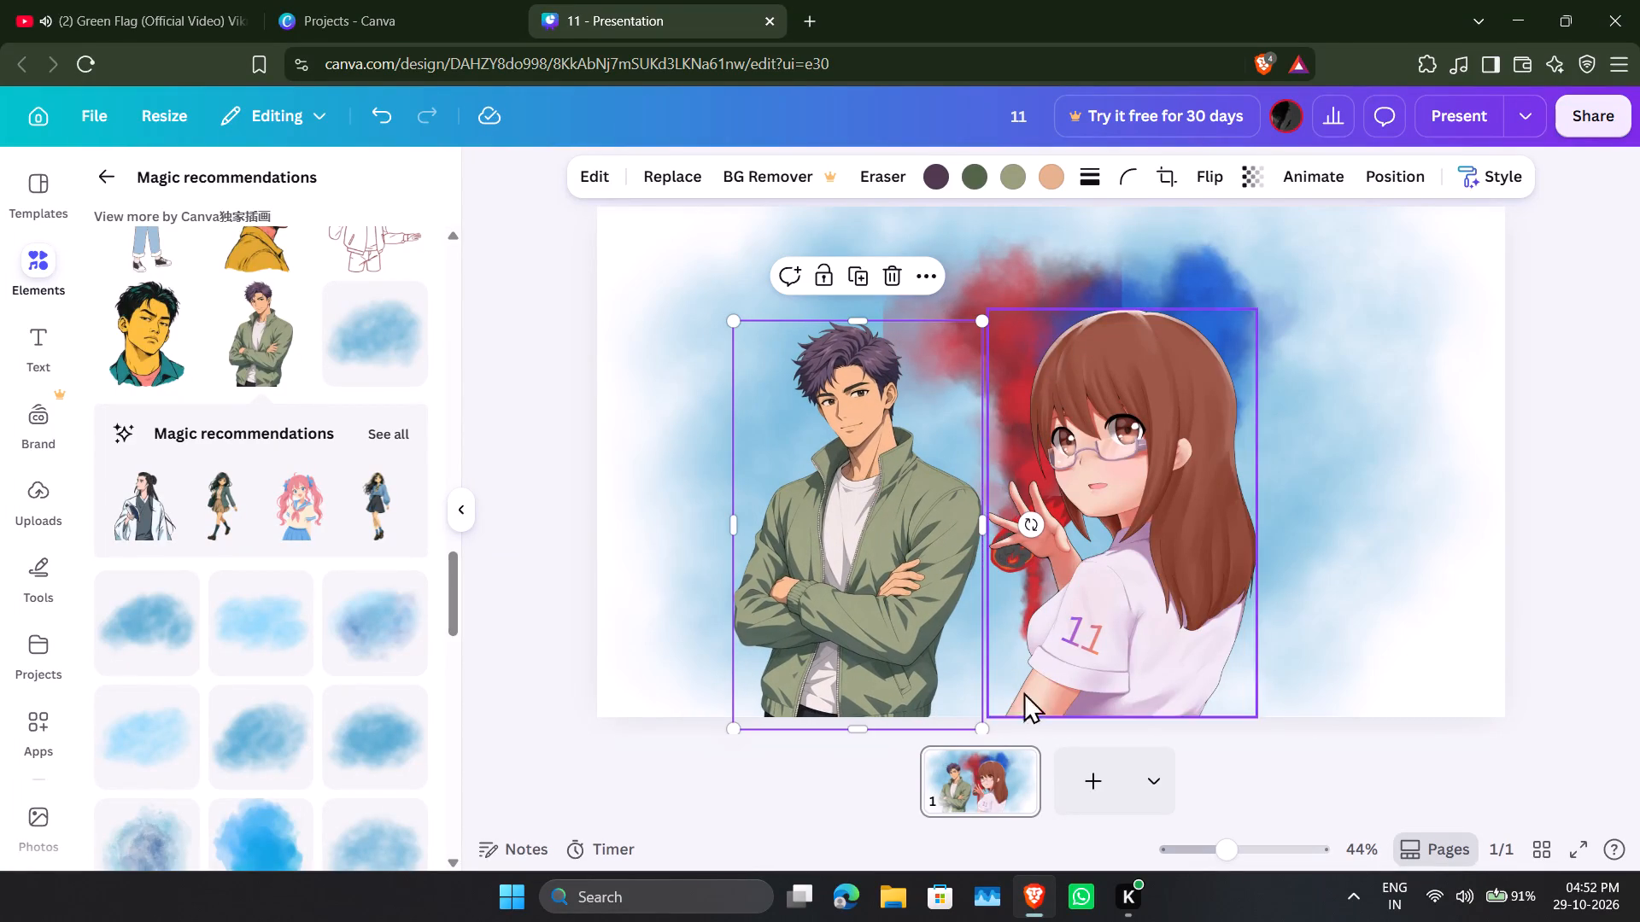
left_click_drag(987, 724, 918, 651)
left_click_drag(849, 527, 869, 578)
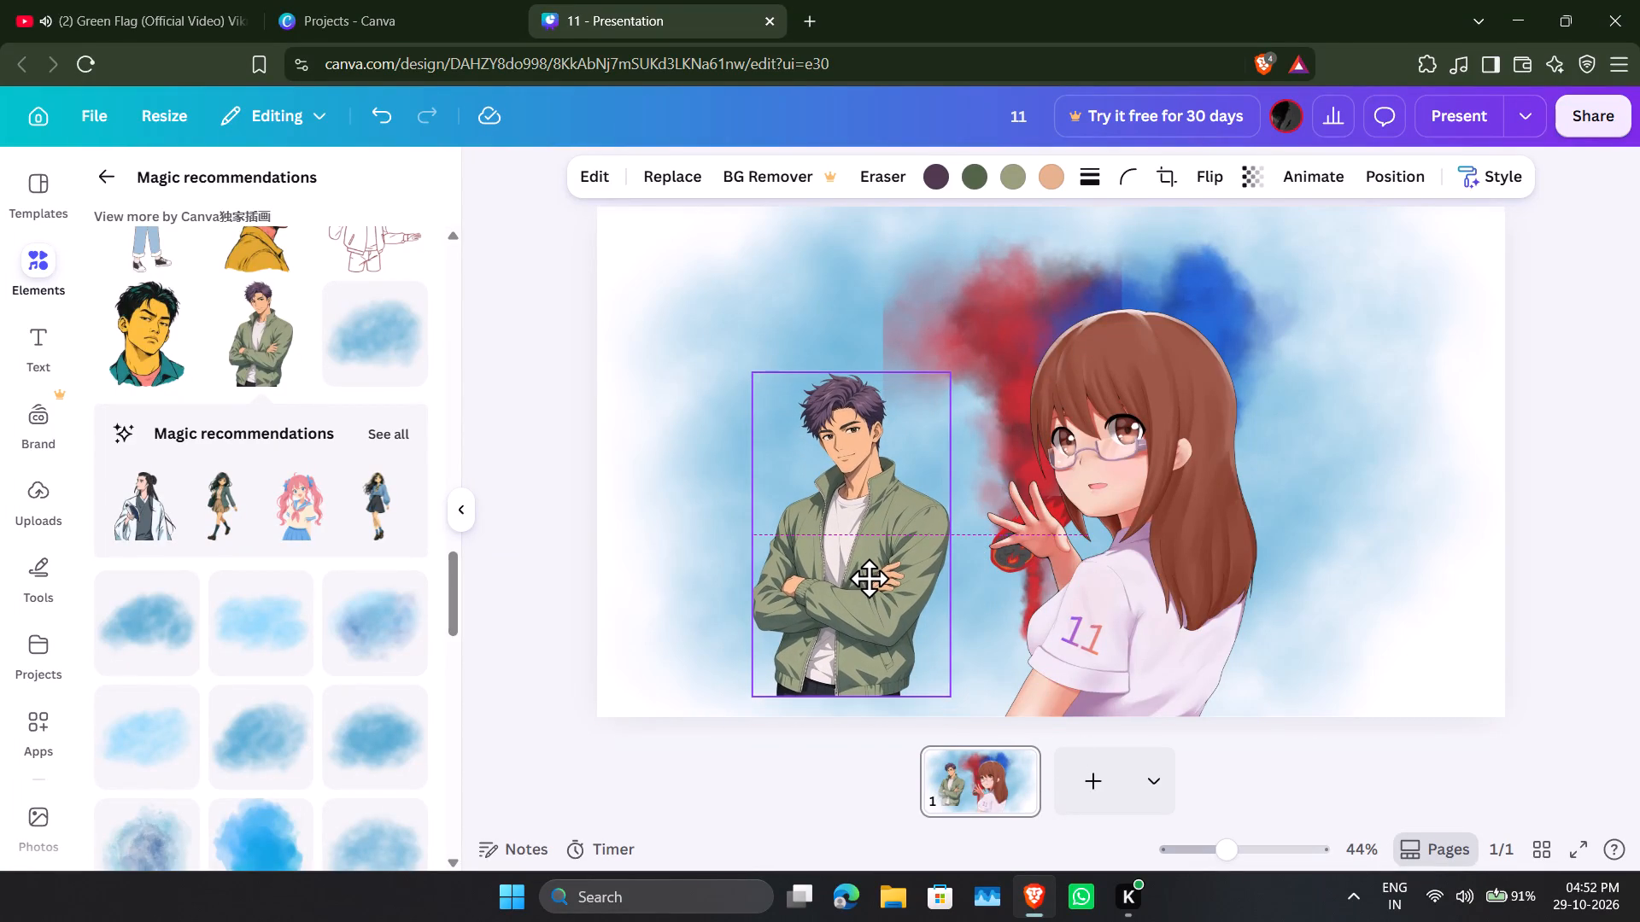
left_click_drag(869, 578, 861, 569)
left_click_drag(941, 681, 954, 719)
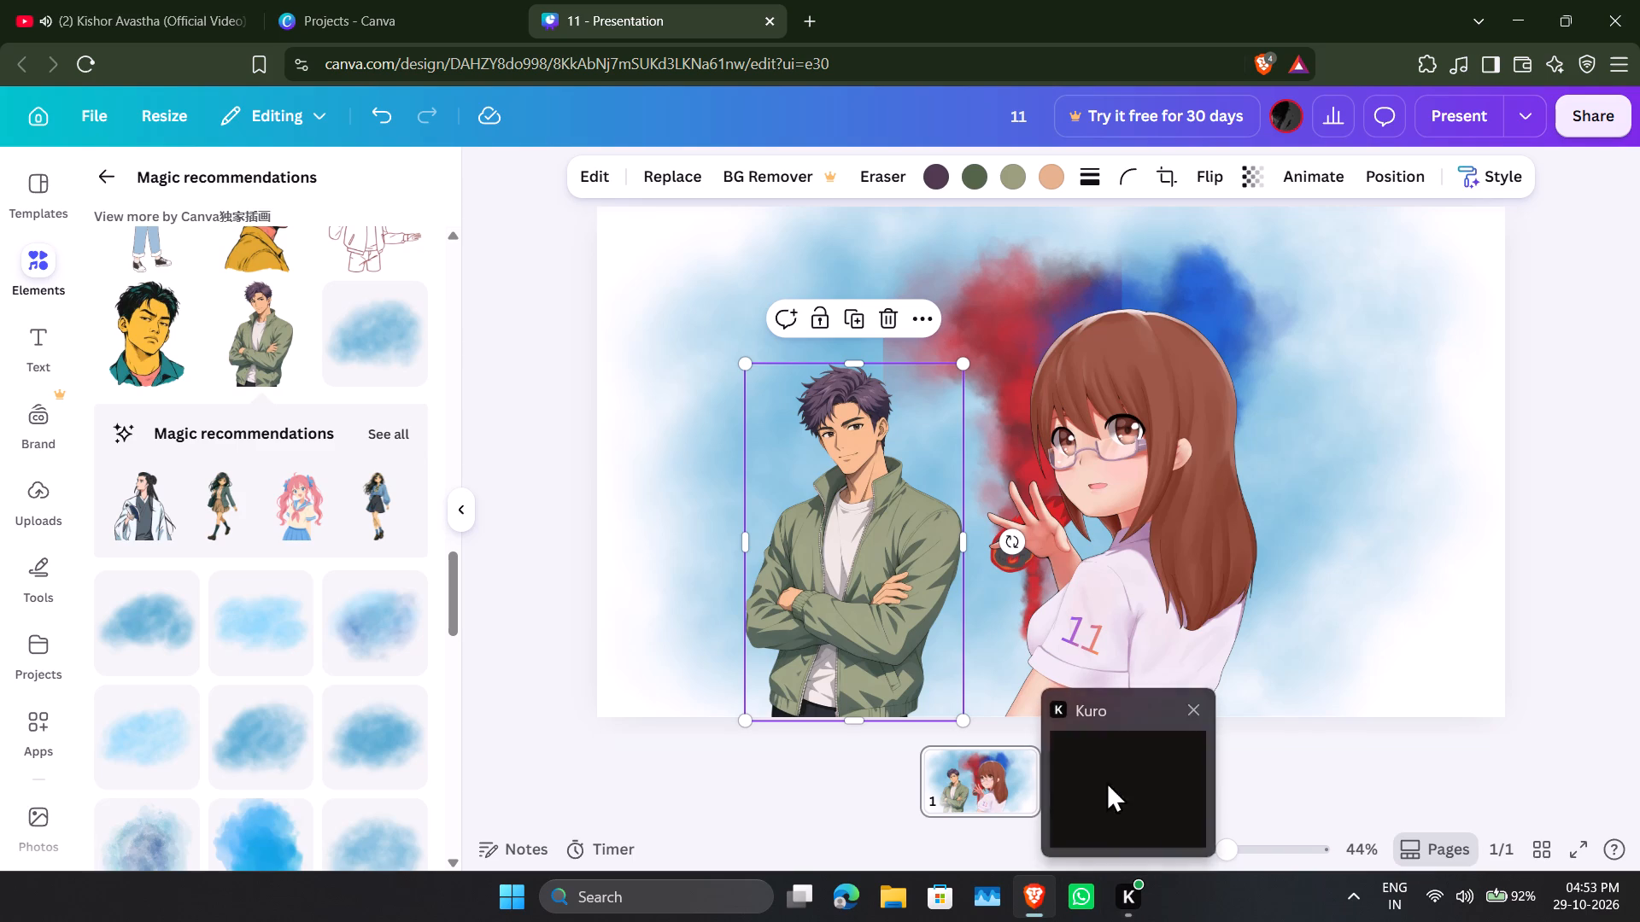
Duplicate the gradient "11" from the girl's sleeve, place the copy on the man's jacket and rotate it upright.
left_click(45, 341)
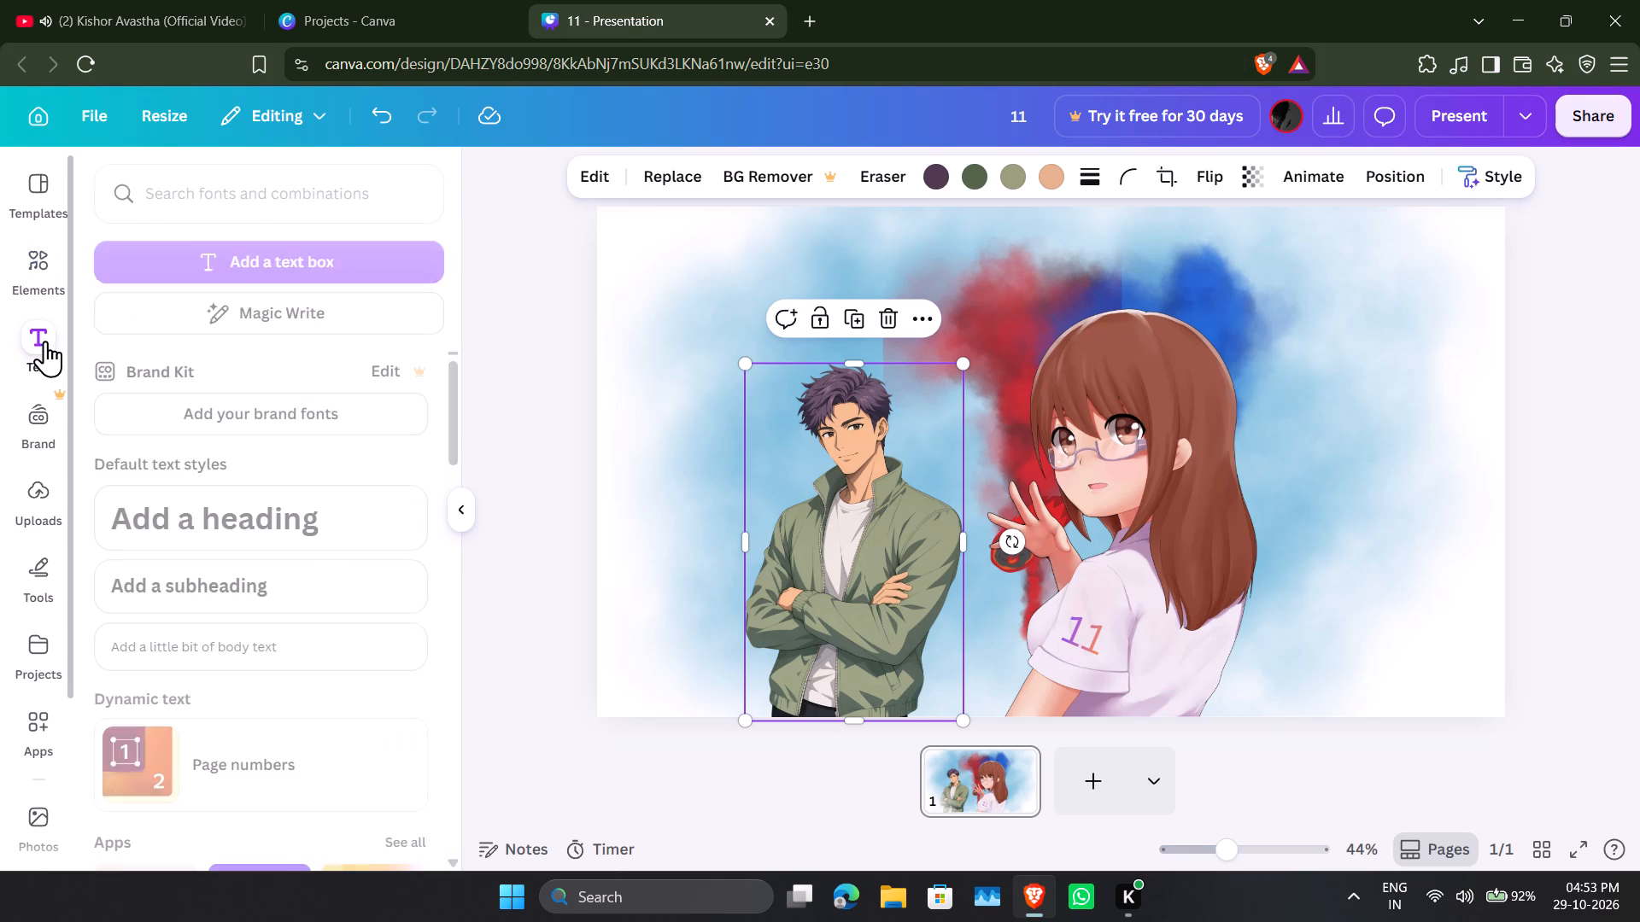
left_click(1097, 648)
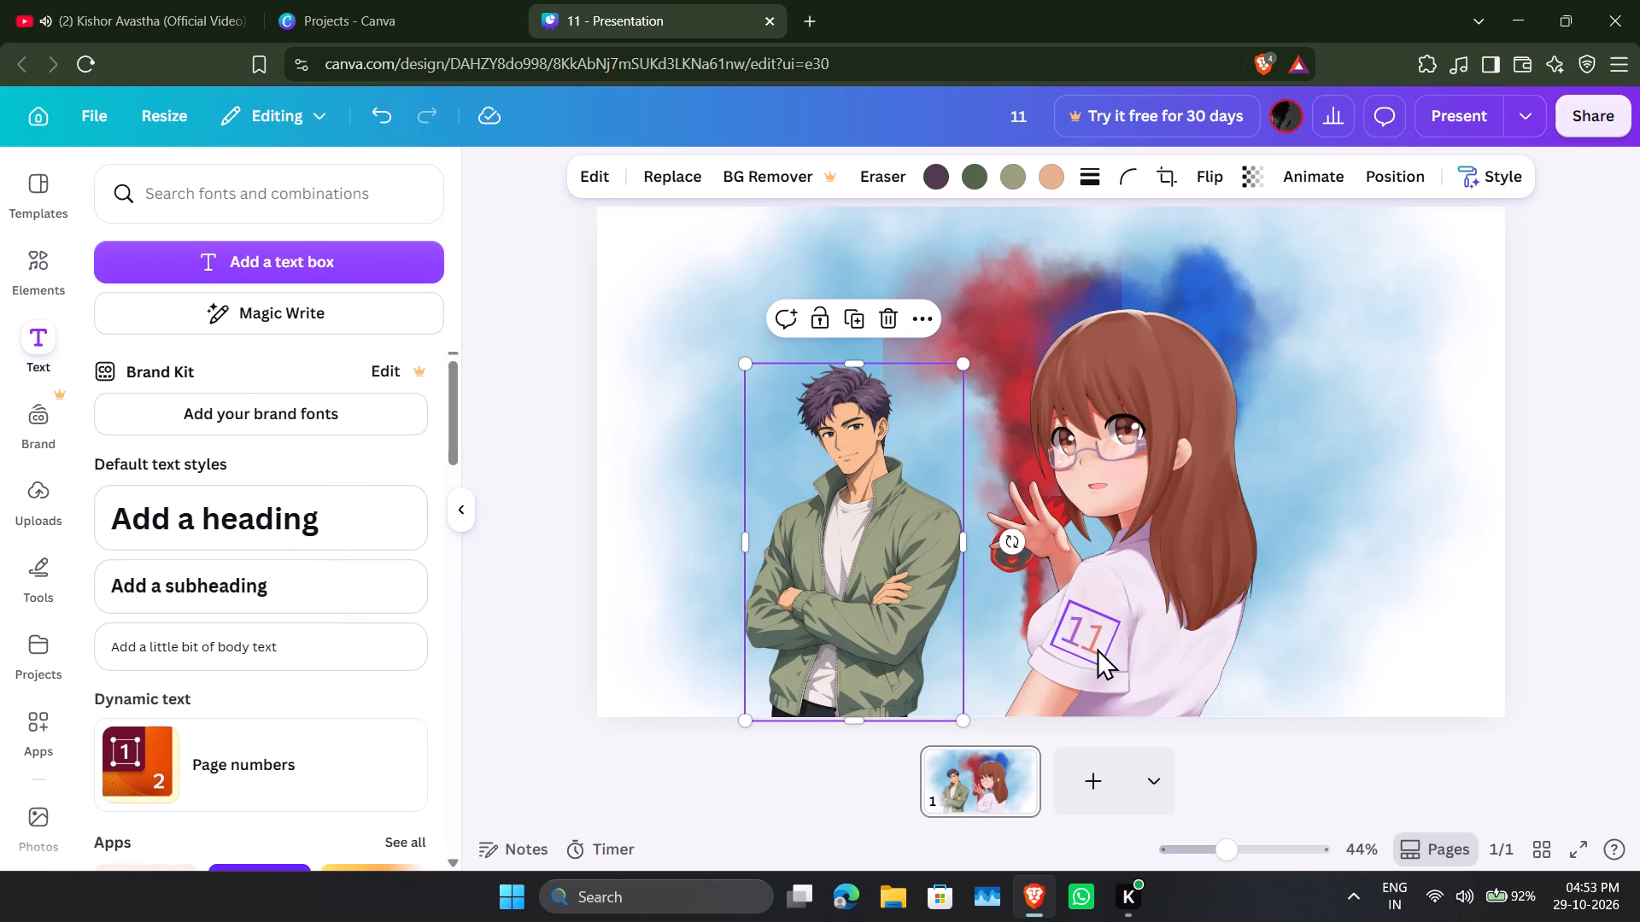
left_click(1087, 554)
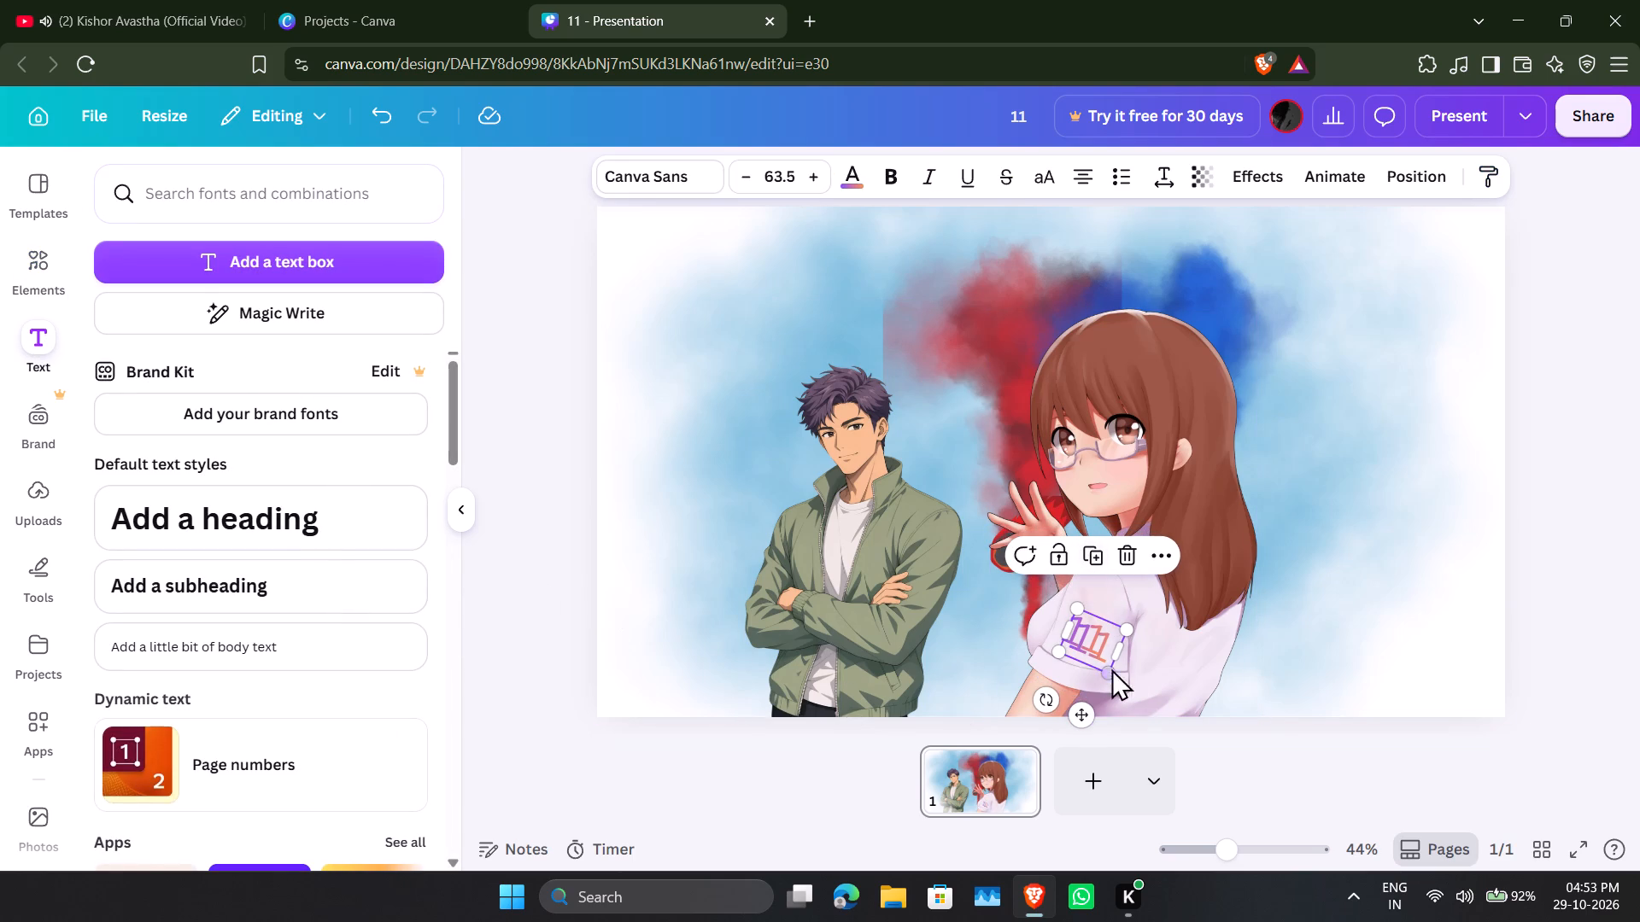
left_click_drag(1098, 651, 790, 554)
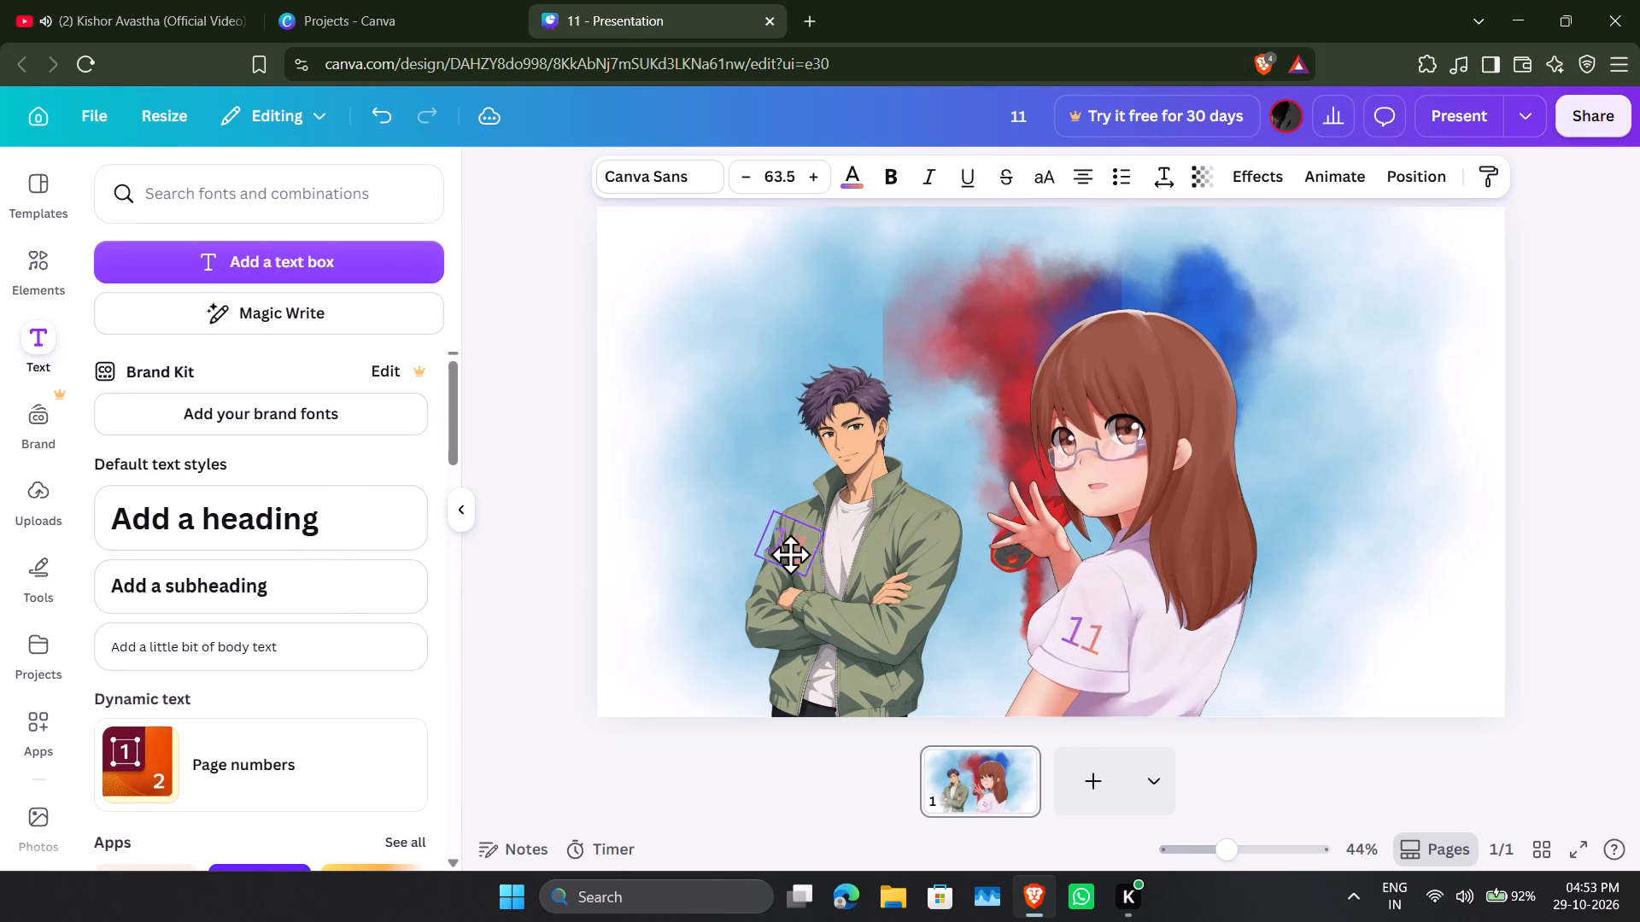
left_click_drag(790, 554, 880, 557)
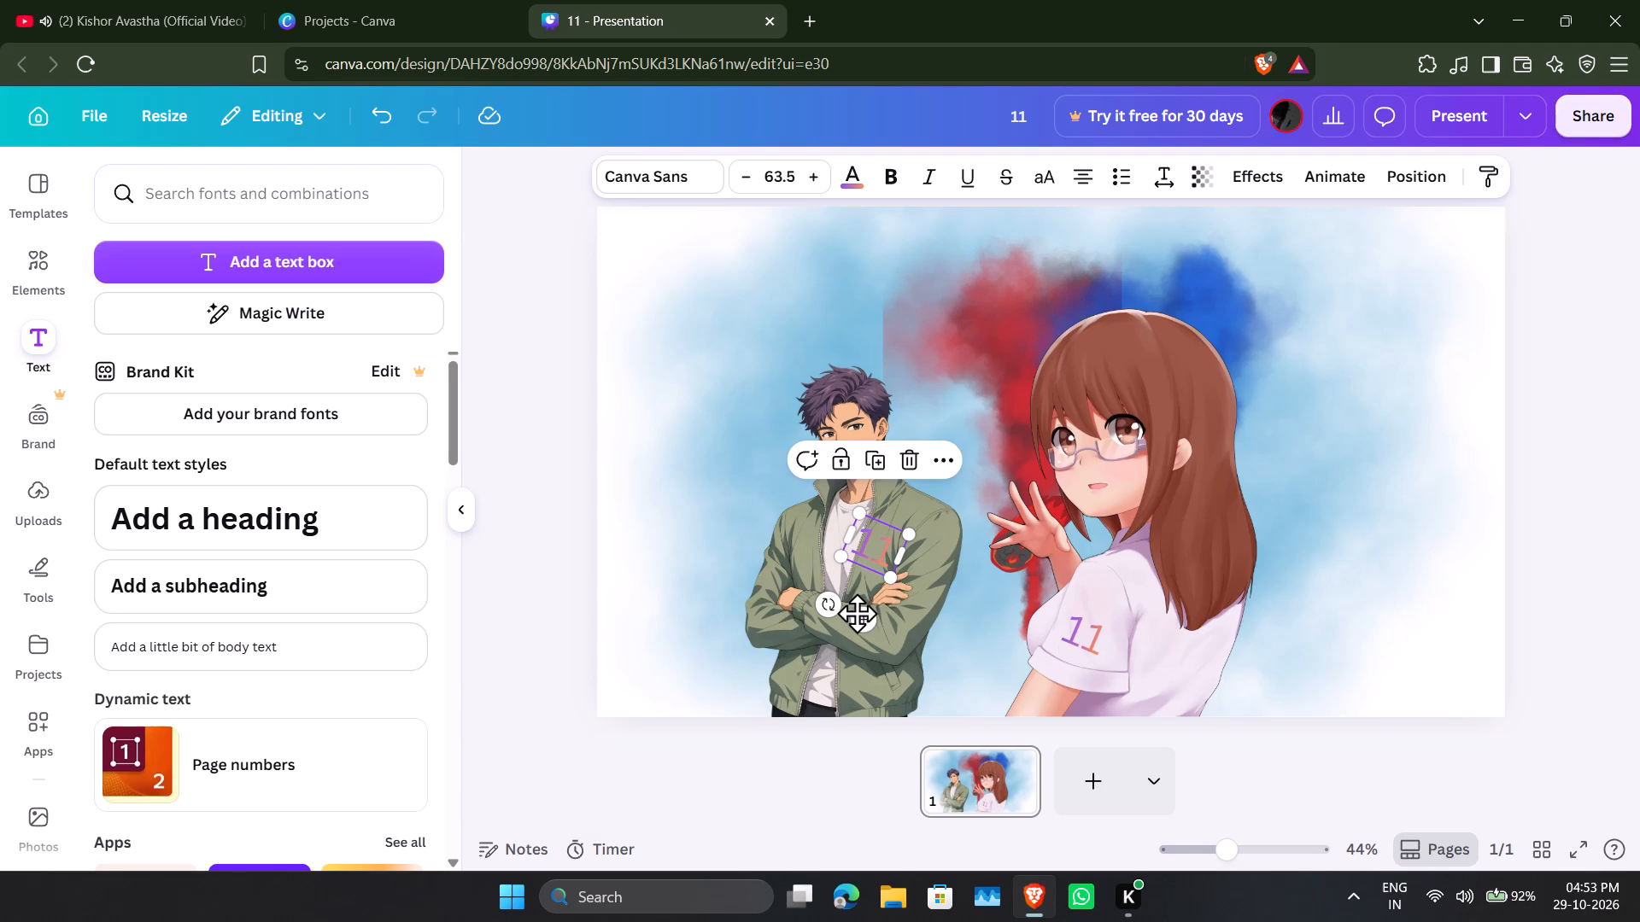
left_click_drag(853, 620, 902, 606)
left_click_drag(878, 587, 881, 603)
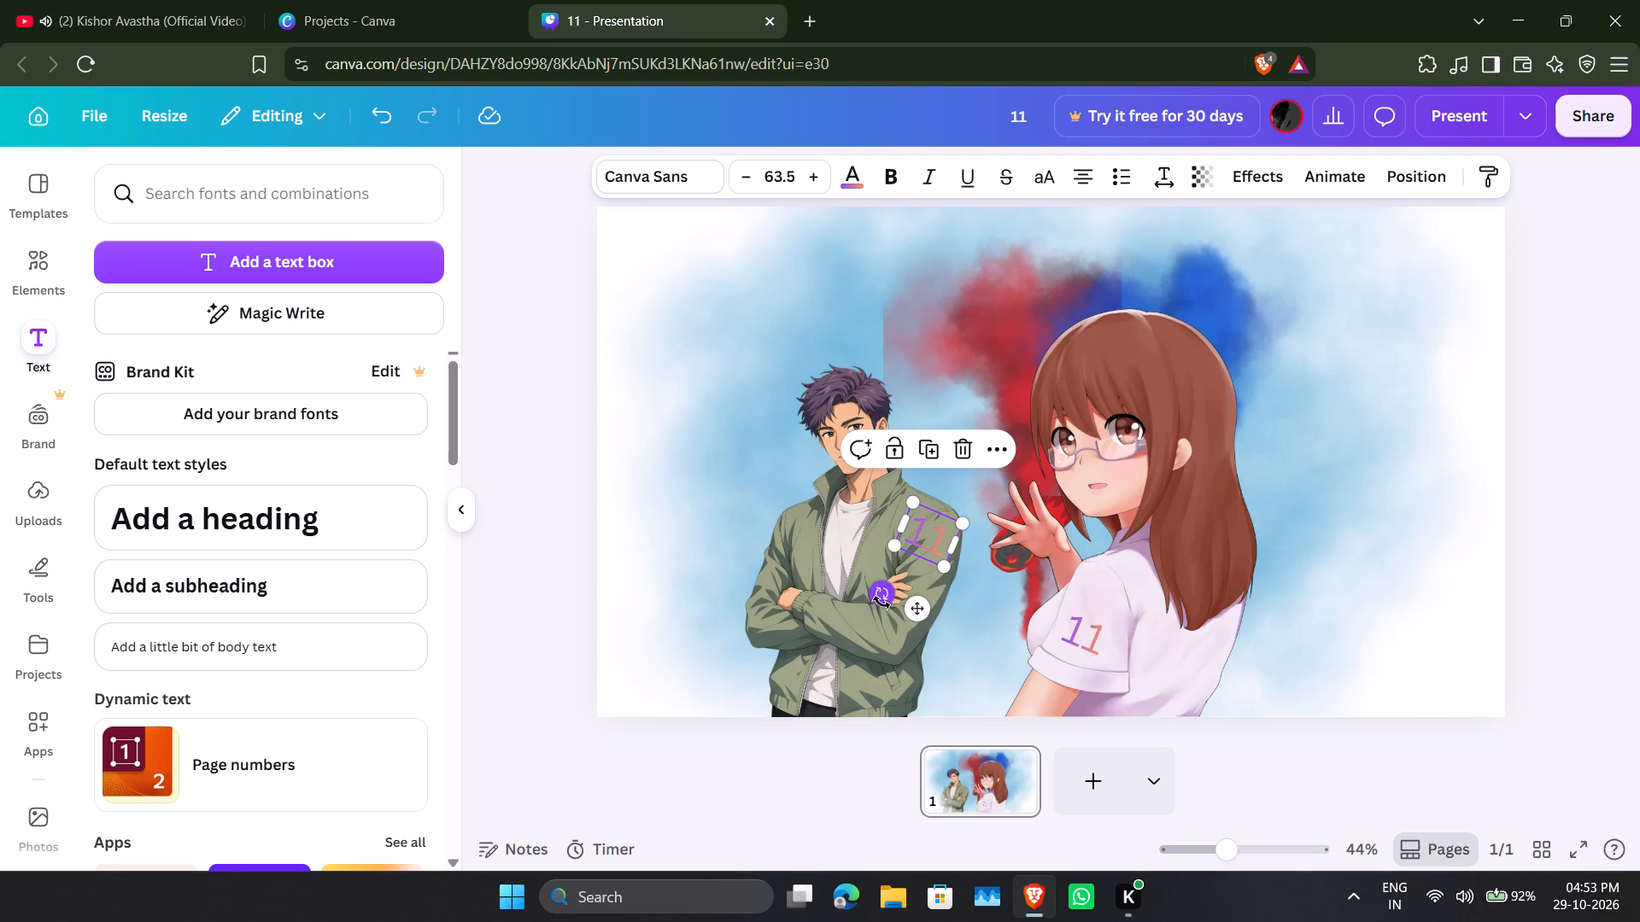
left_click_drag(881, 603, 904, 624)
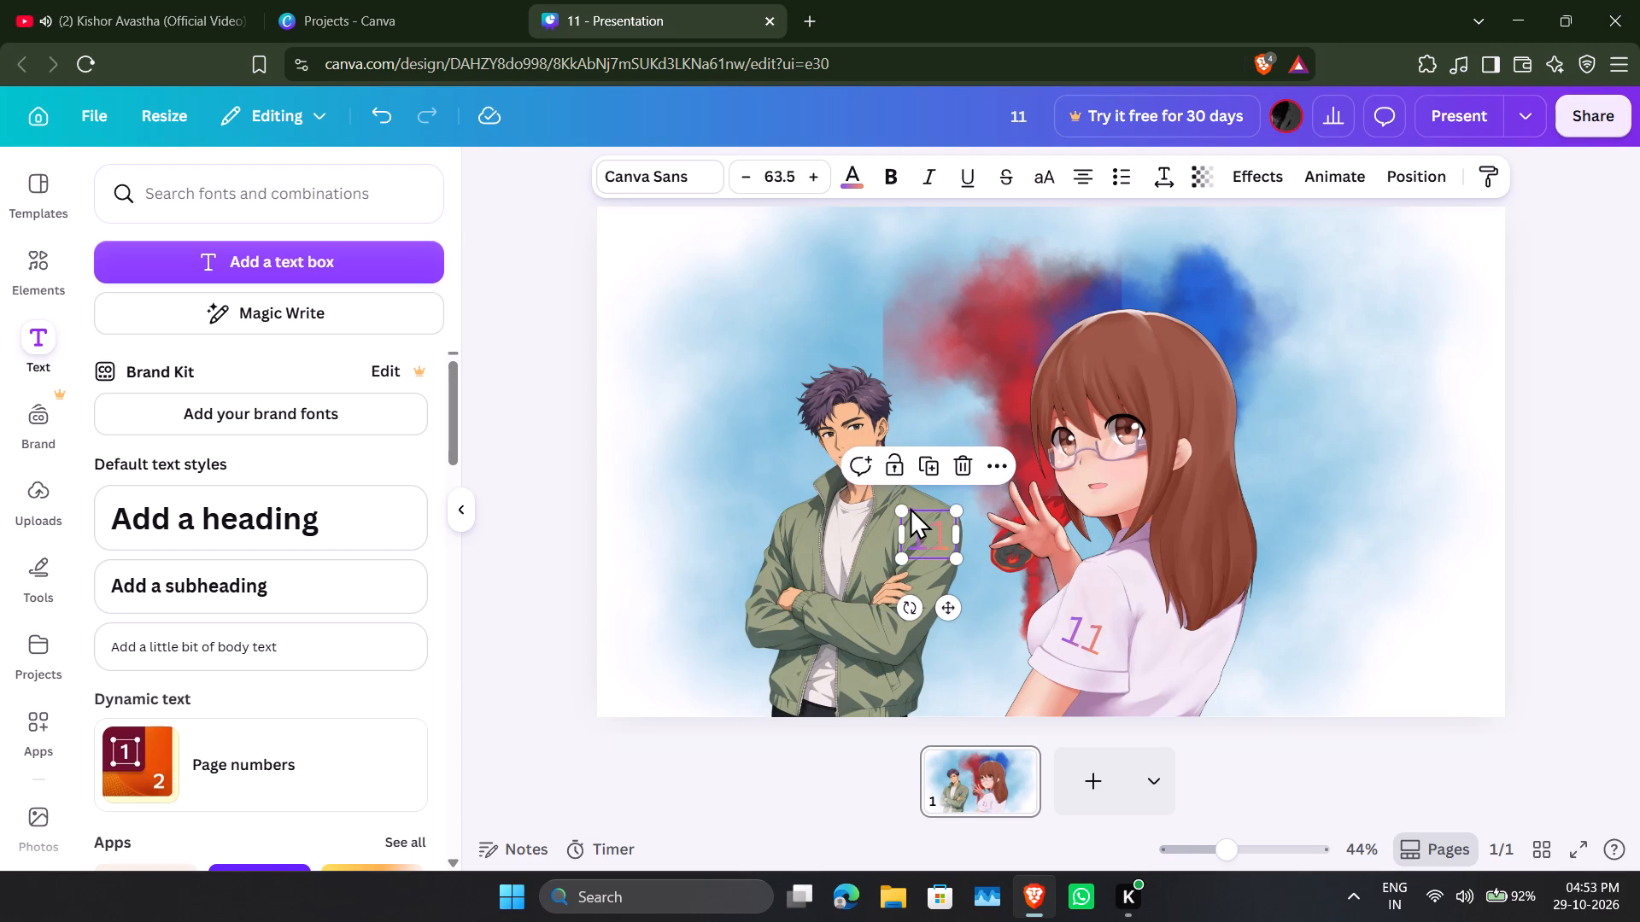
left_click_drag(917, 535, 935, 544)
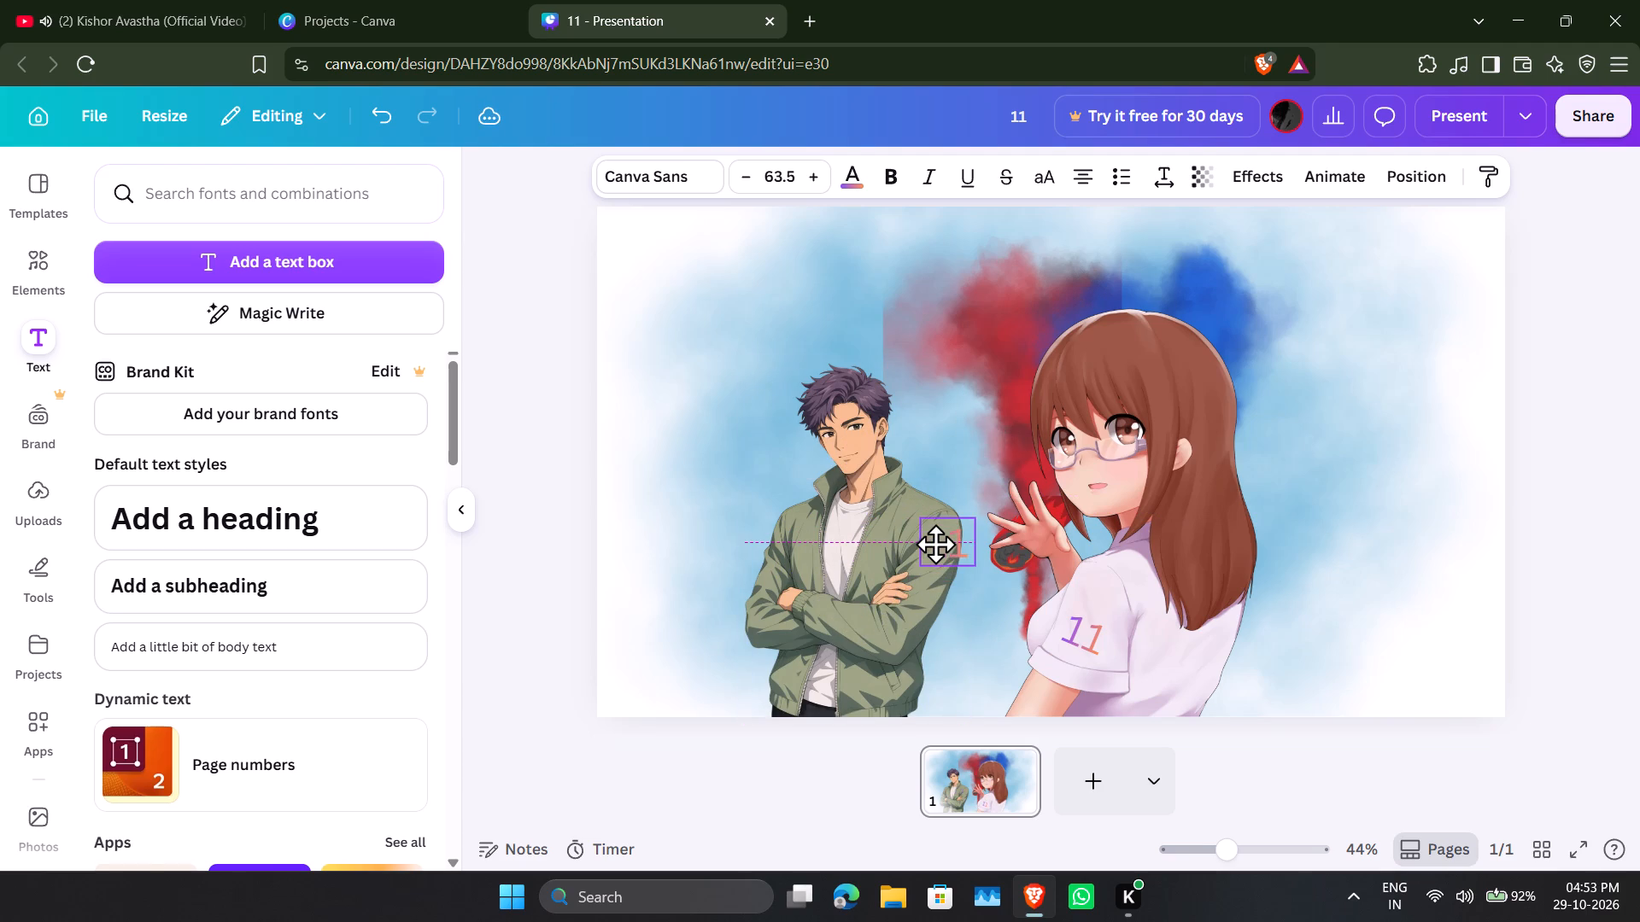
left_click_drag(935, 544, 790, 540)
Reduce the copied "11" to font size 41.7 and place it upright on the man's chest above his hand.
left_click_drag(837, 572, 830, 563)
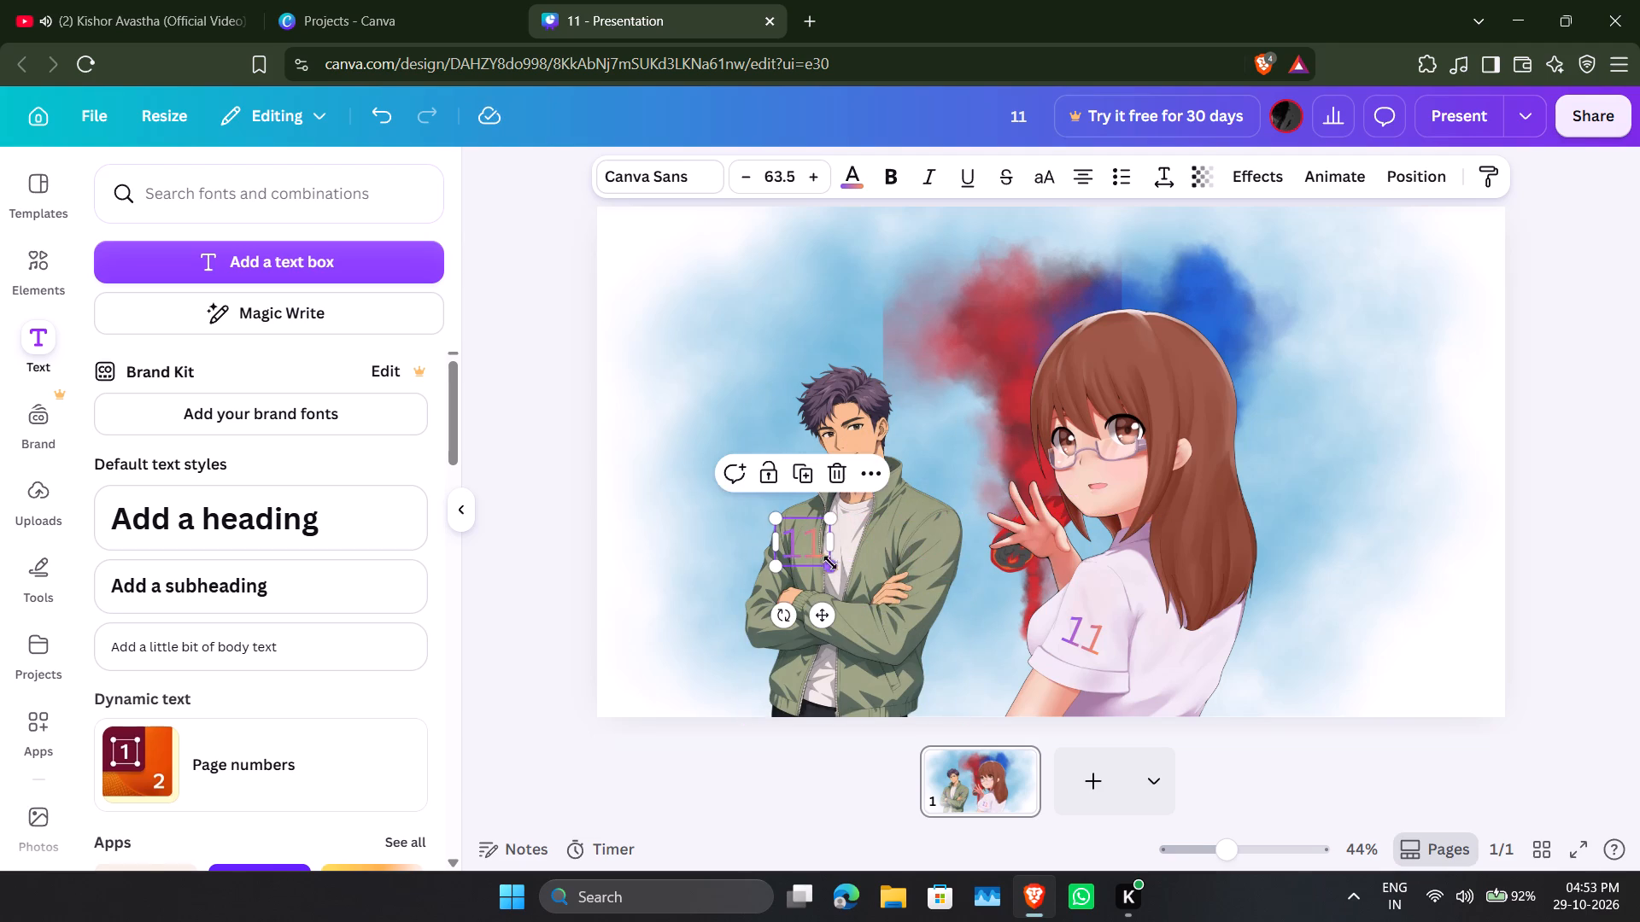
left_click_drag(830, 563, 820, 554)
left_click(776, 587)
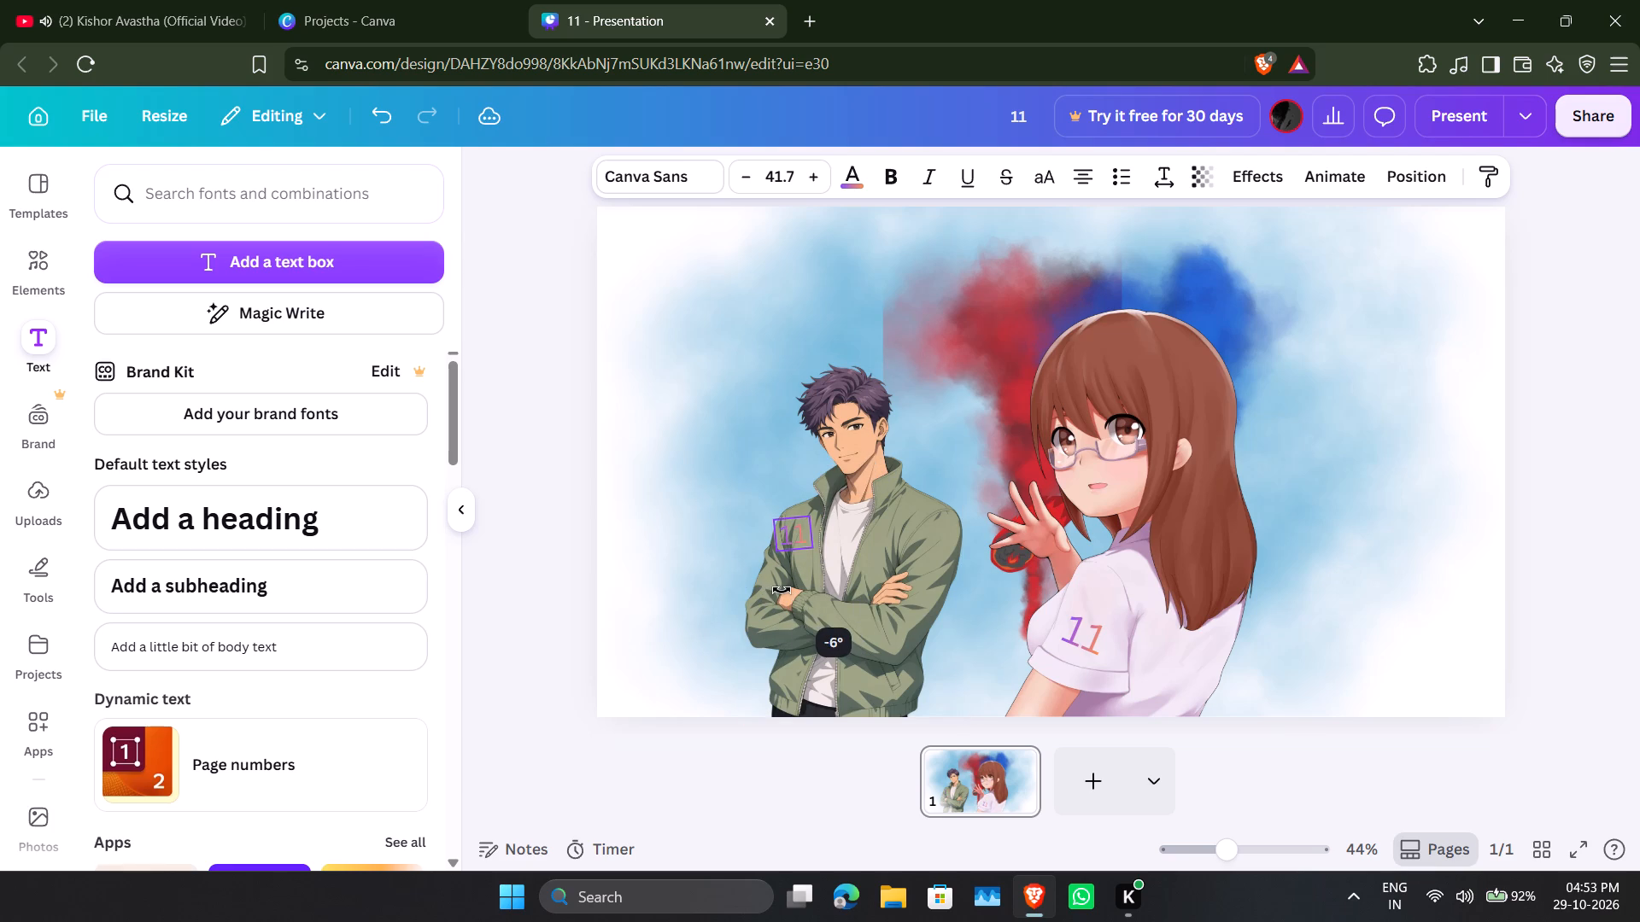
left_click_drag(801, 592, 845, 610)
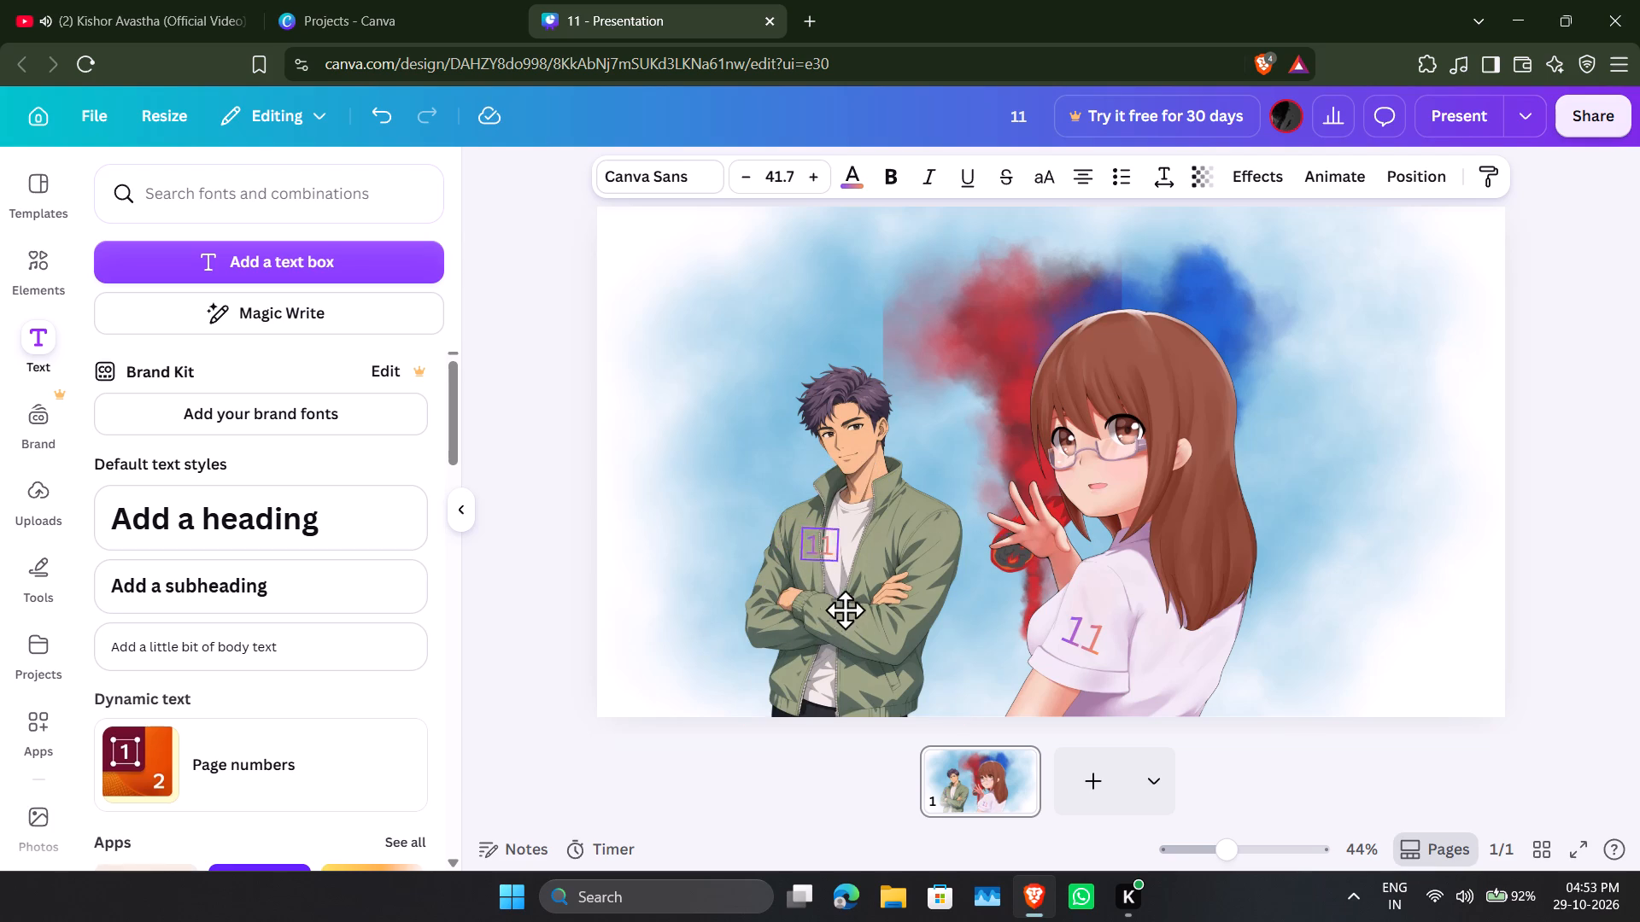
left_click_drag(845, 610, 896, 605)
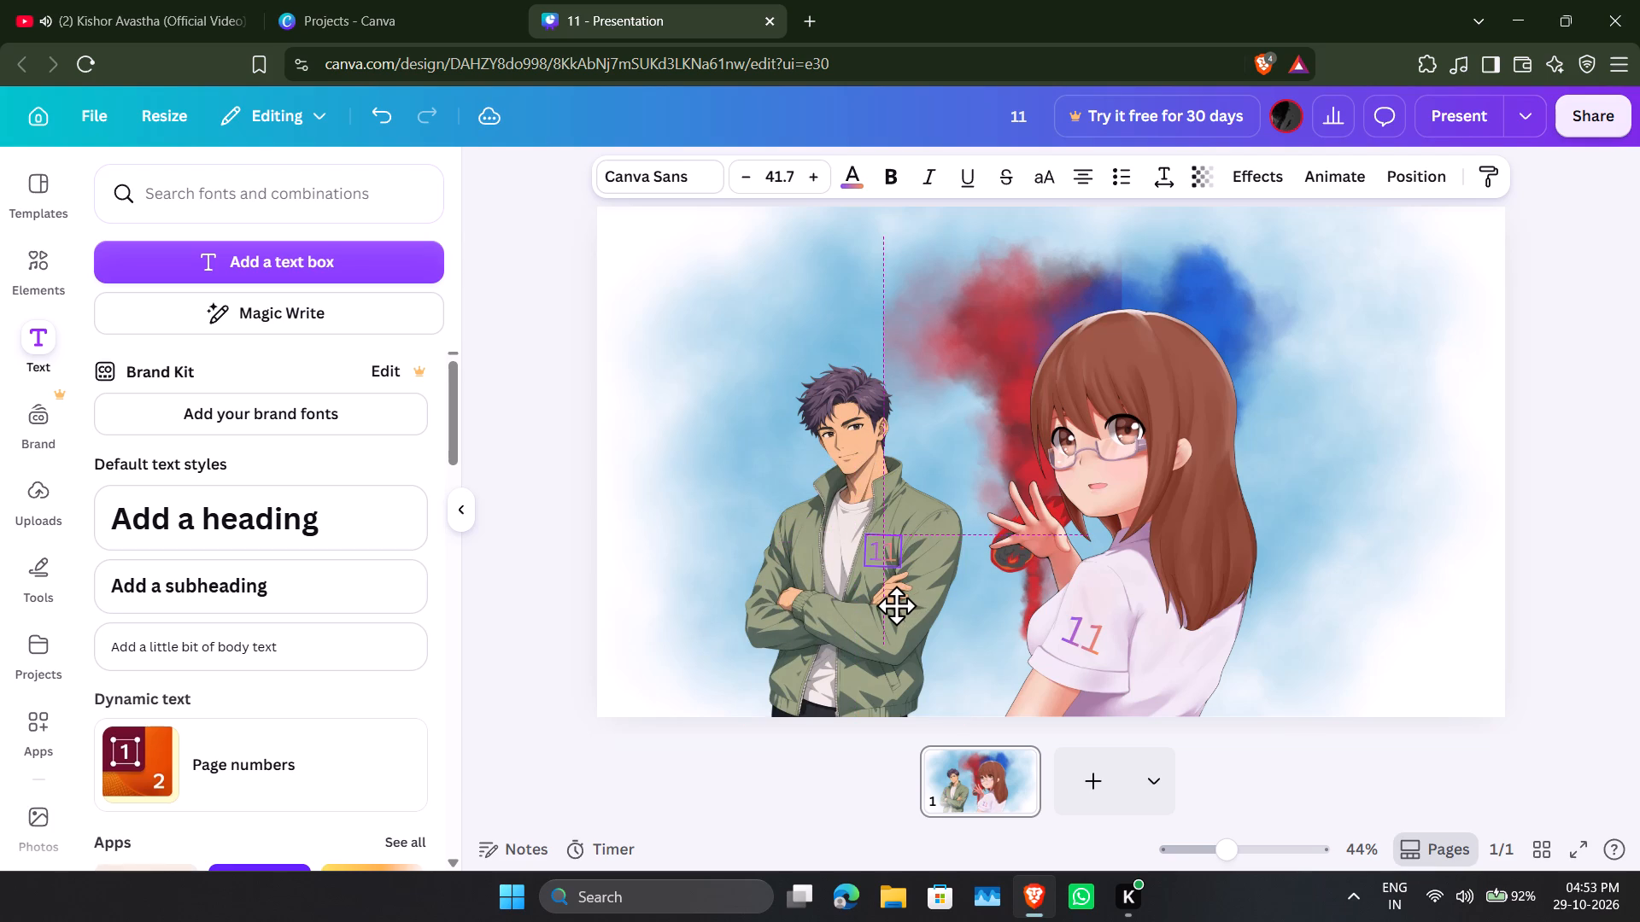
left_click_drag(896, 605, 895, 605)
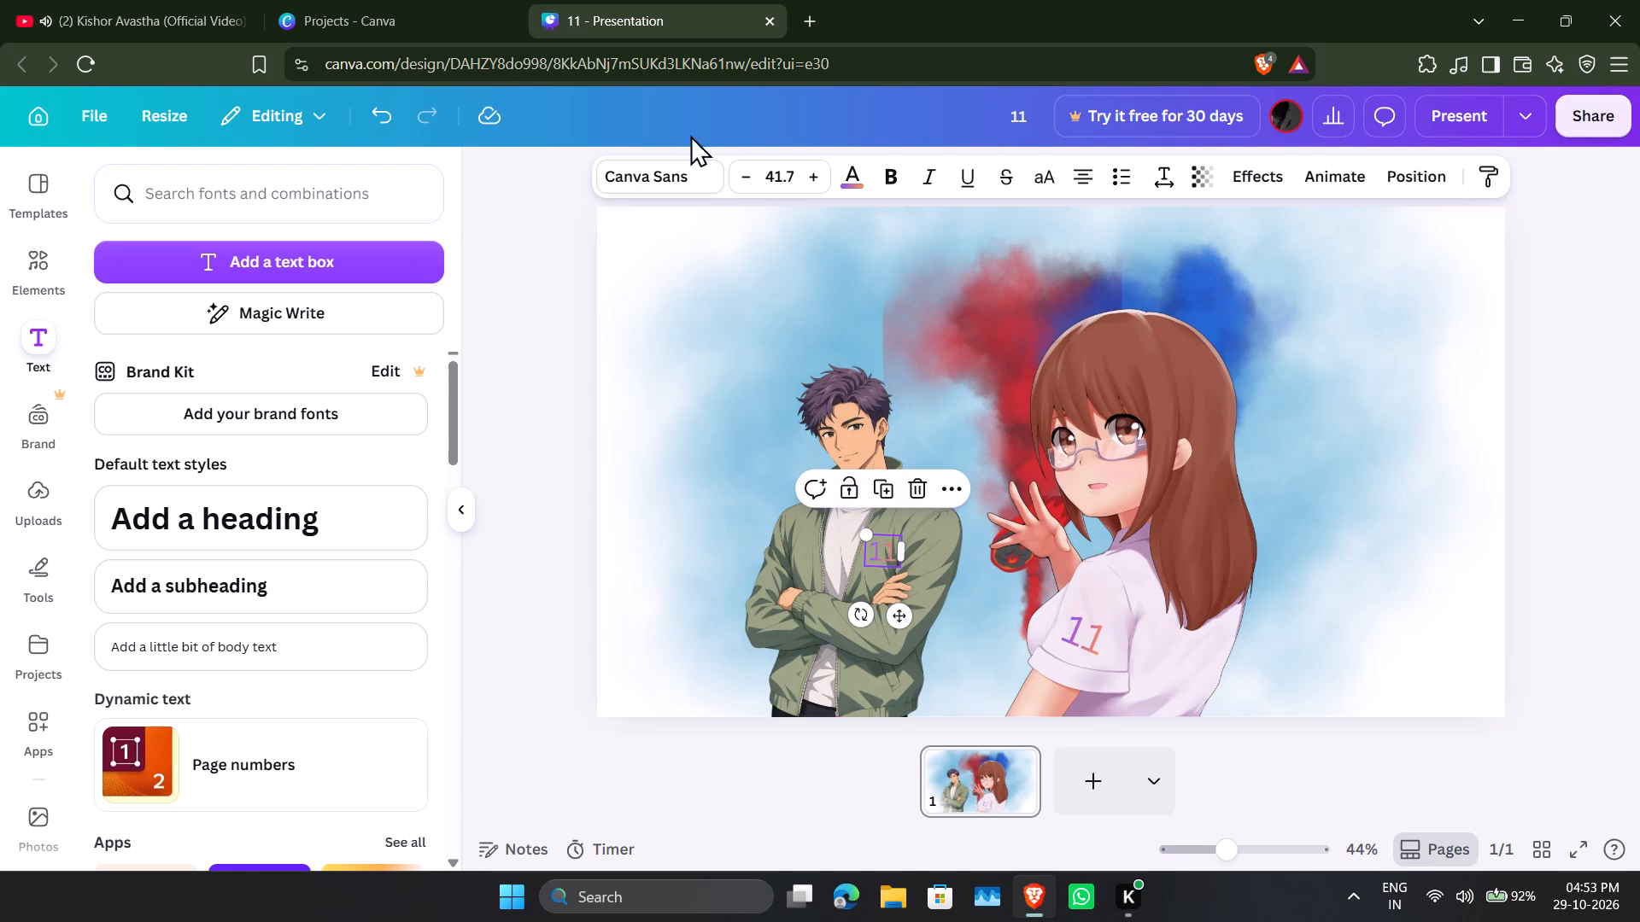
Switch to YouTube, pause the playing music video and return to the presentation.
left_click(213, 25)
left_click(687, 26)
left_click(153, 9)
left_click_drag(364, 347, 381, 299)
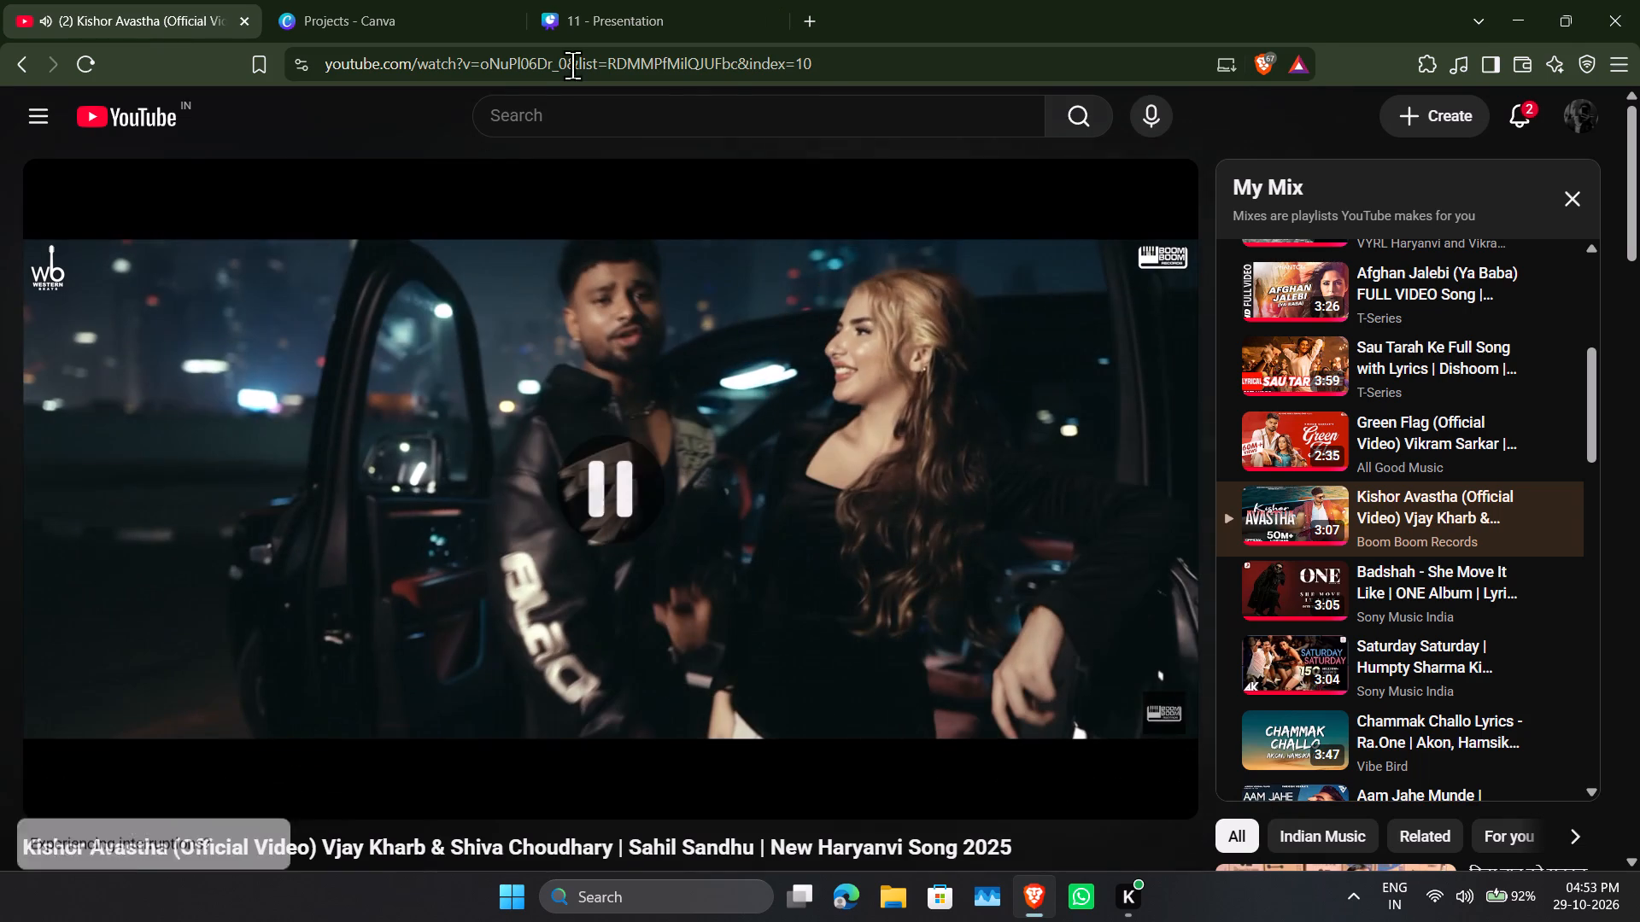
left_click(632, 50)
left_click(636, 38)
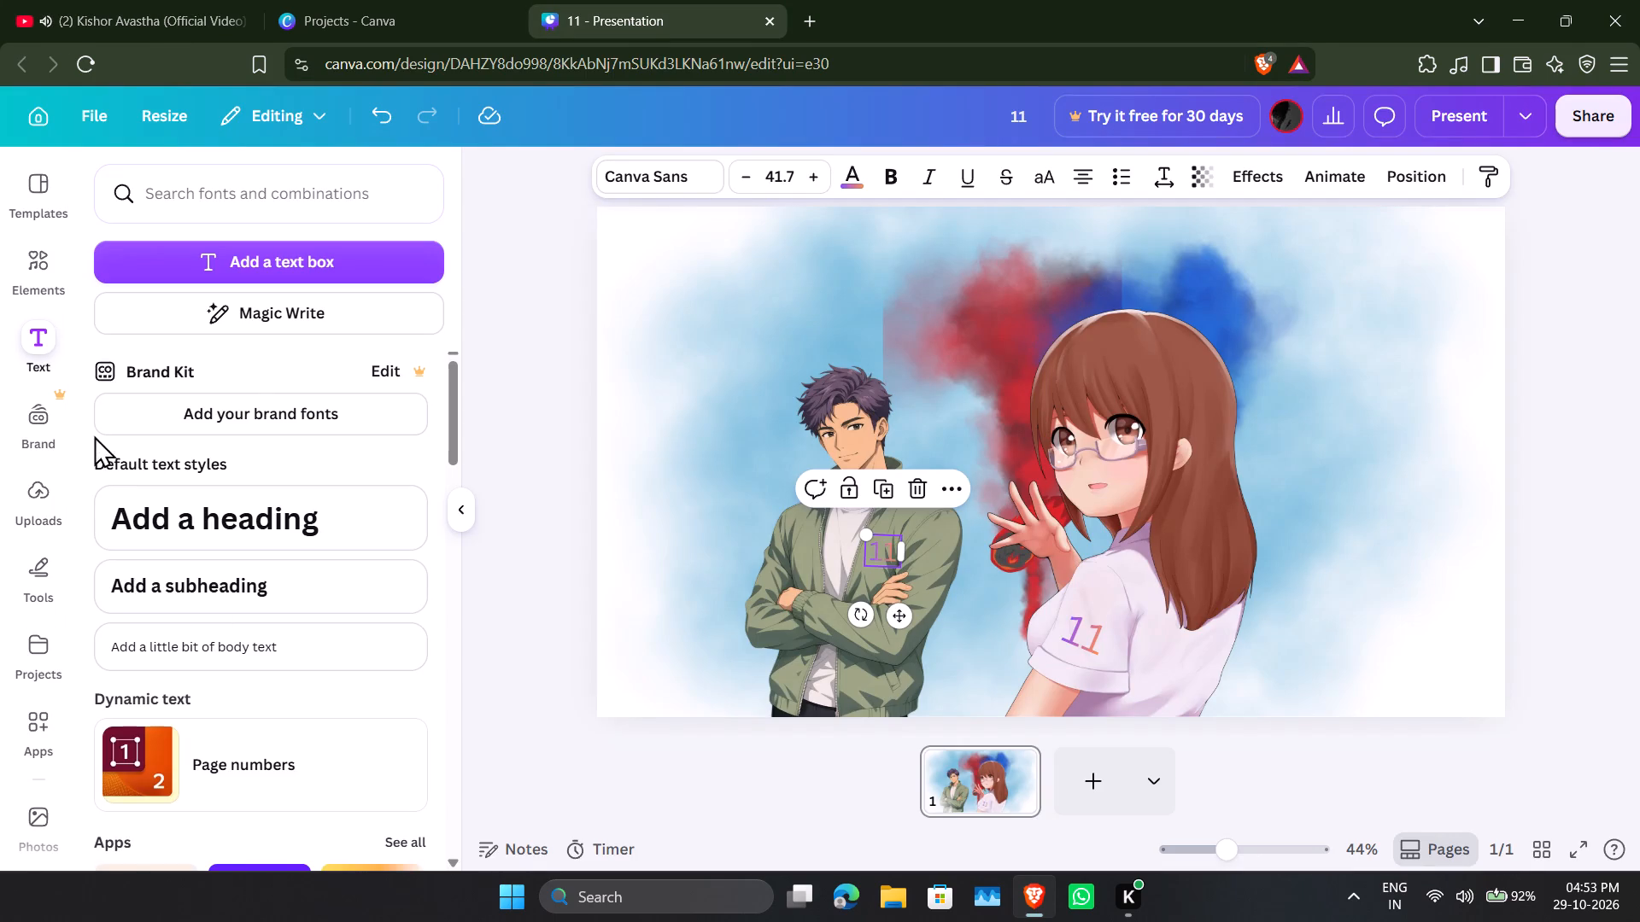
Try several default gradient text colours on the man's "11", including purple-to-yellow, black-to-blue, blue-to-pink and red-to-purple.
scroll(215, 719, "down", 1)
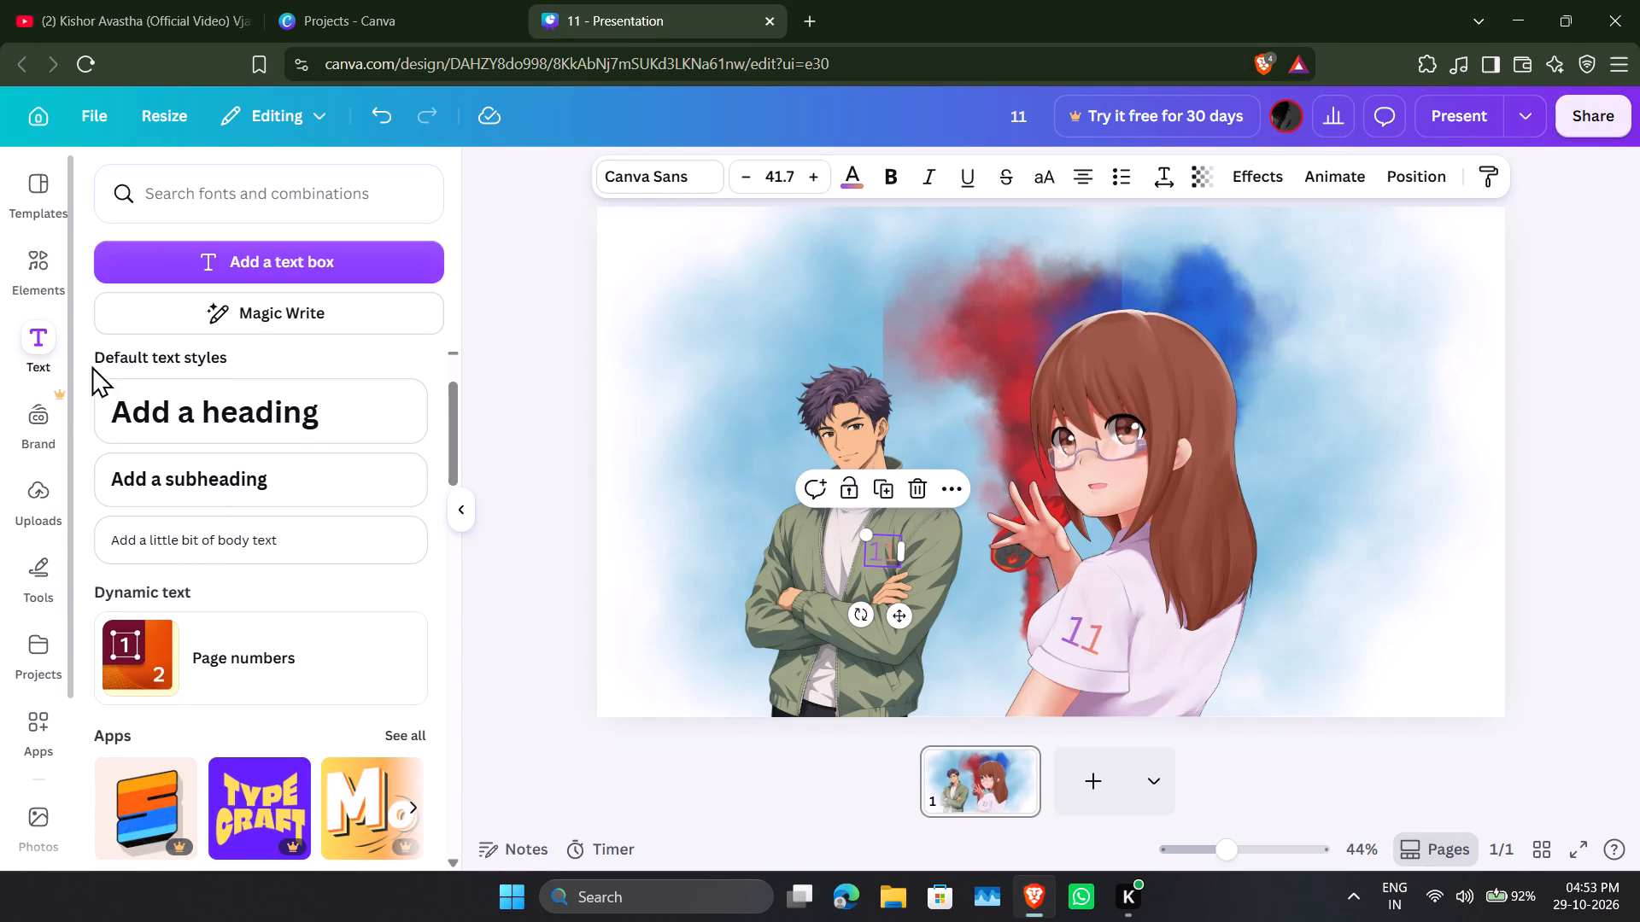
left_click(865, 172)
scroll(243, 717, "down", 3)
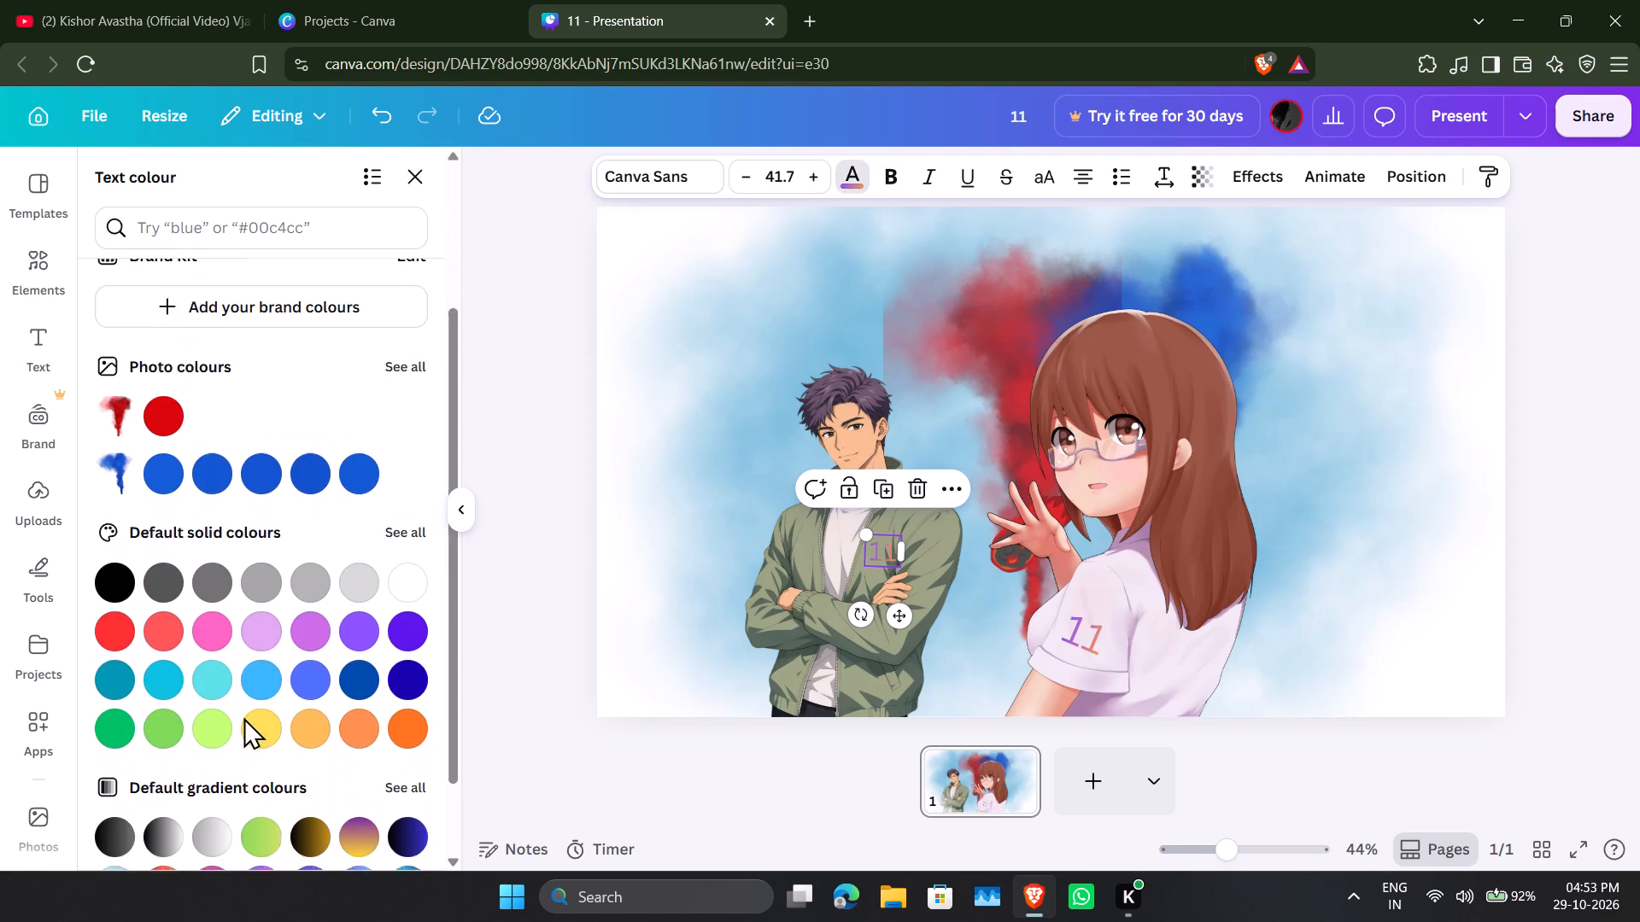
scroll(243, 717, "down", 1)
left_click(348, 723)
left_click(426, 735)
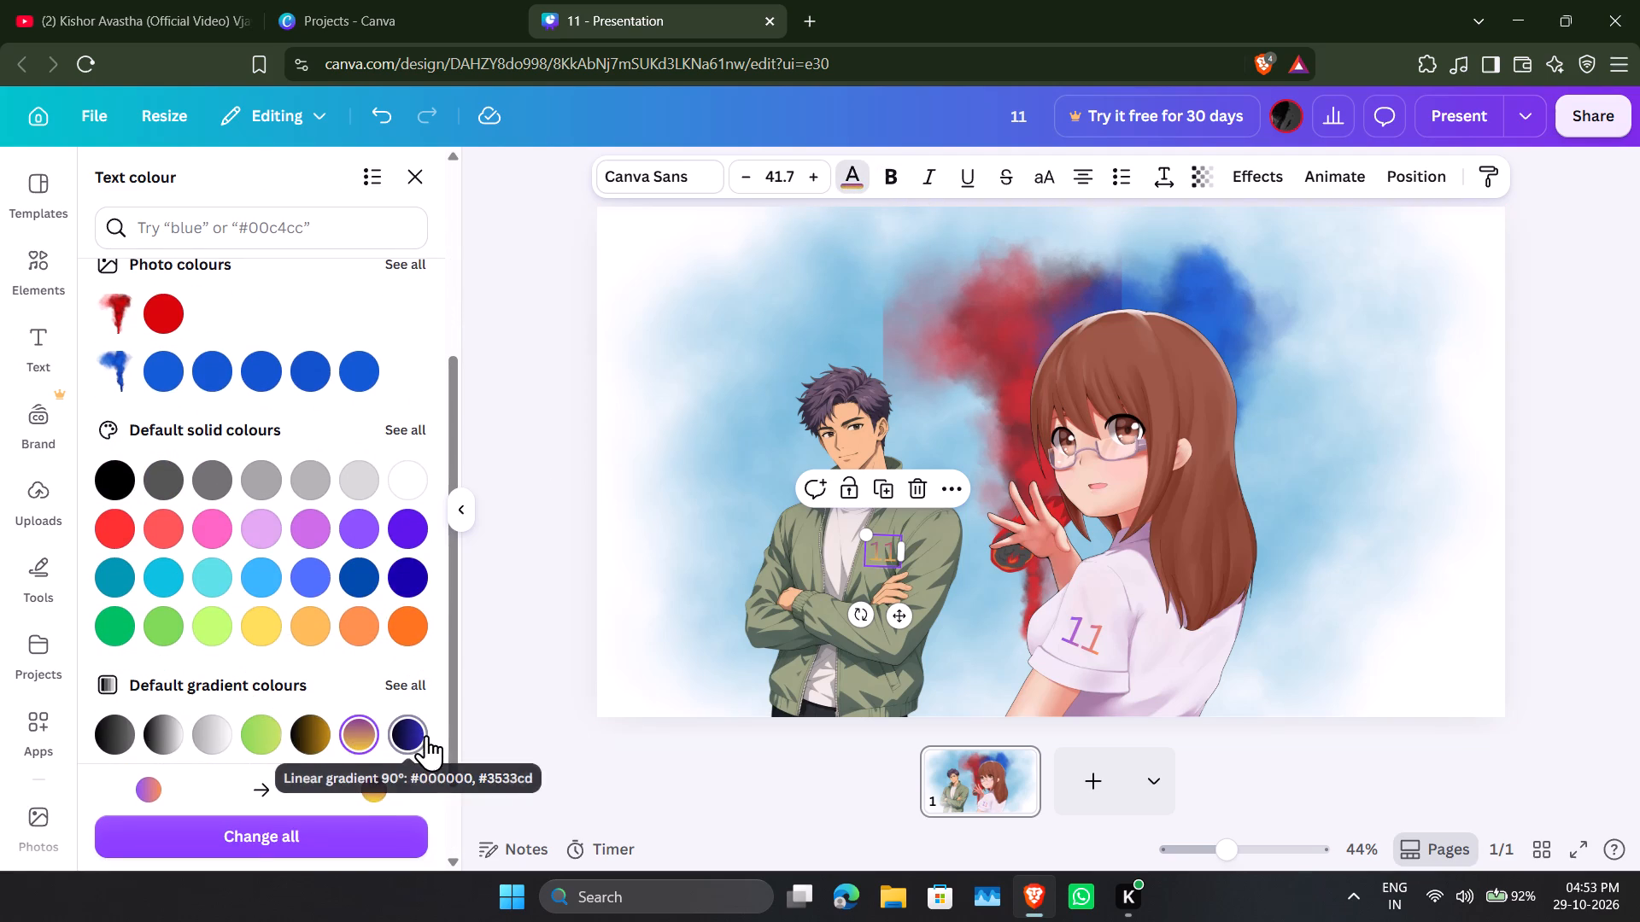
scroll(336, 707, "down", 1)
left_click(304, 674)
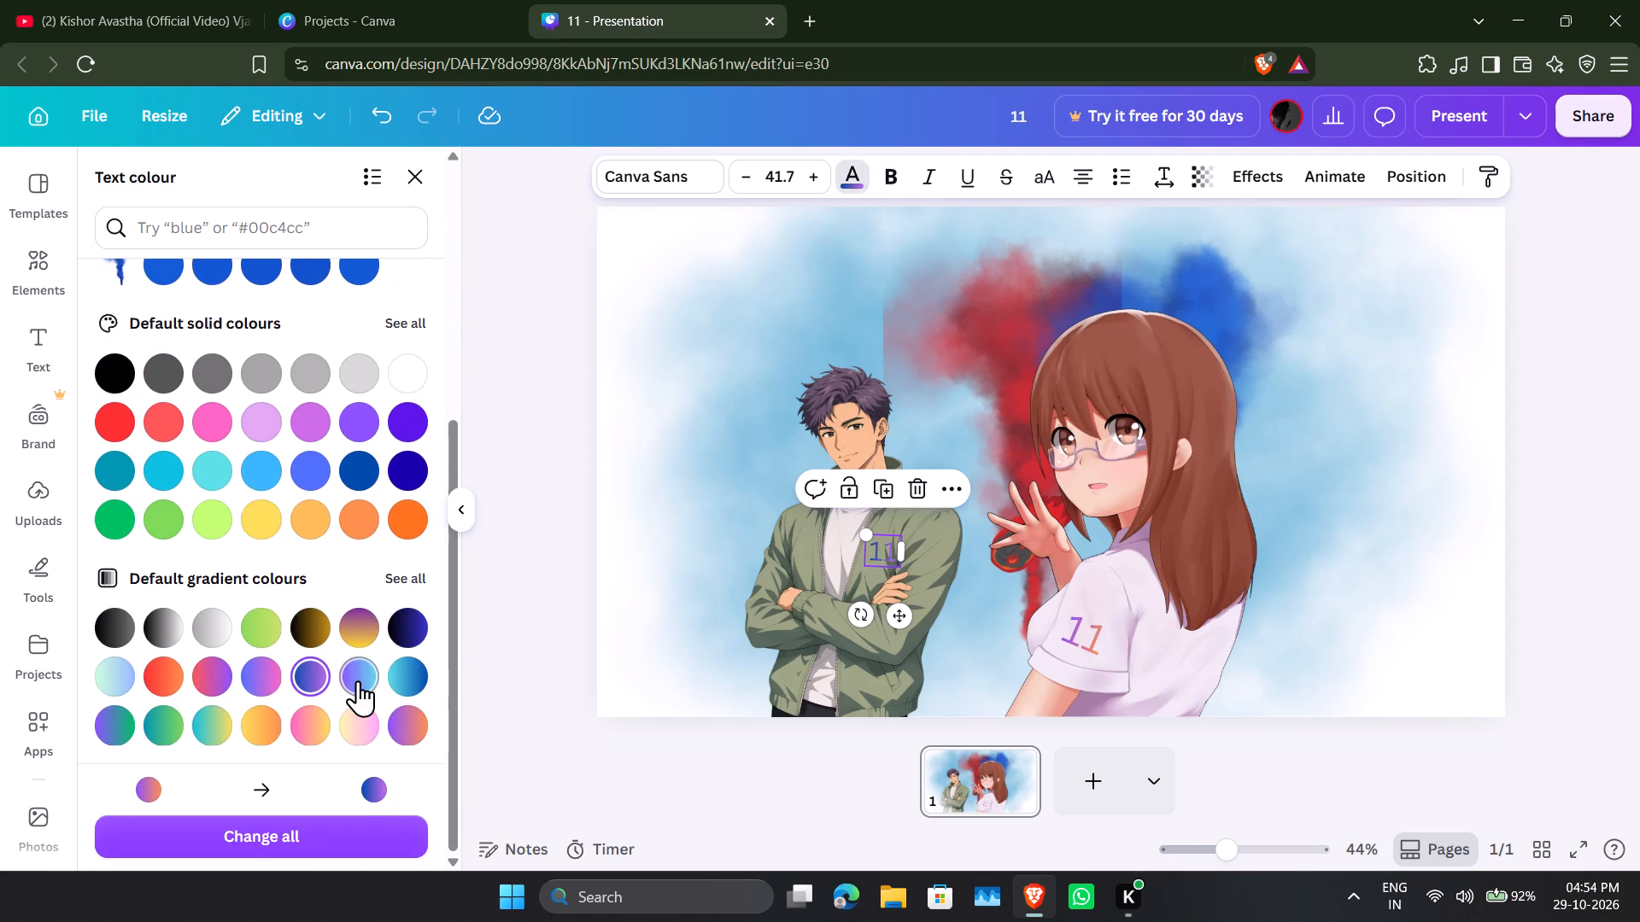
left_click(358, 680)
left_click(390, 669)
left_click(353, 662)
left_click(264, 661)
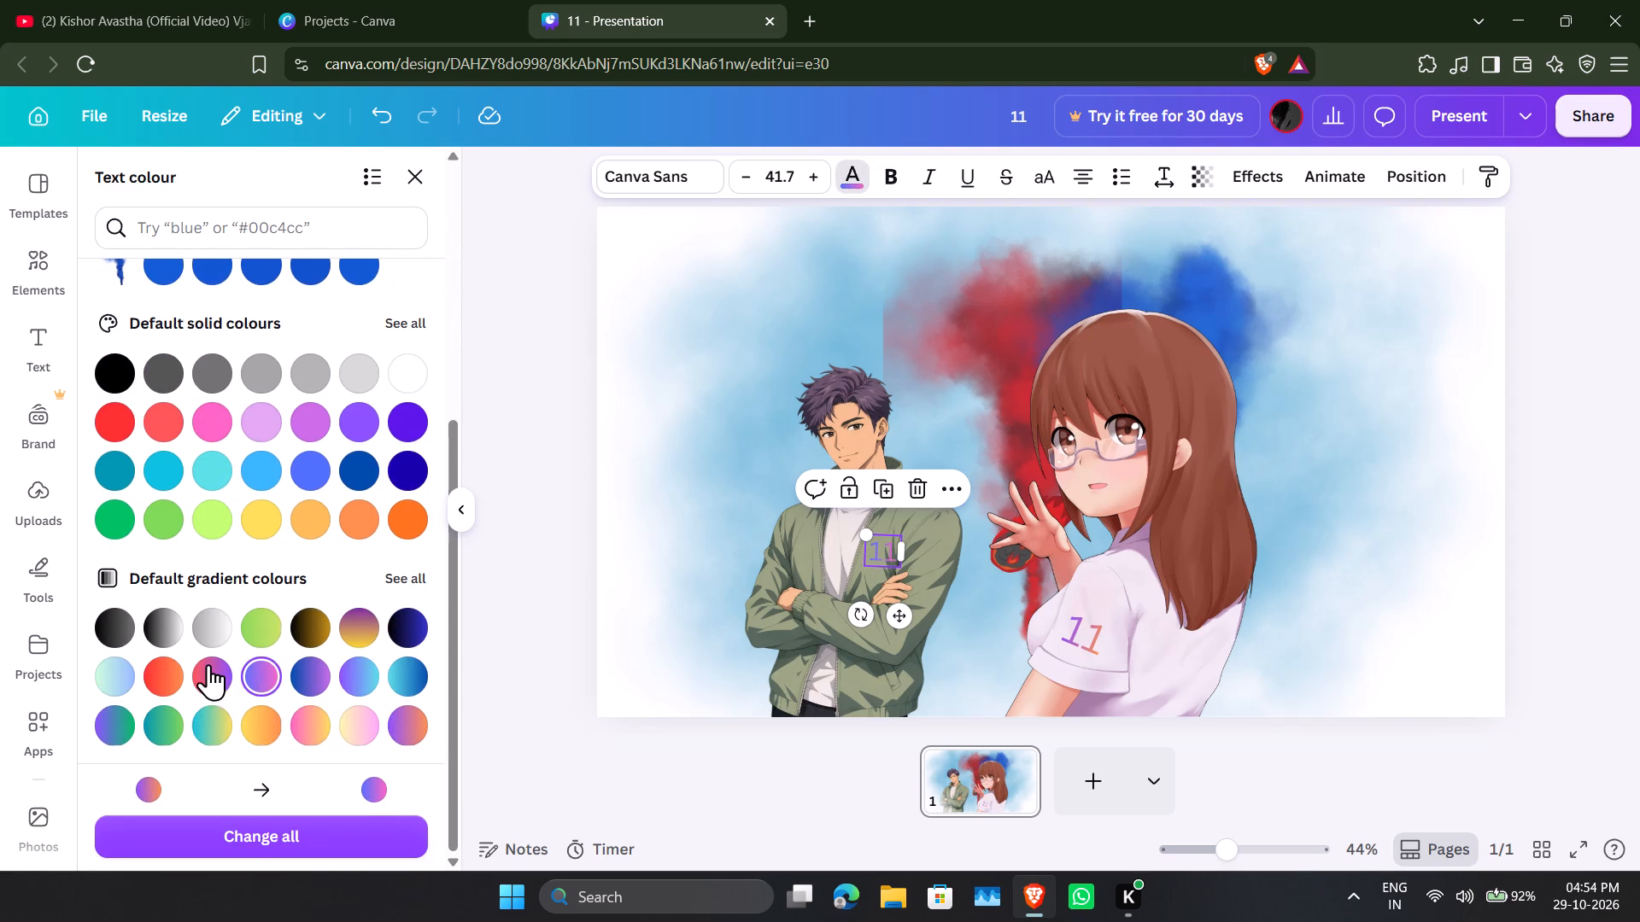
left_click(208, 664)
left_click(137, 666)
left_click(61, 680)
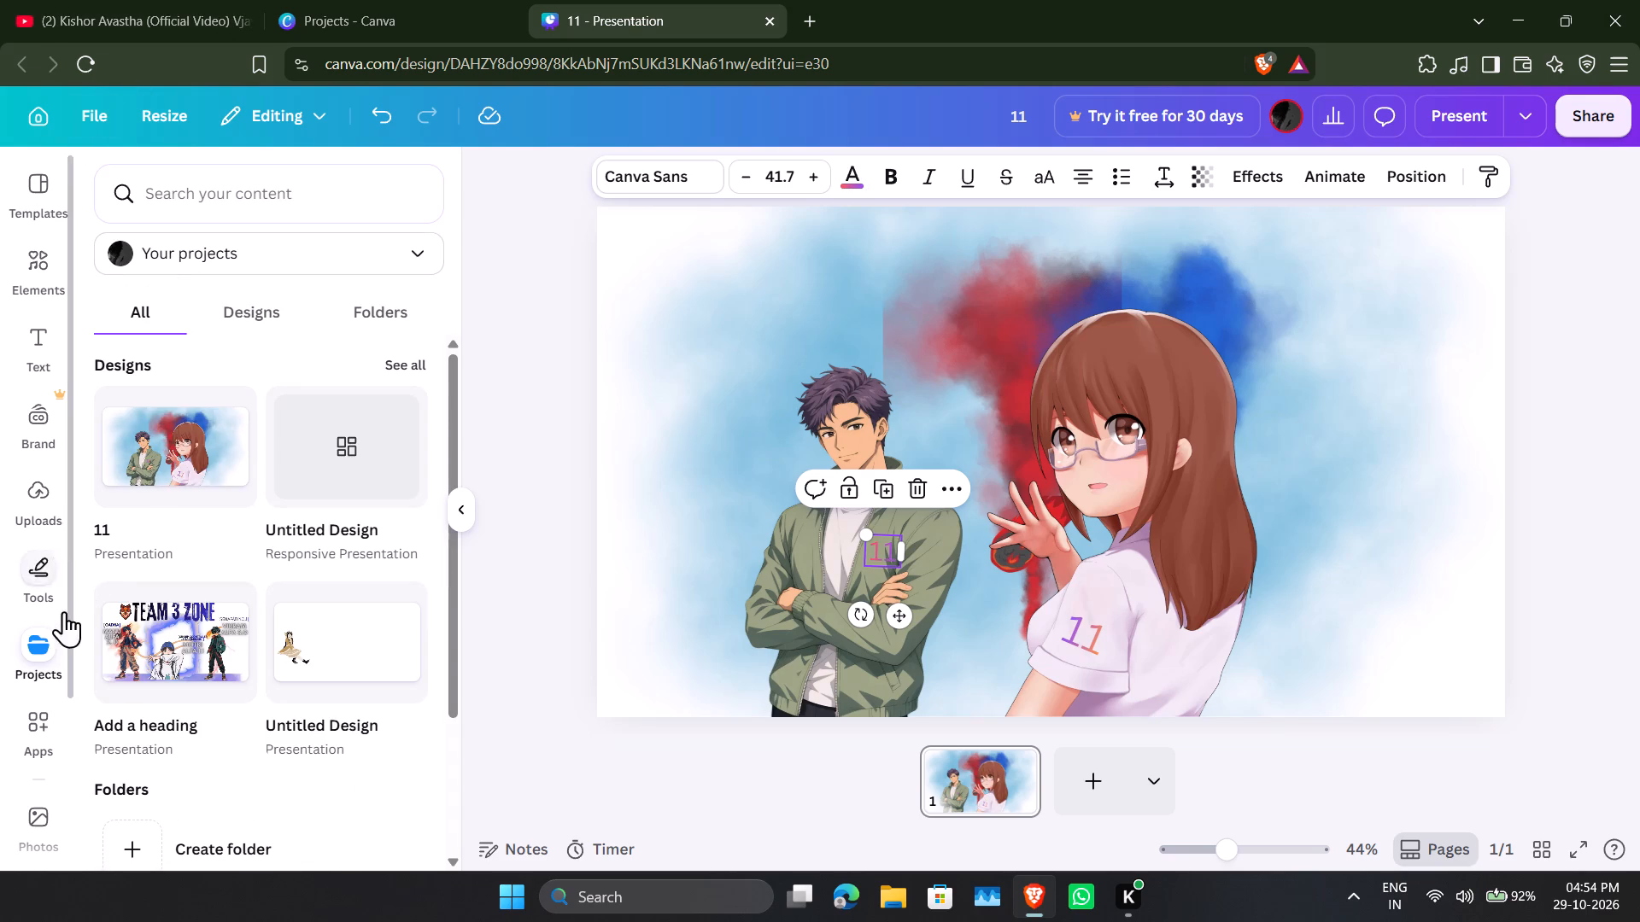
Recolour the man's "11" with the purple-to-yellow default gradient after trying solid yellow and other gradients.
left_click(852, 180)
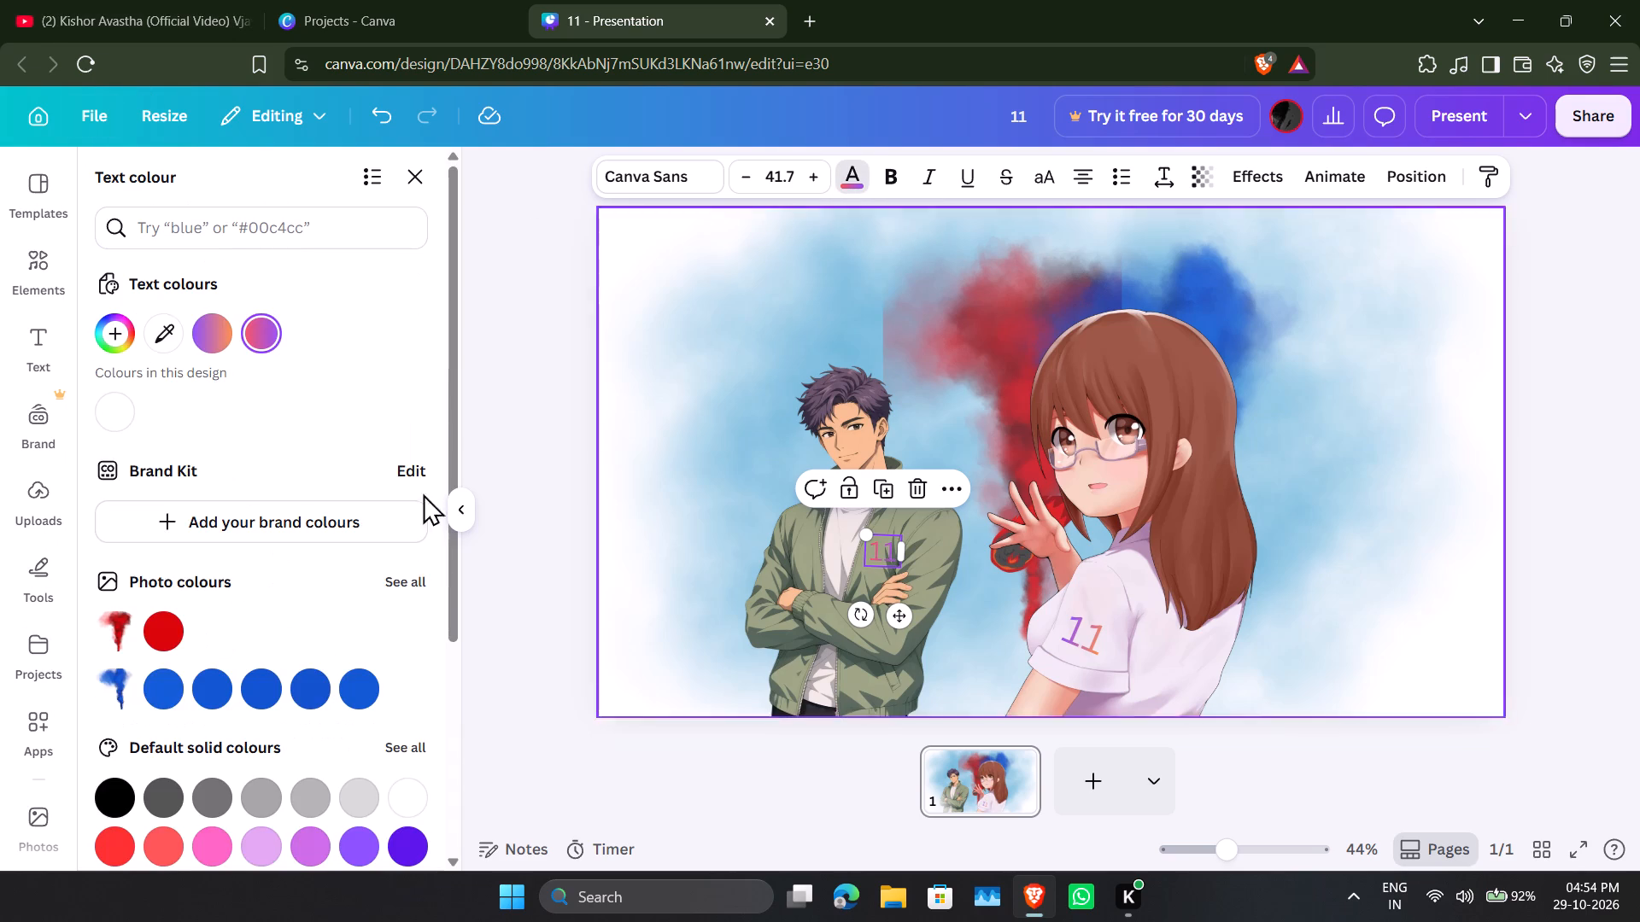
scroll(182, 696, "down", 3)
left_click(258, 623)
left_click(291, 617)
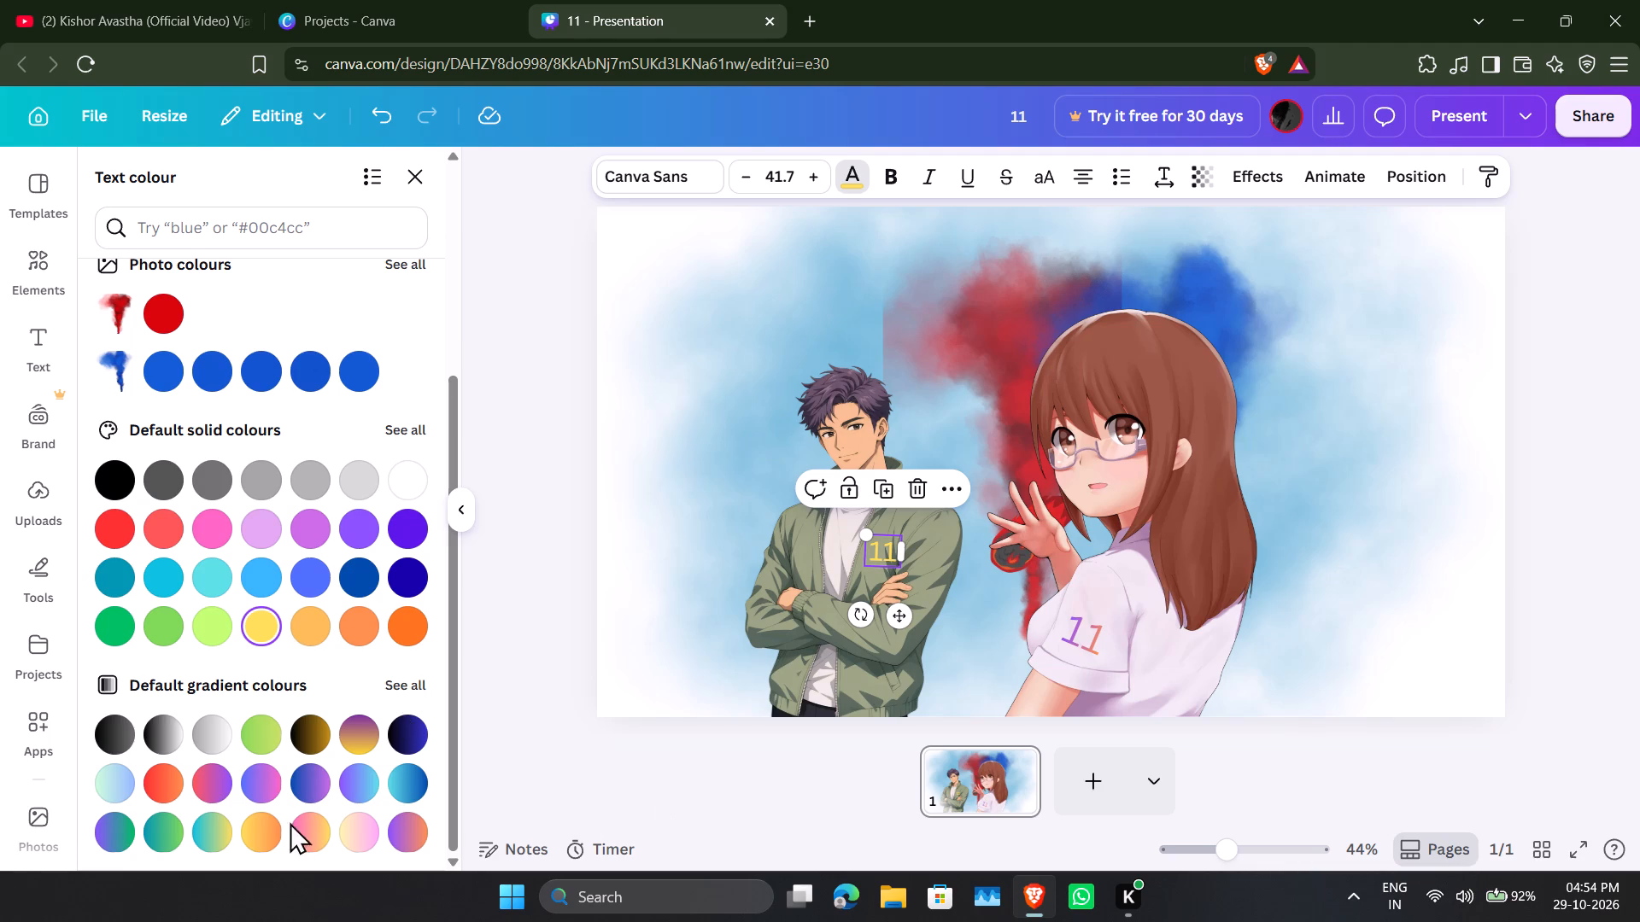
scroll(381, 785, "down", 1)
left_click(174, 735)
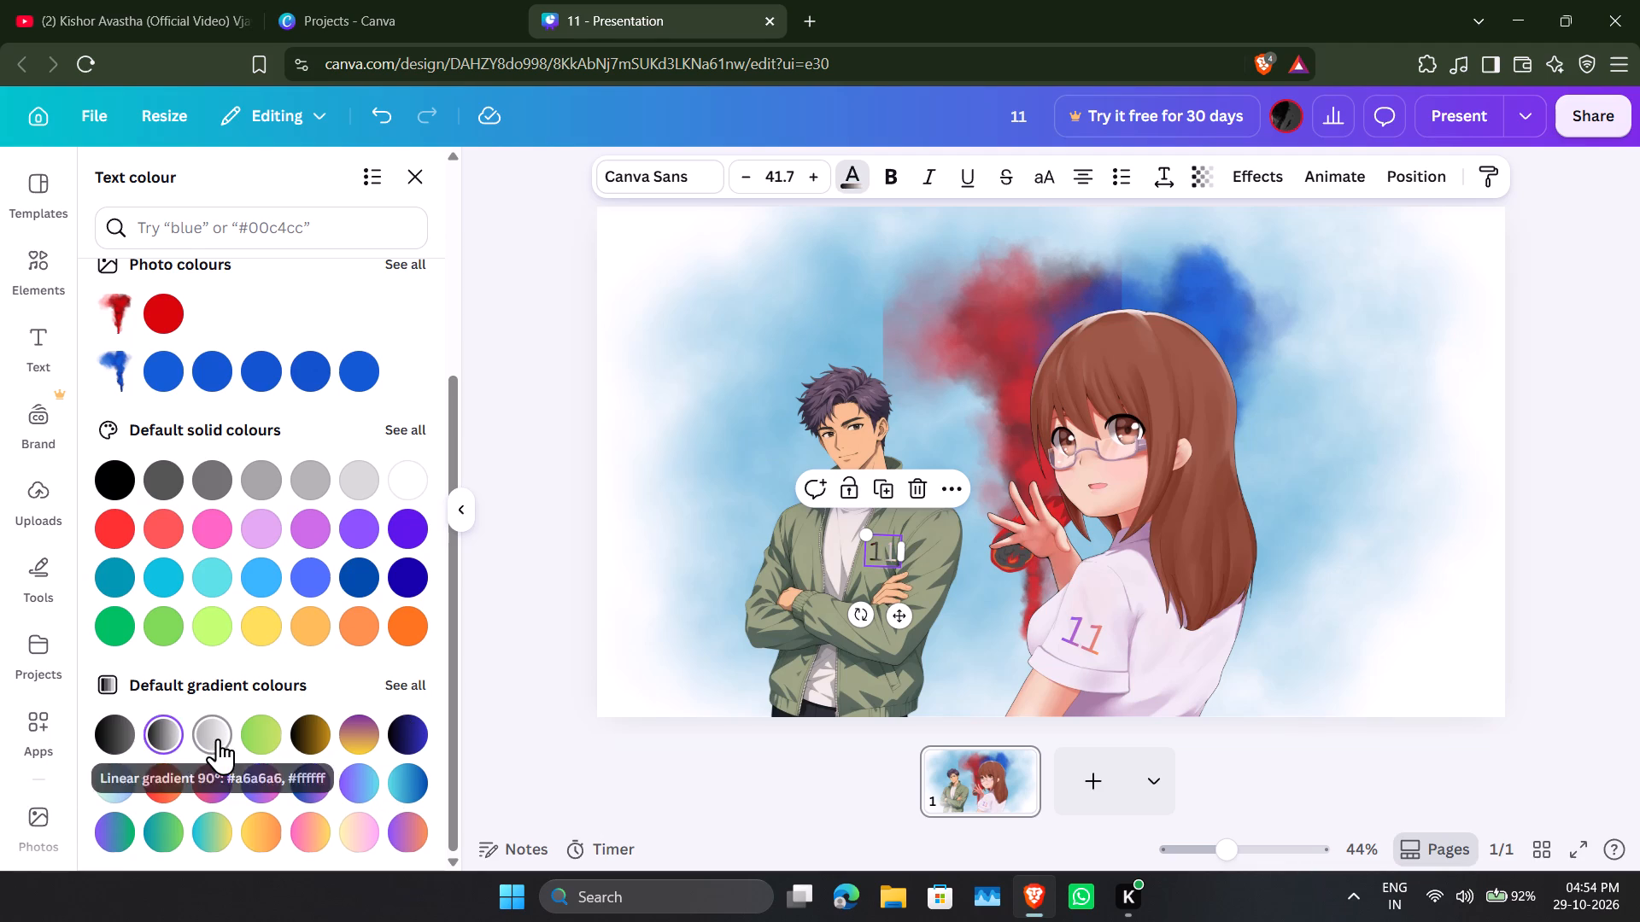
left_click(218, 738)
left_click(251, 747)
left_click(298, 752)
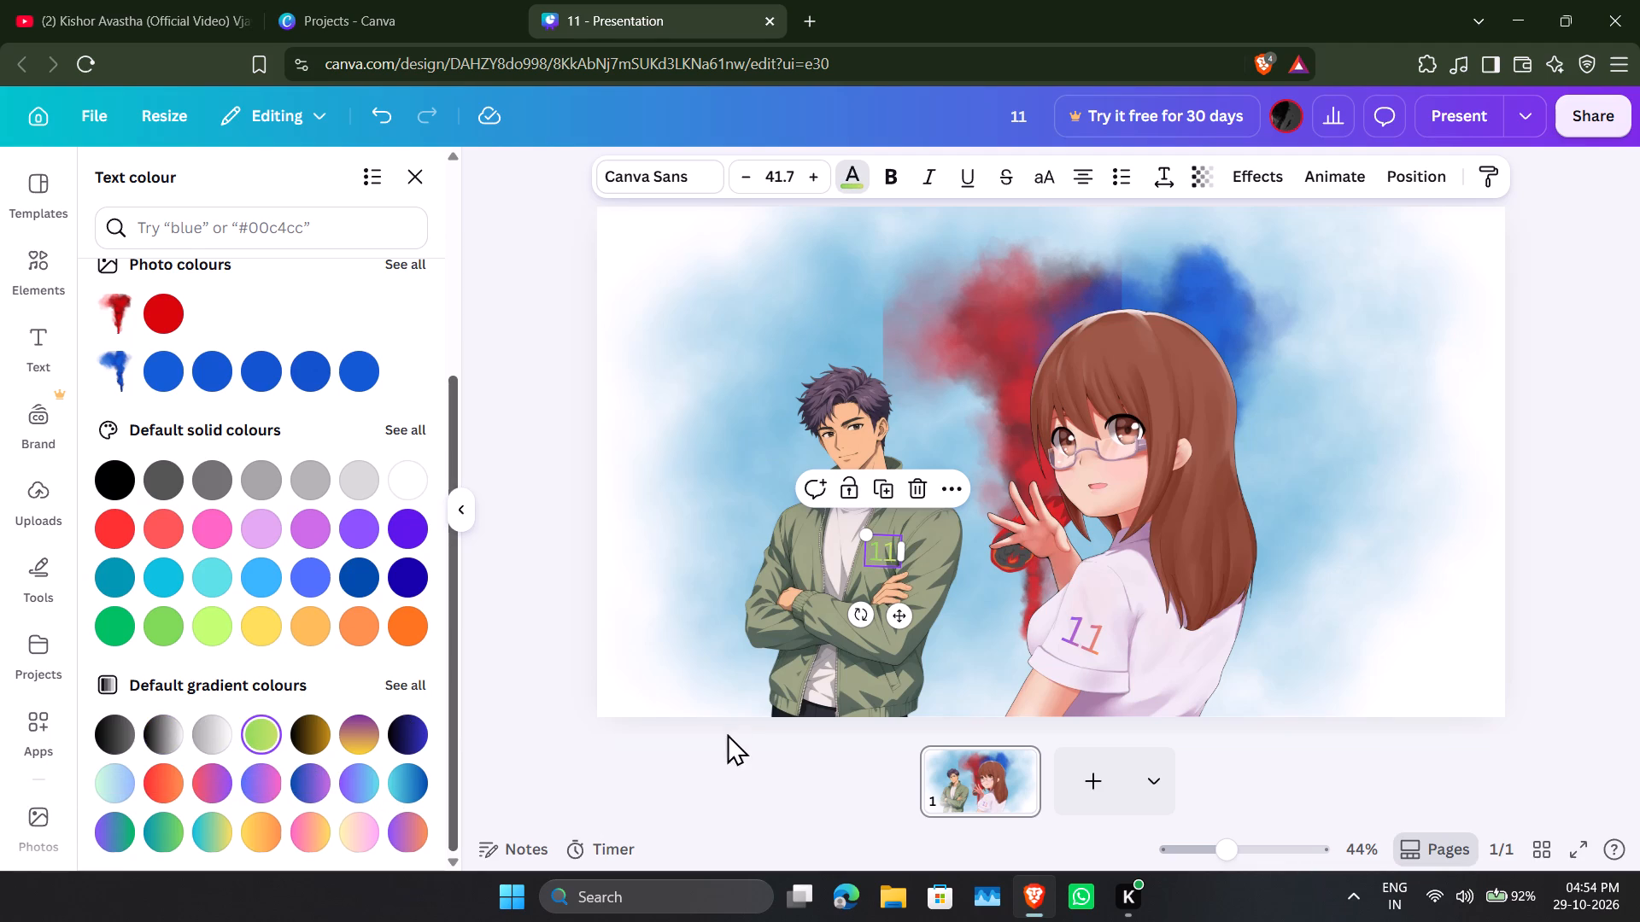
left_click(401, 728)
left_click(345, 735)
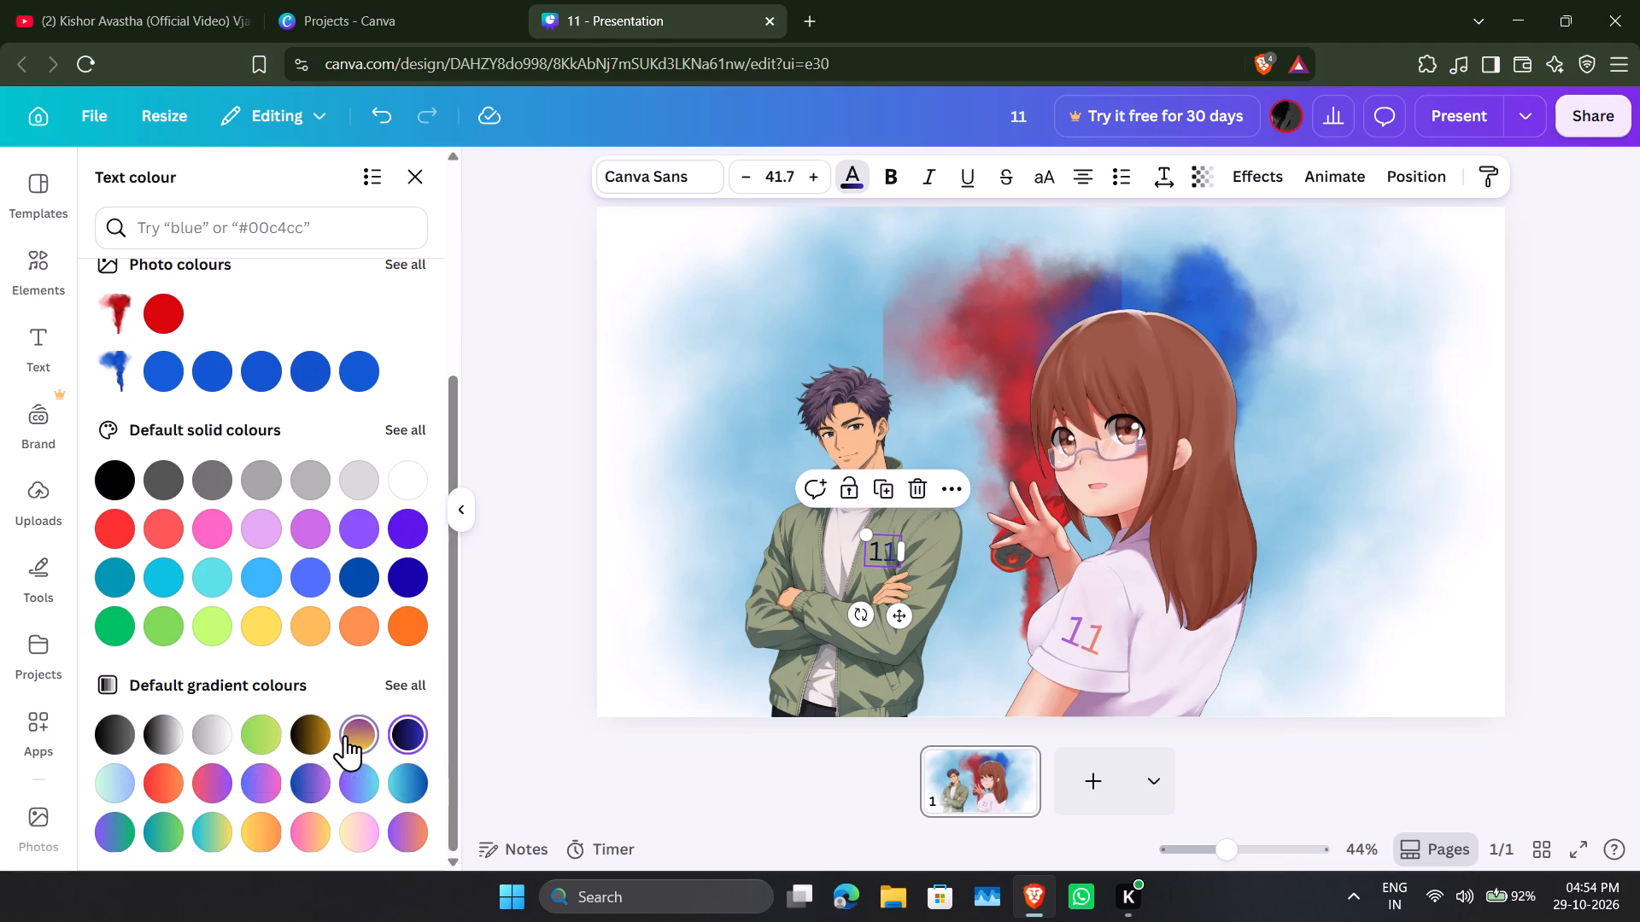
left_click(1384, 692)
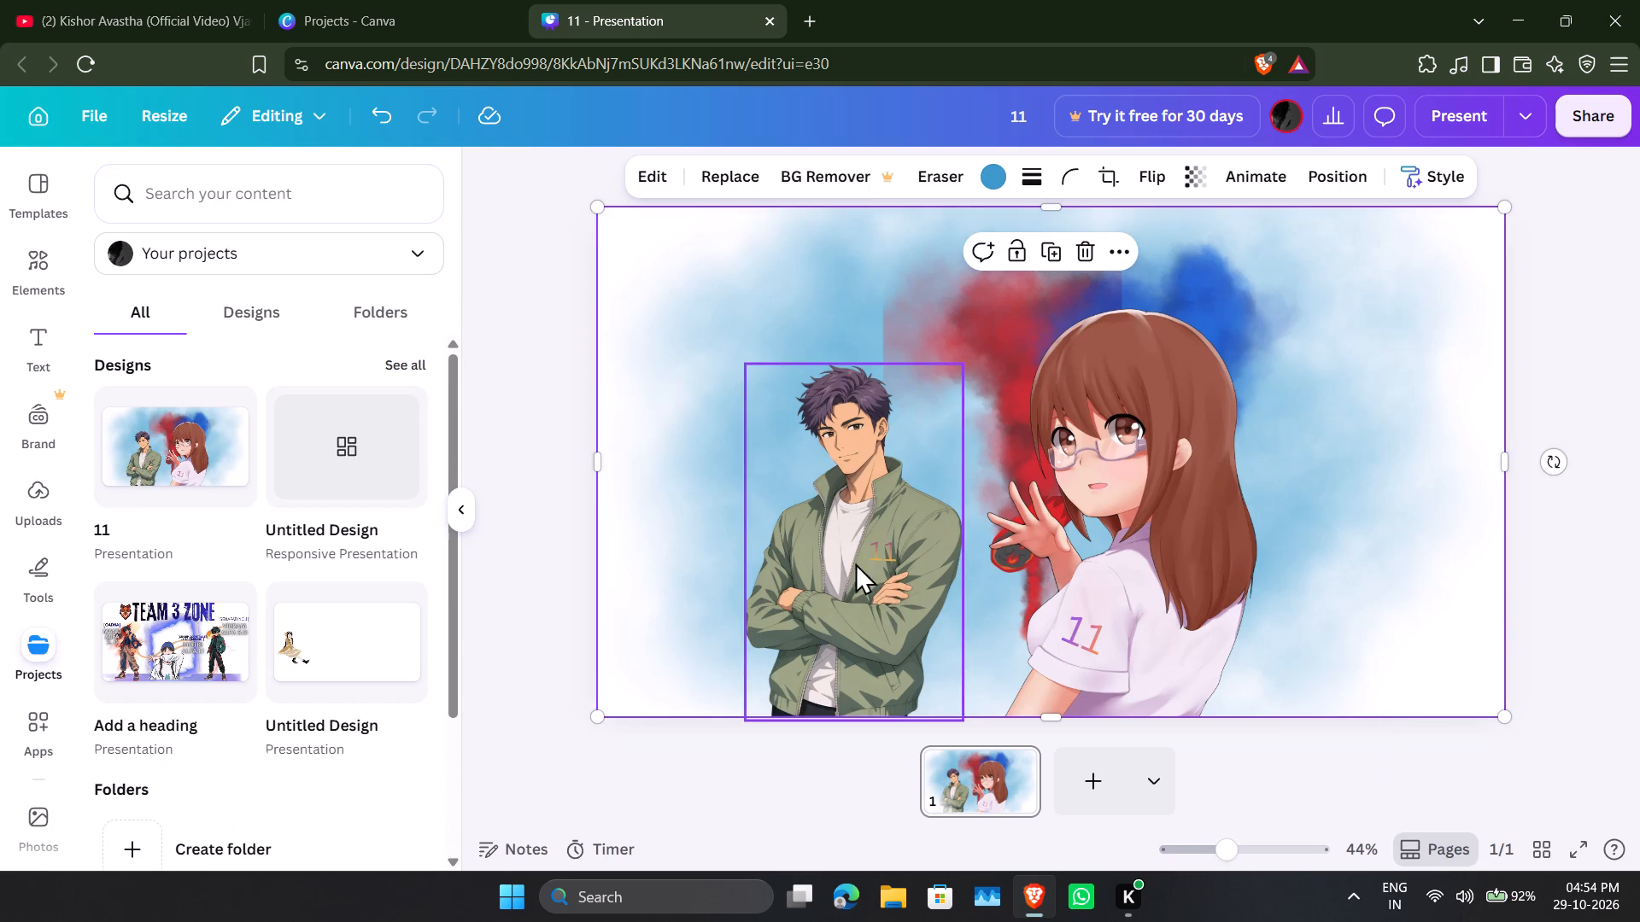
Move the recoloured "11" onto the upper sleeve of the man's green jacket, on the side nearest the girl.
left_click_drag(884, 542, 801, 537)
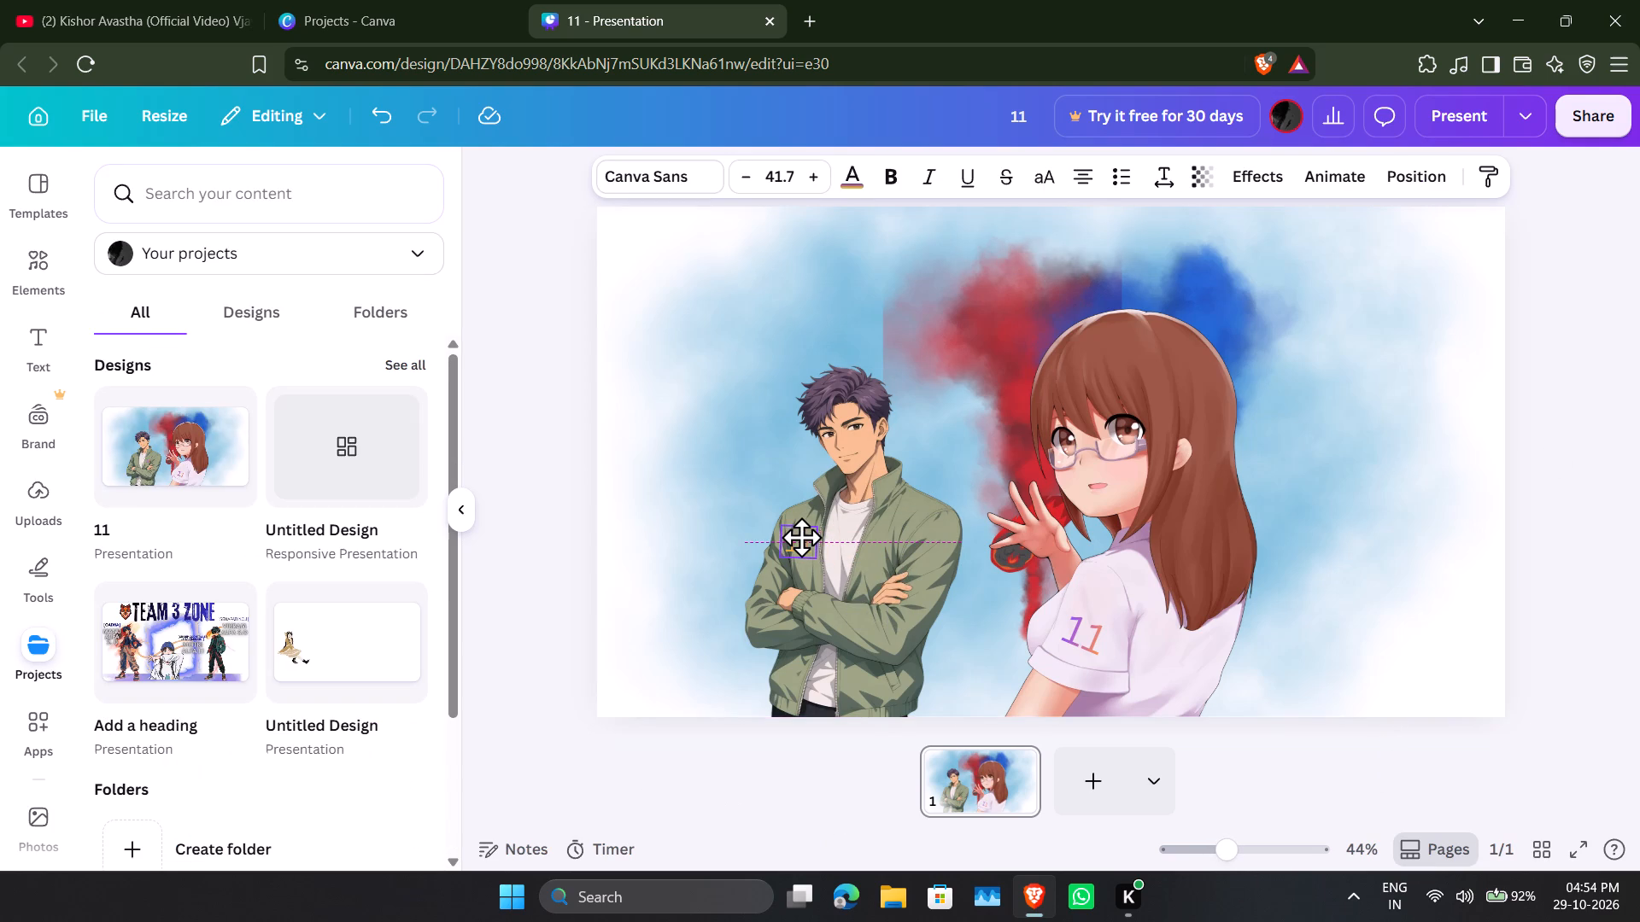
left_click_drag(801, 537, 942, 557)
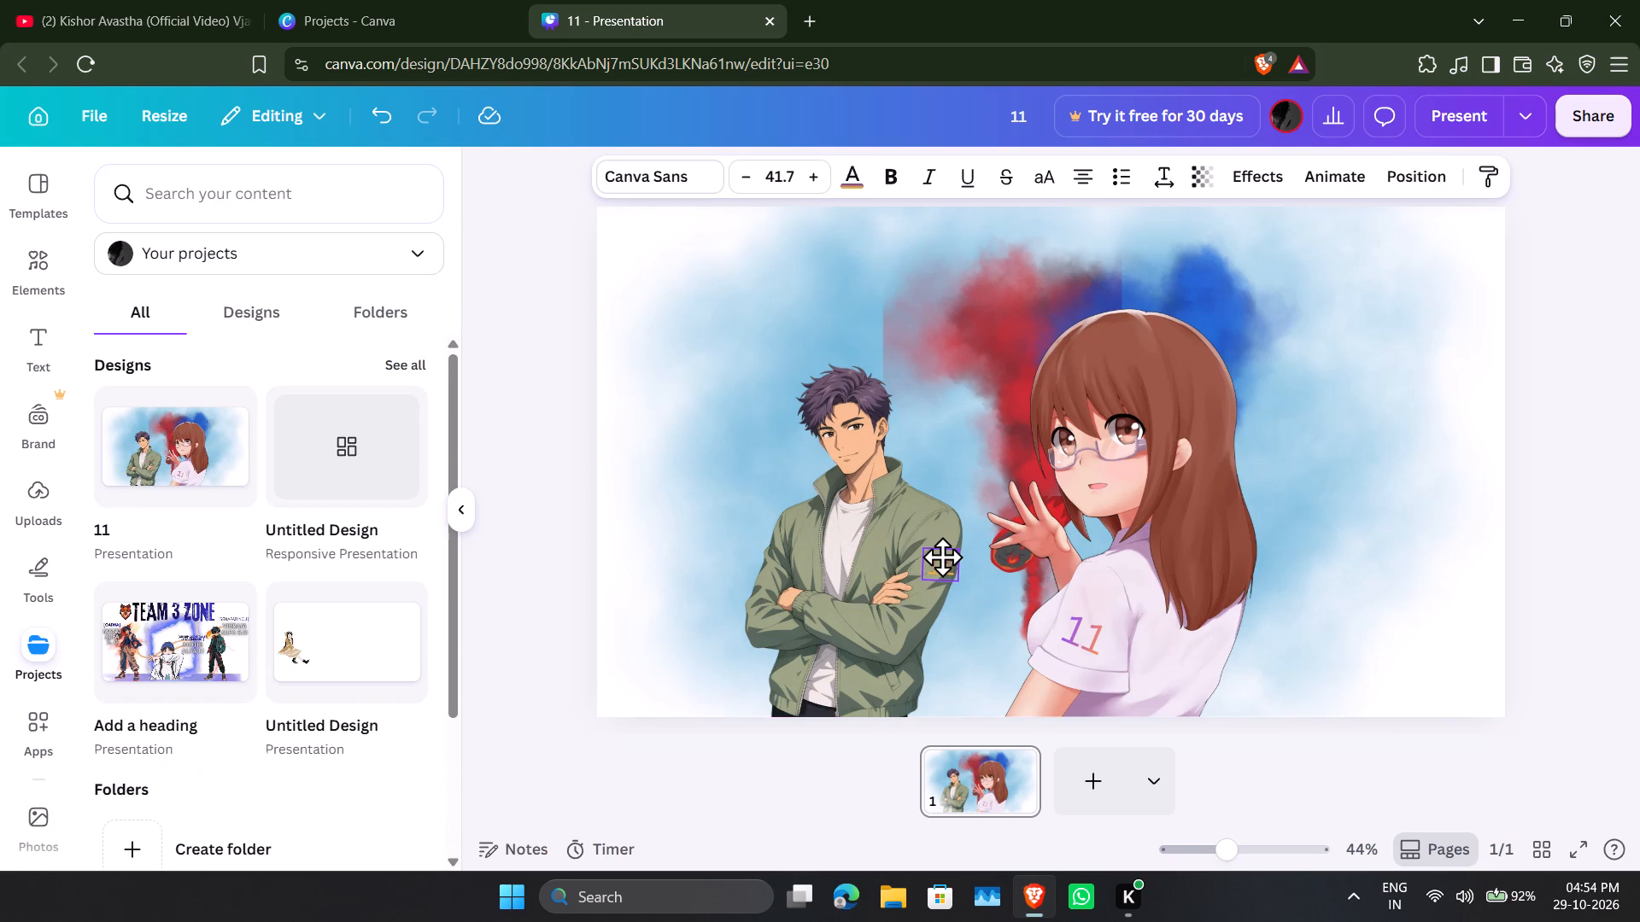
left_click_drag(942, 557, 936, 549)
left_click(1473, 621)
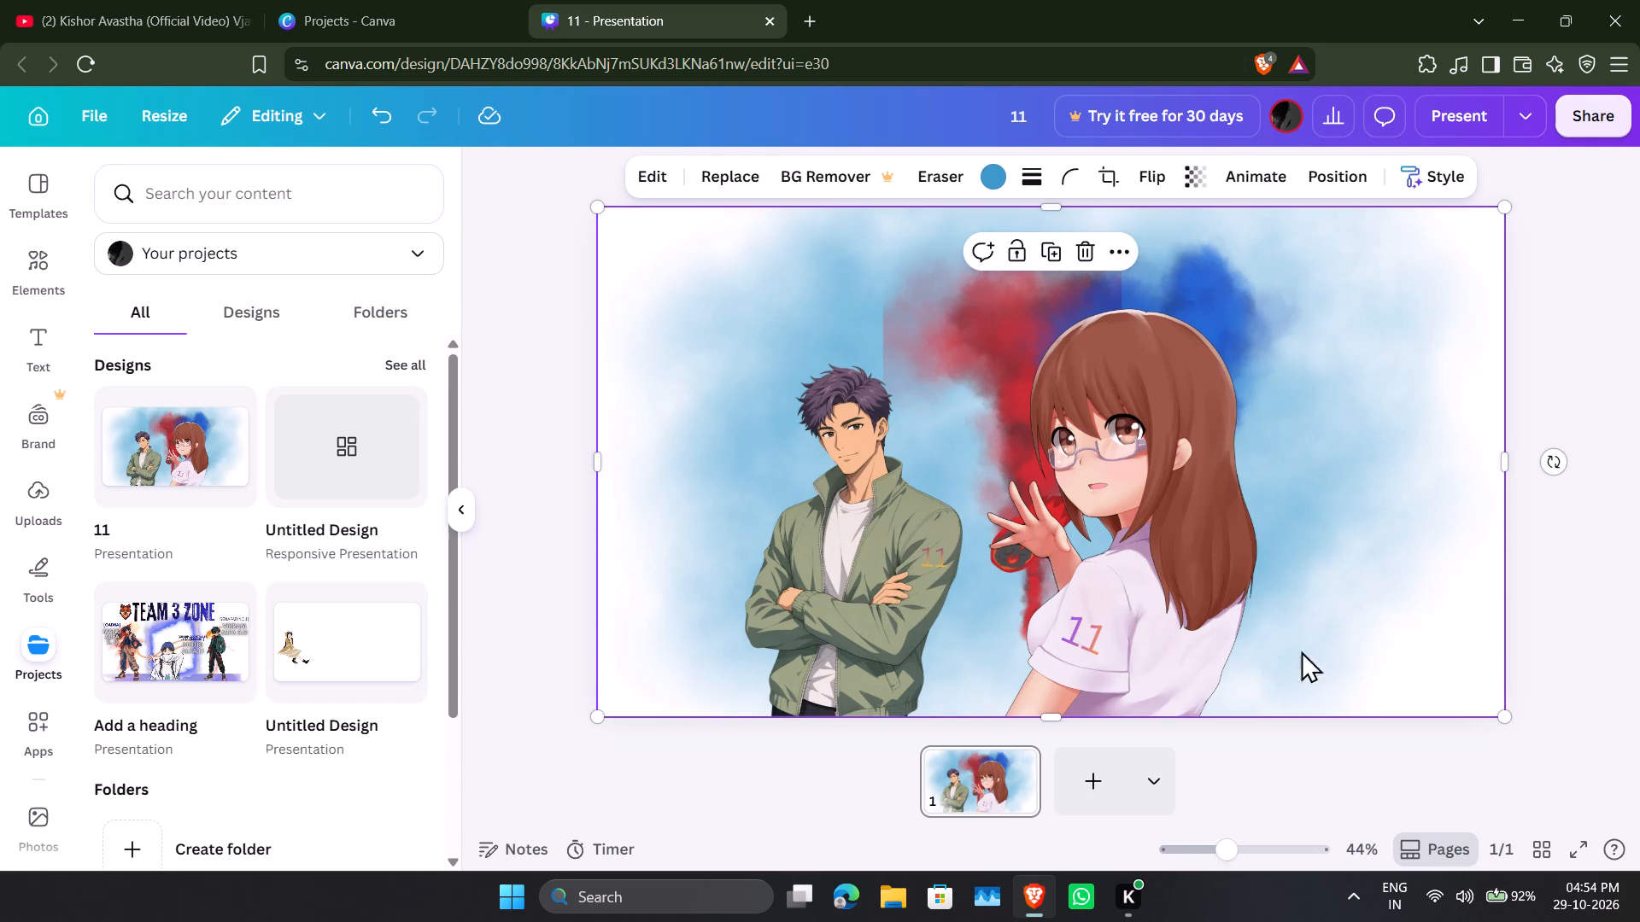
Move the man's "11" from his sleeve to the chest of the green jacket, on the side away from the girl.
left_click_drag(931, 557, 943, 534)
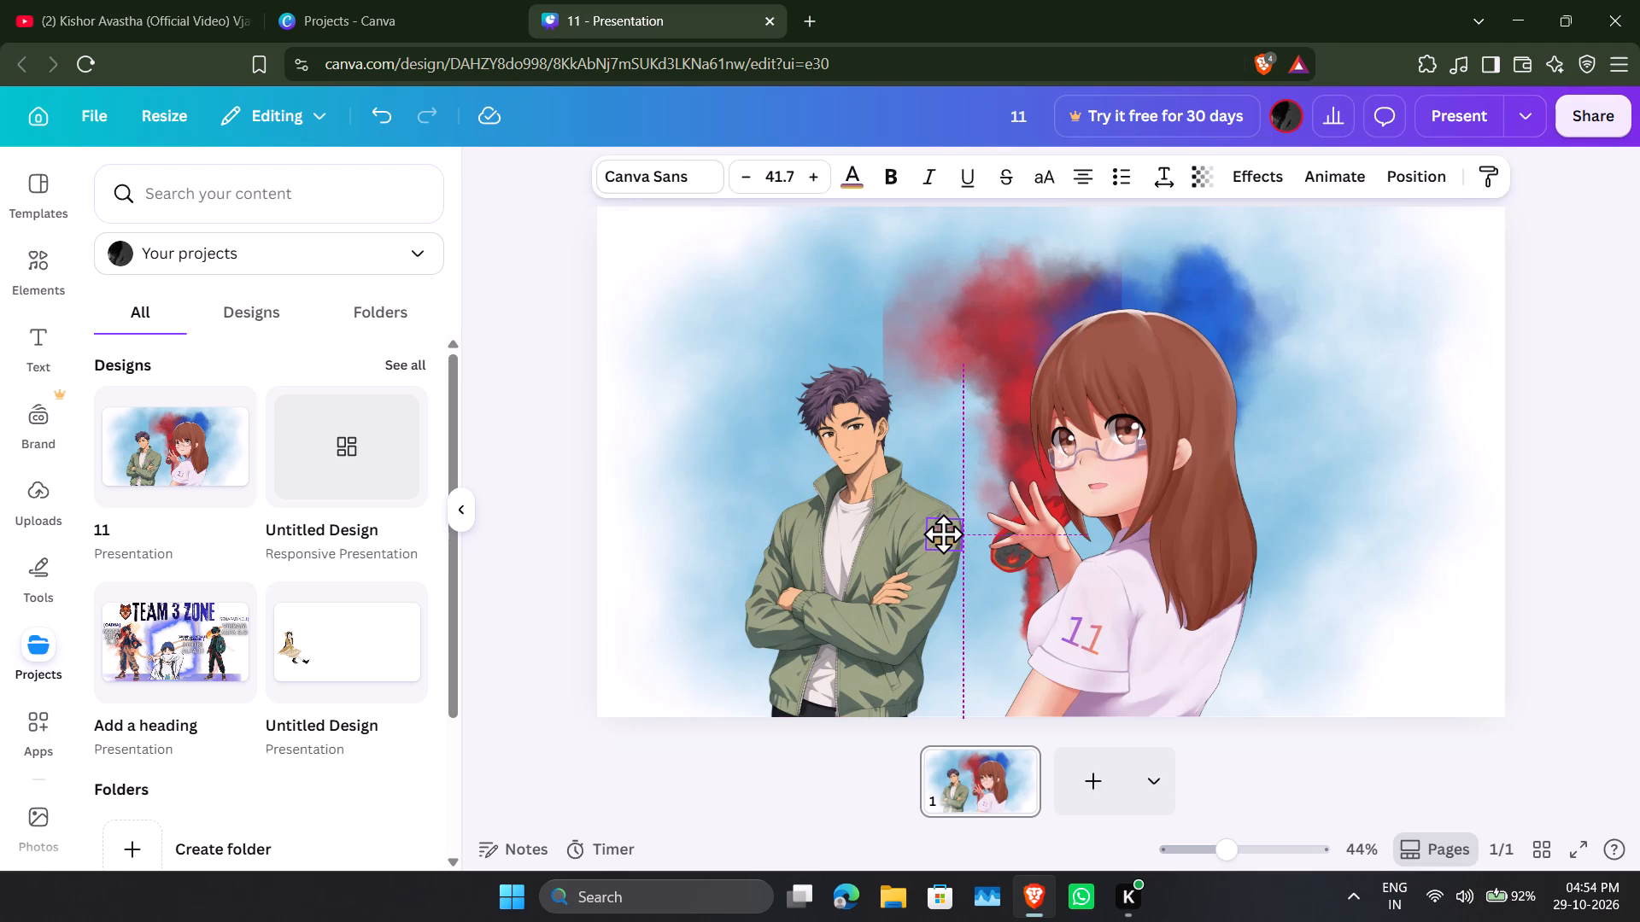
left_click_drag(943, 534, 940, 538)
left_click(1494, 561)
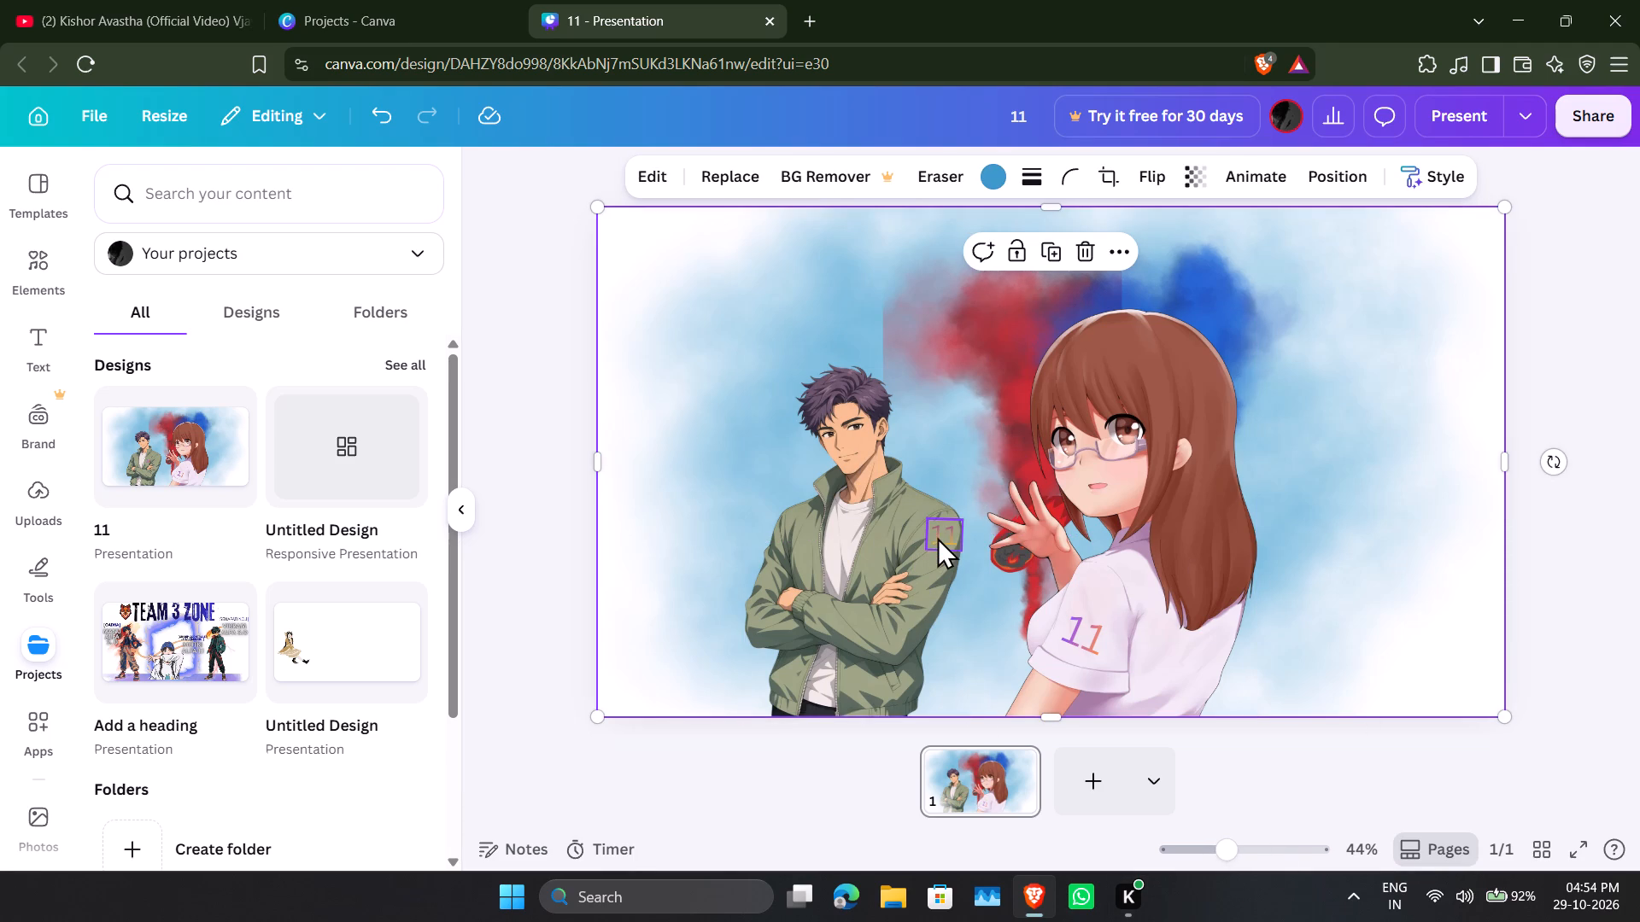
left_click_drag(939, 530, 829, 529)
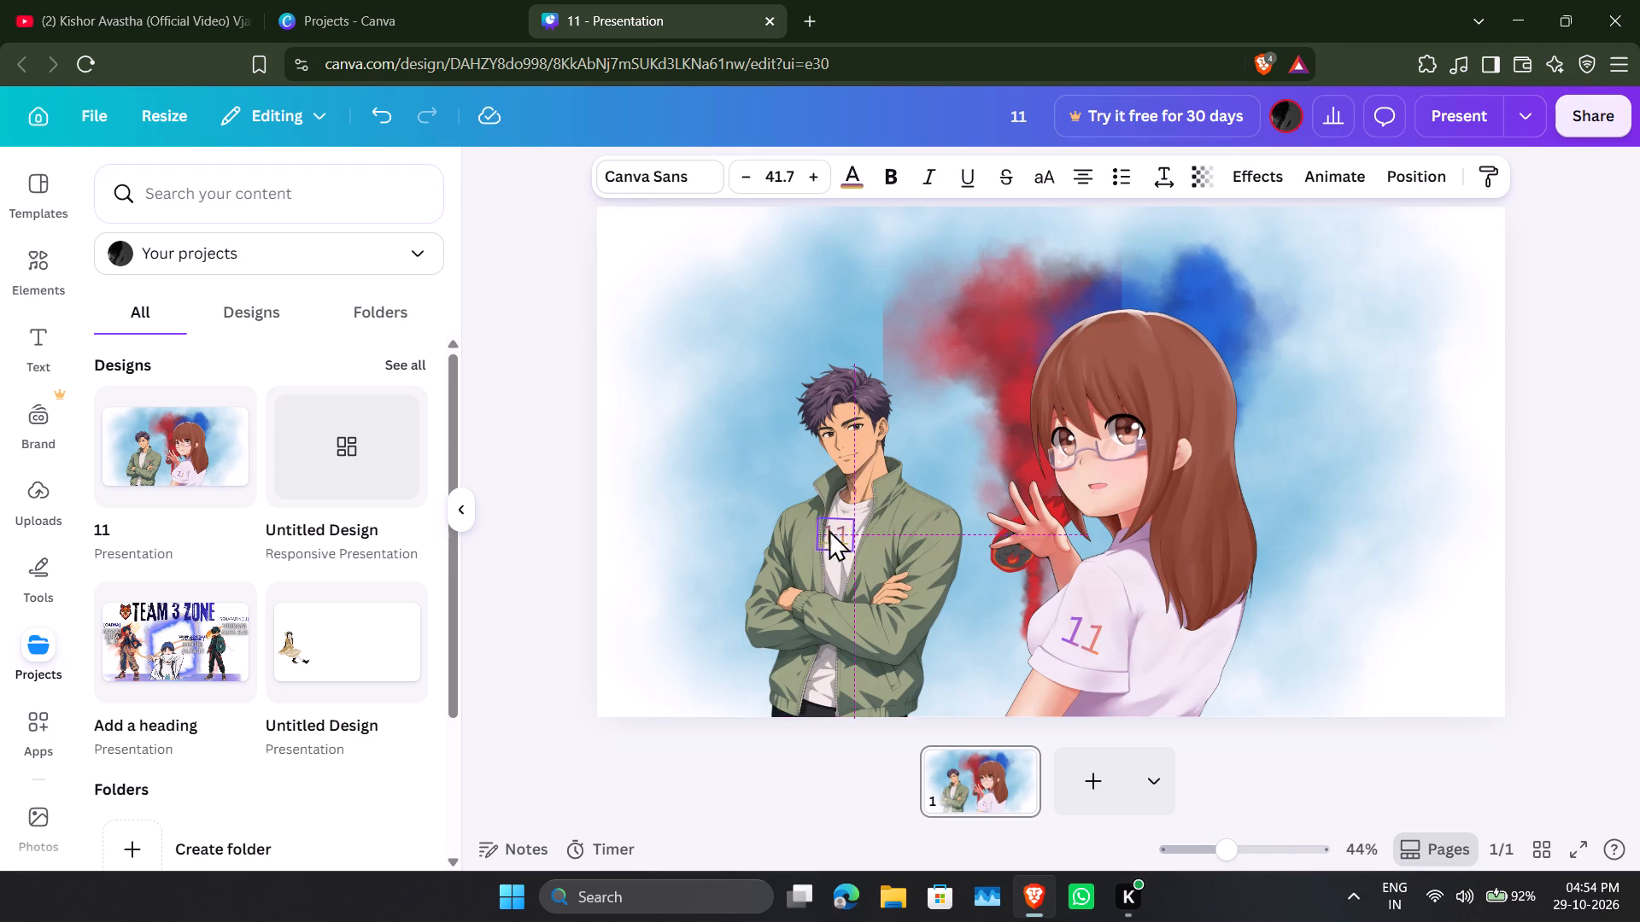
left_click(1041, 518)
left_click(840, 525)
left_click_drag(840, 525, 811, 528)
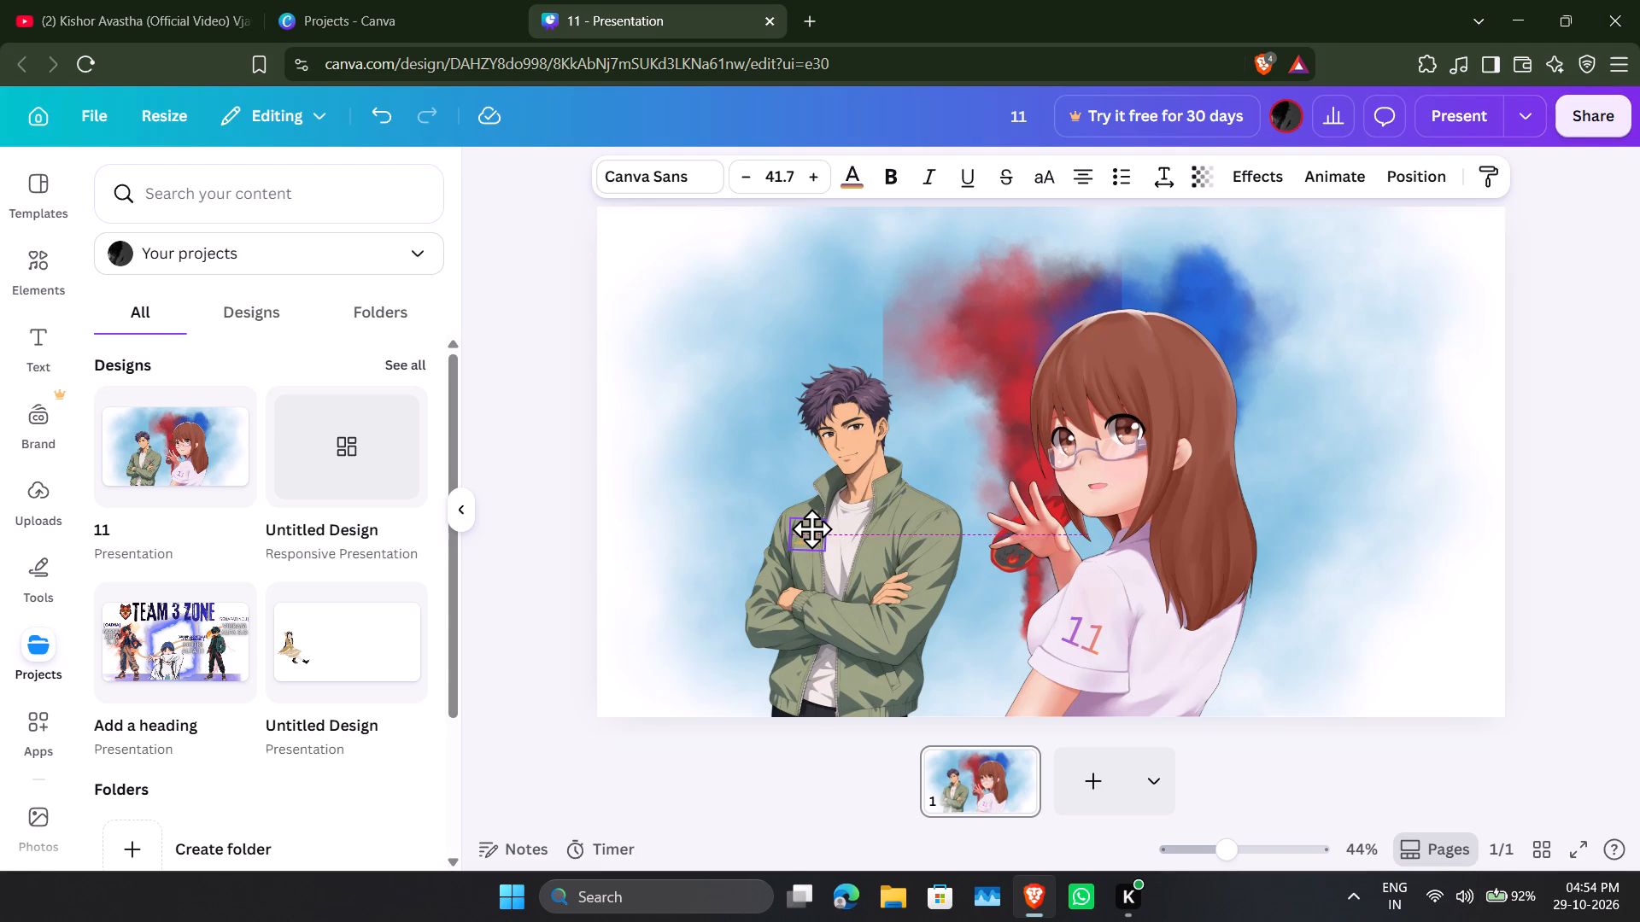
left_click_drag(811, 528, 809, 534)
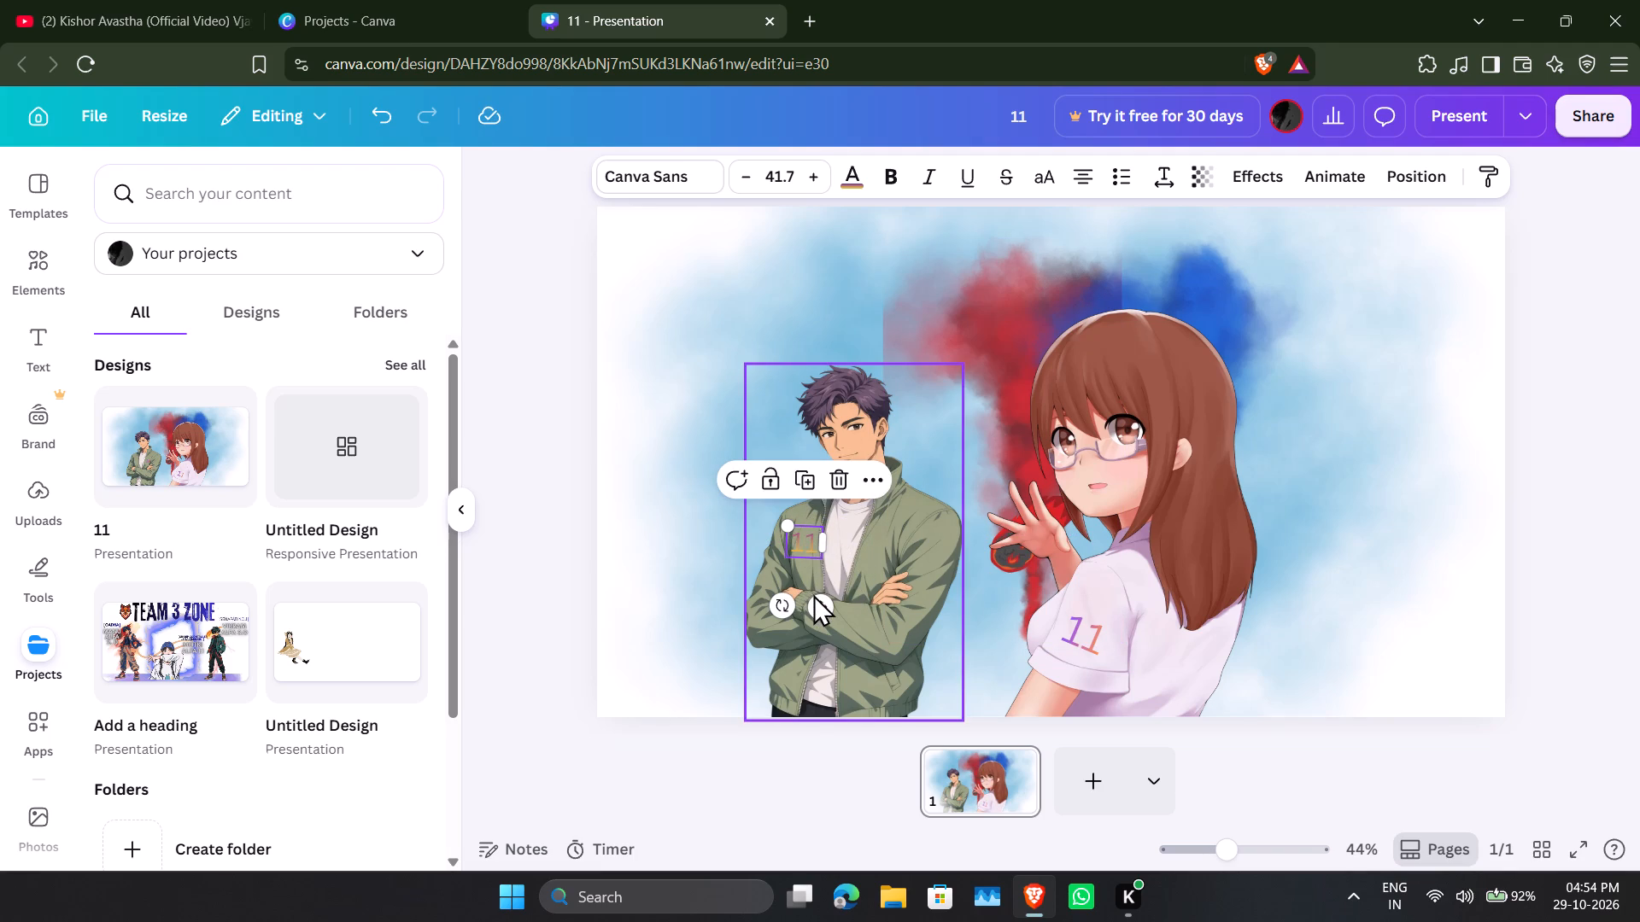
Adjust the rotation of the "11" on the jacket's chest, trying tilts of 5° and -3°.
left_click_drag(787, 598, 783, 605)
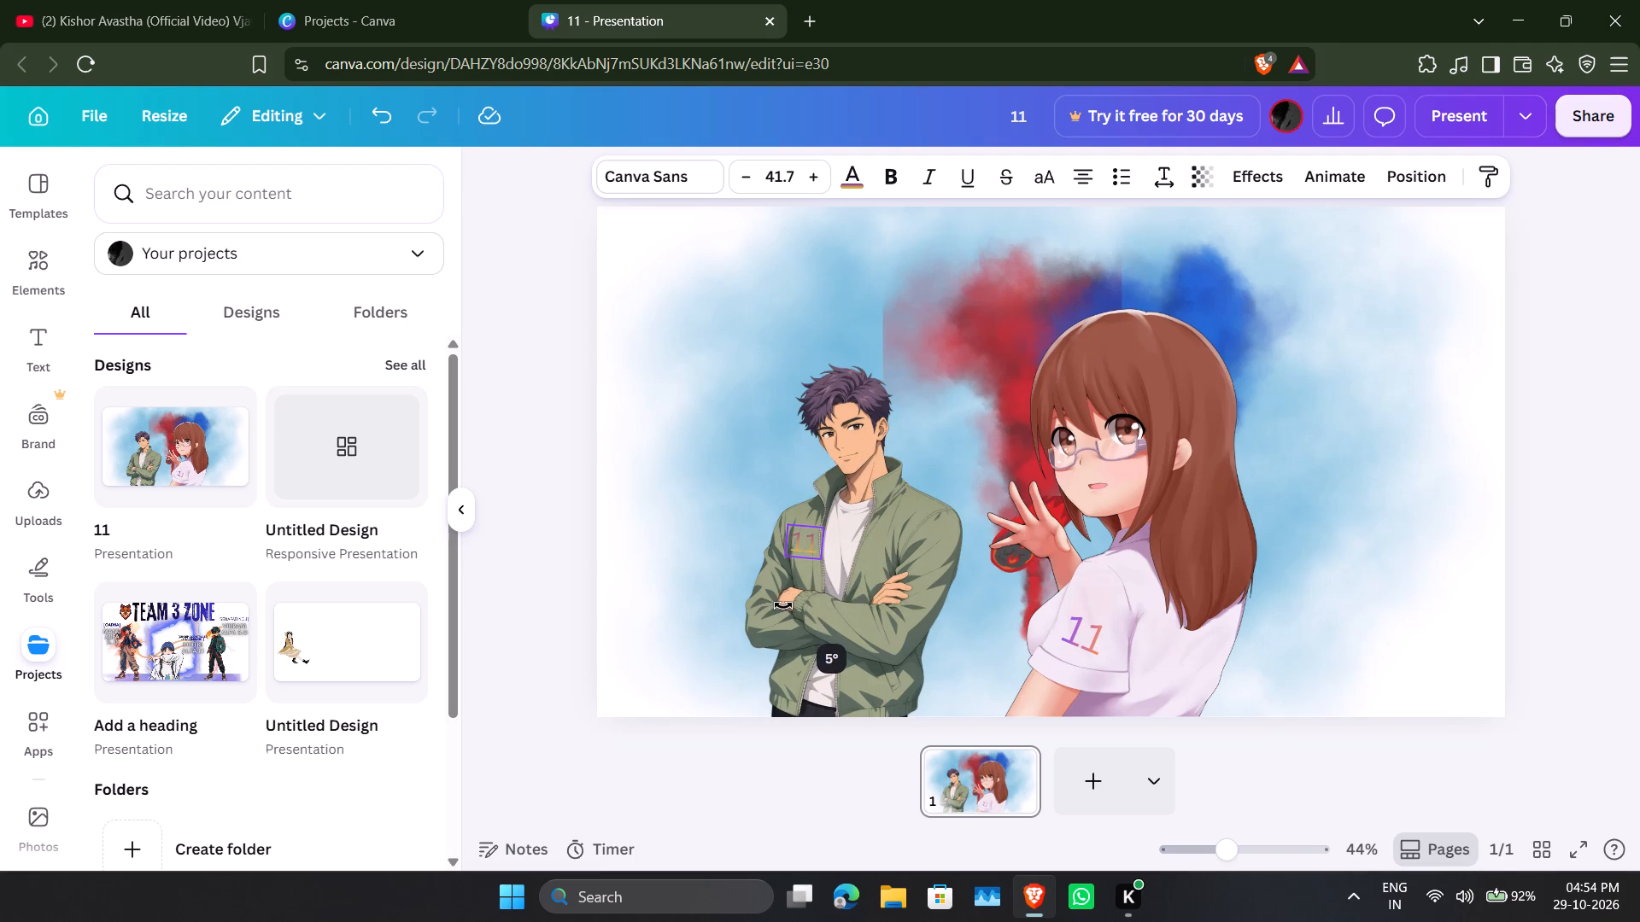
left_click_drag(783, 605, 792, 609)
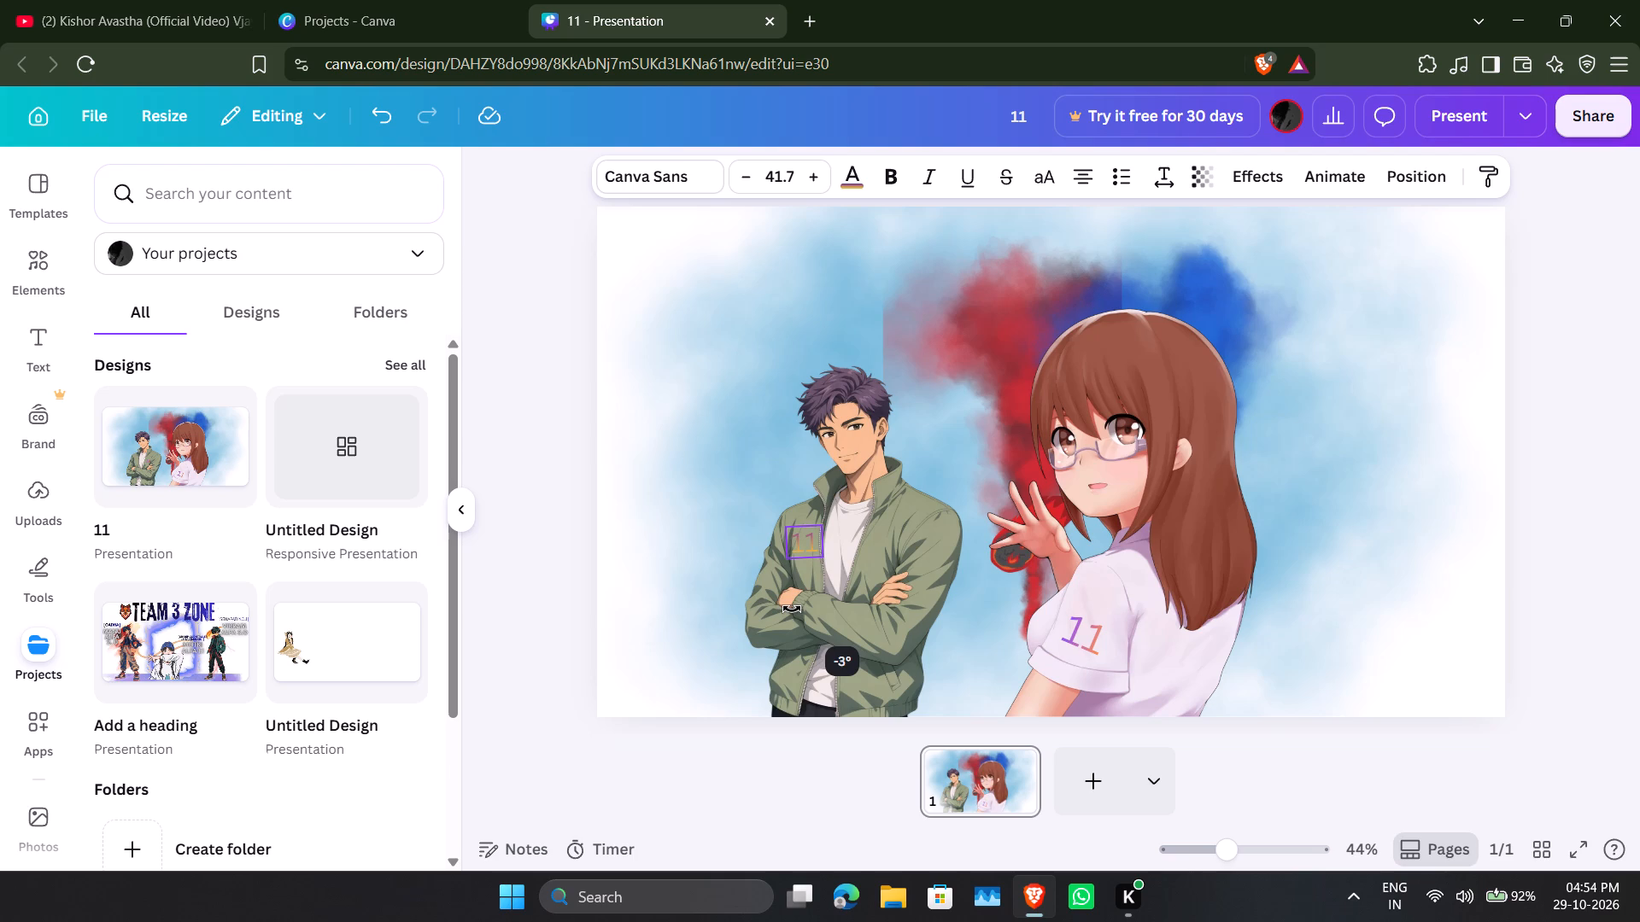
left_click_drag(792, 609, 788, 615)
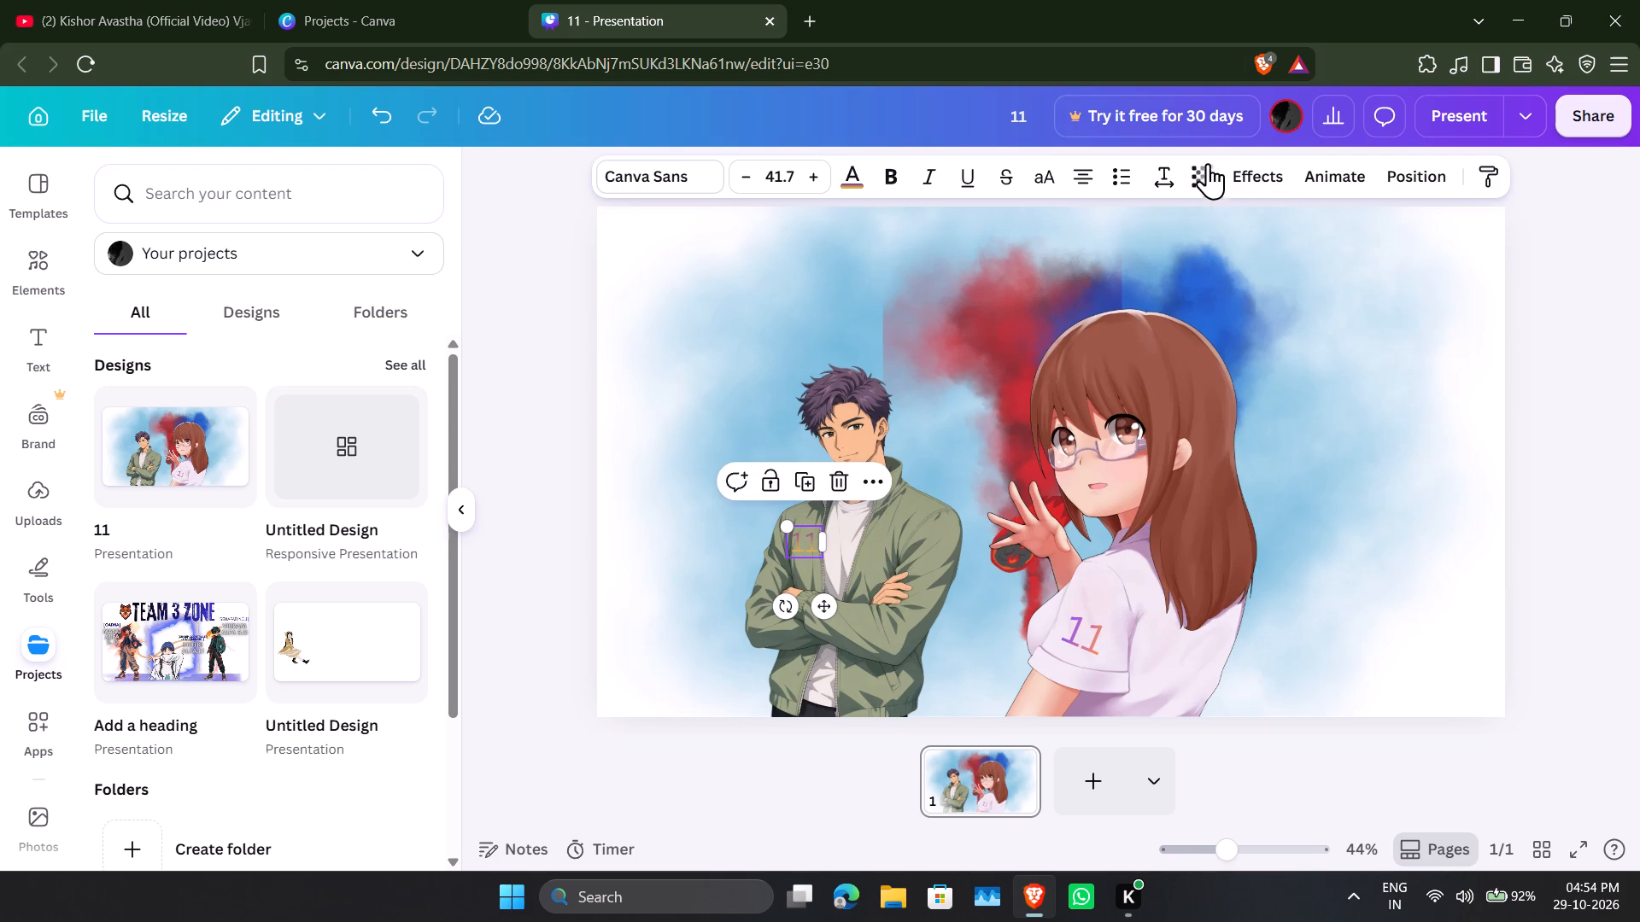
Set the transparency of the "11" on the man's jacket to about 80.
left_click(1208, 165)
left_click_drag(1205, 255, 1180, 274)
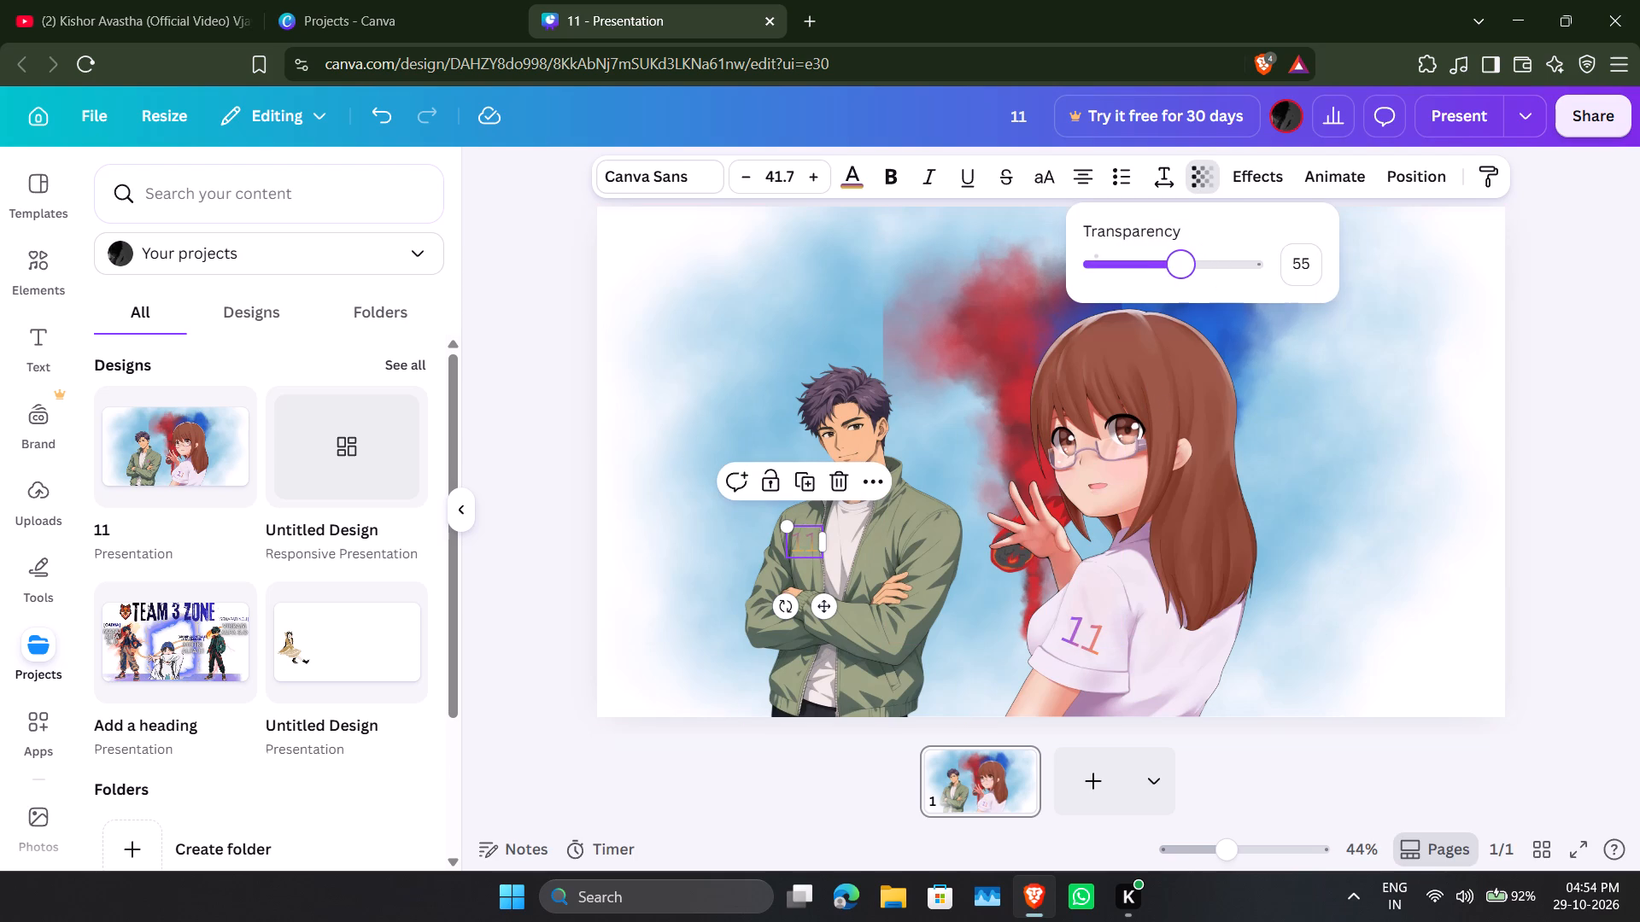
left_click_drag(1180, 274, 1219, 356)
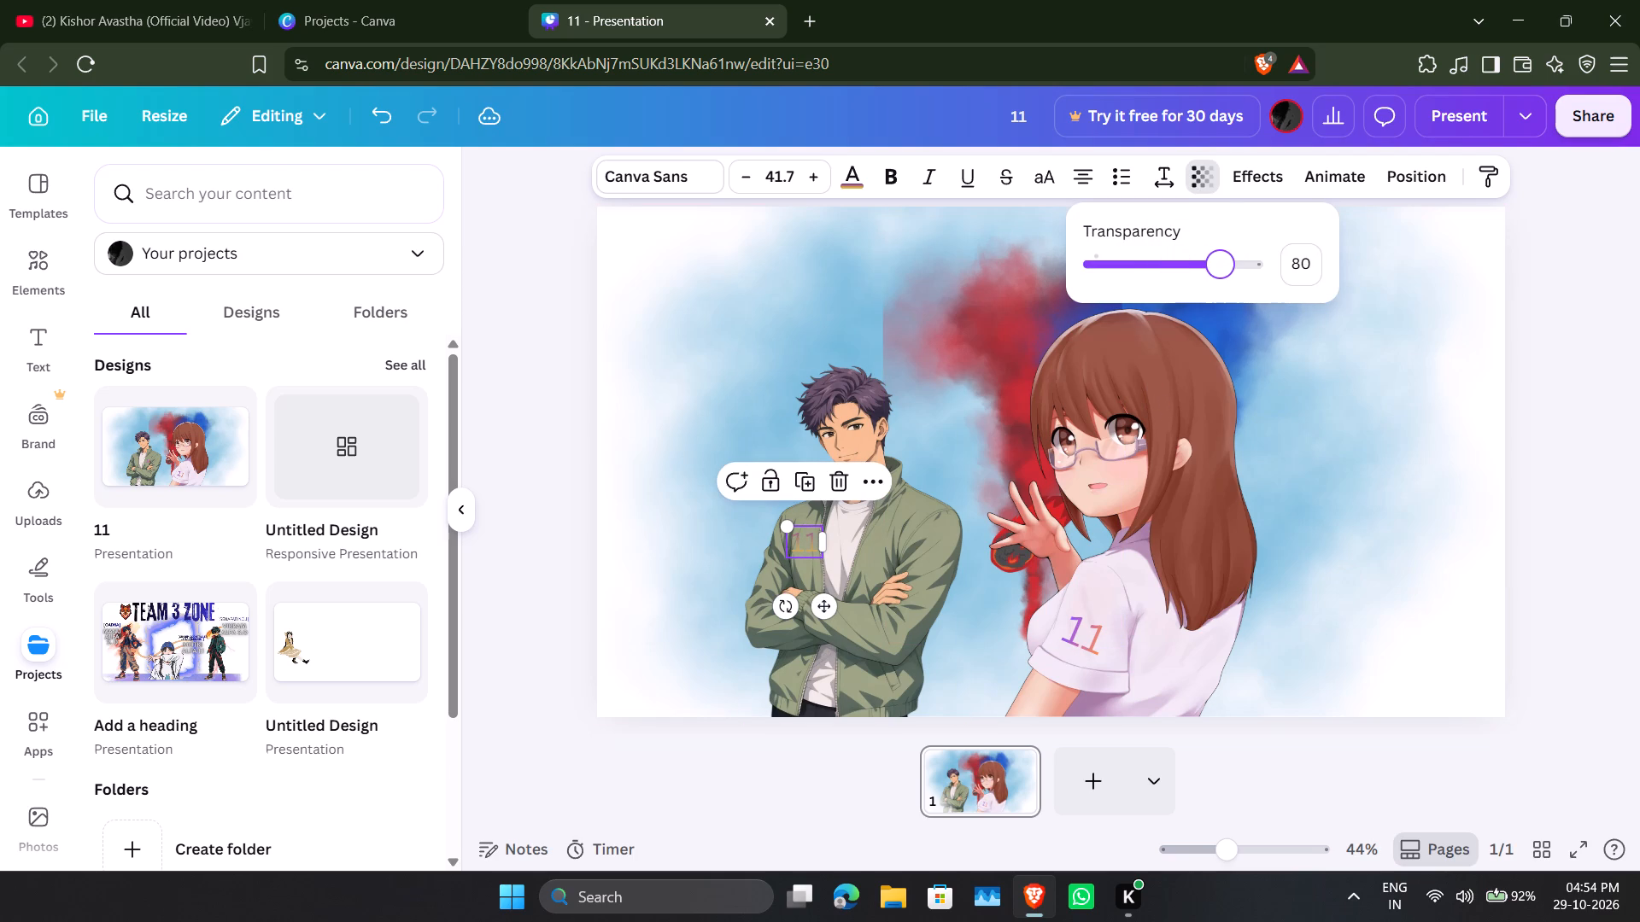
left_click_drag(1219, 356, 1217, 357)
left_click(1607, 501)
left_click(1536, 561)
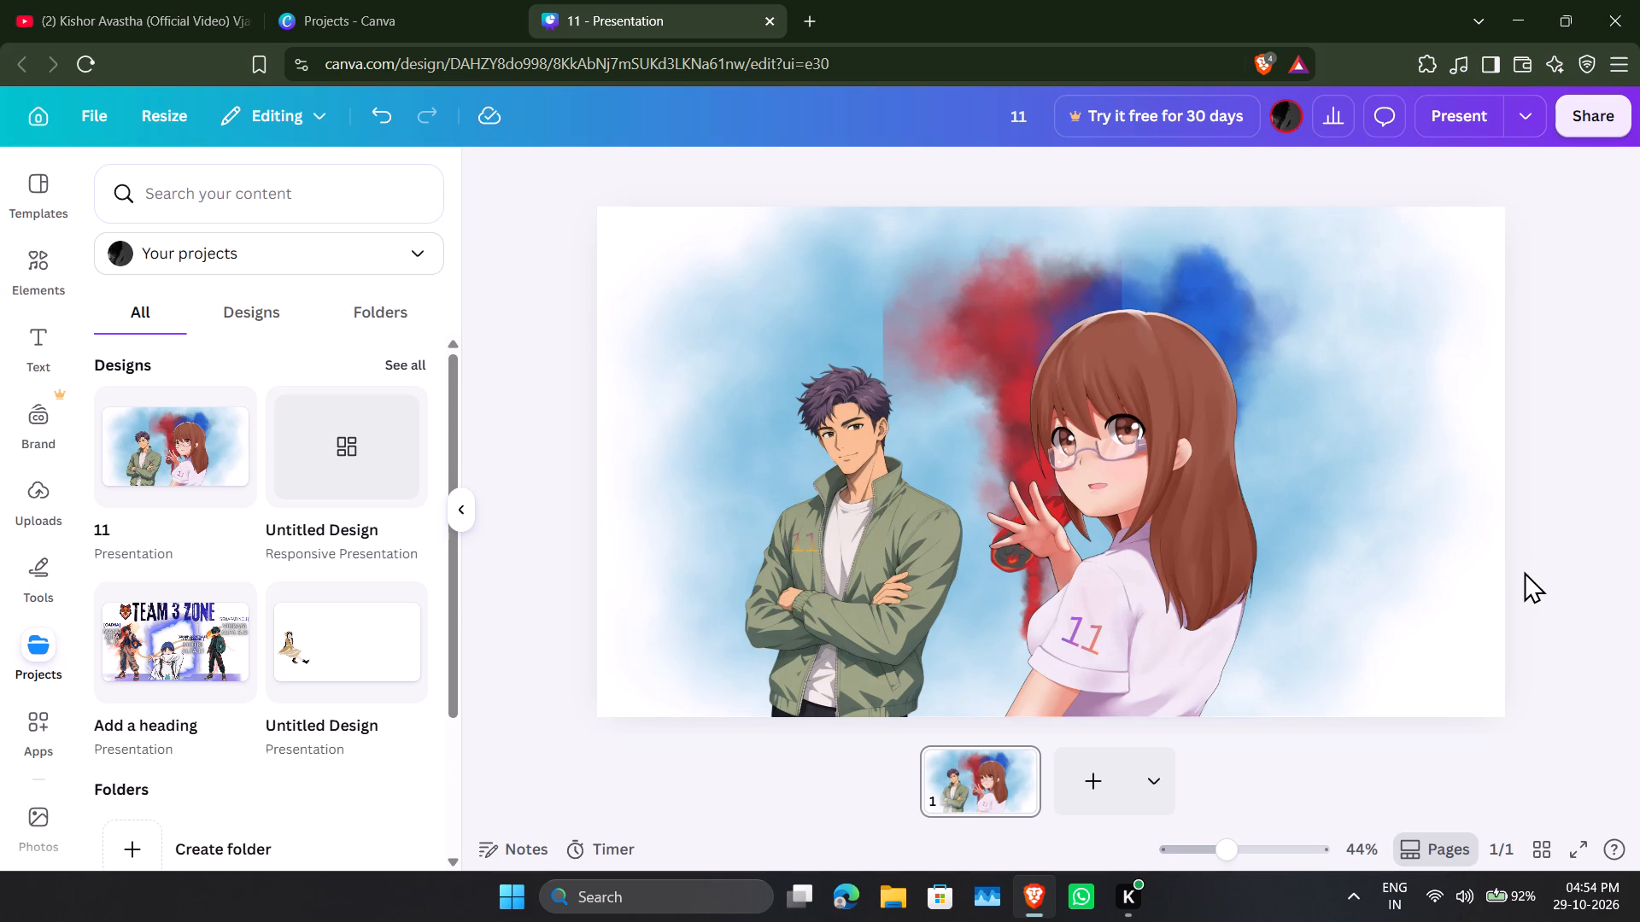
Delete the green-jacketed man and the "11" on his jacket from the page.
left_click(823, 519)
left_click(888, 324)
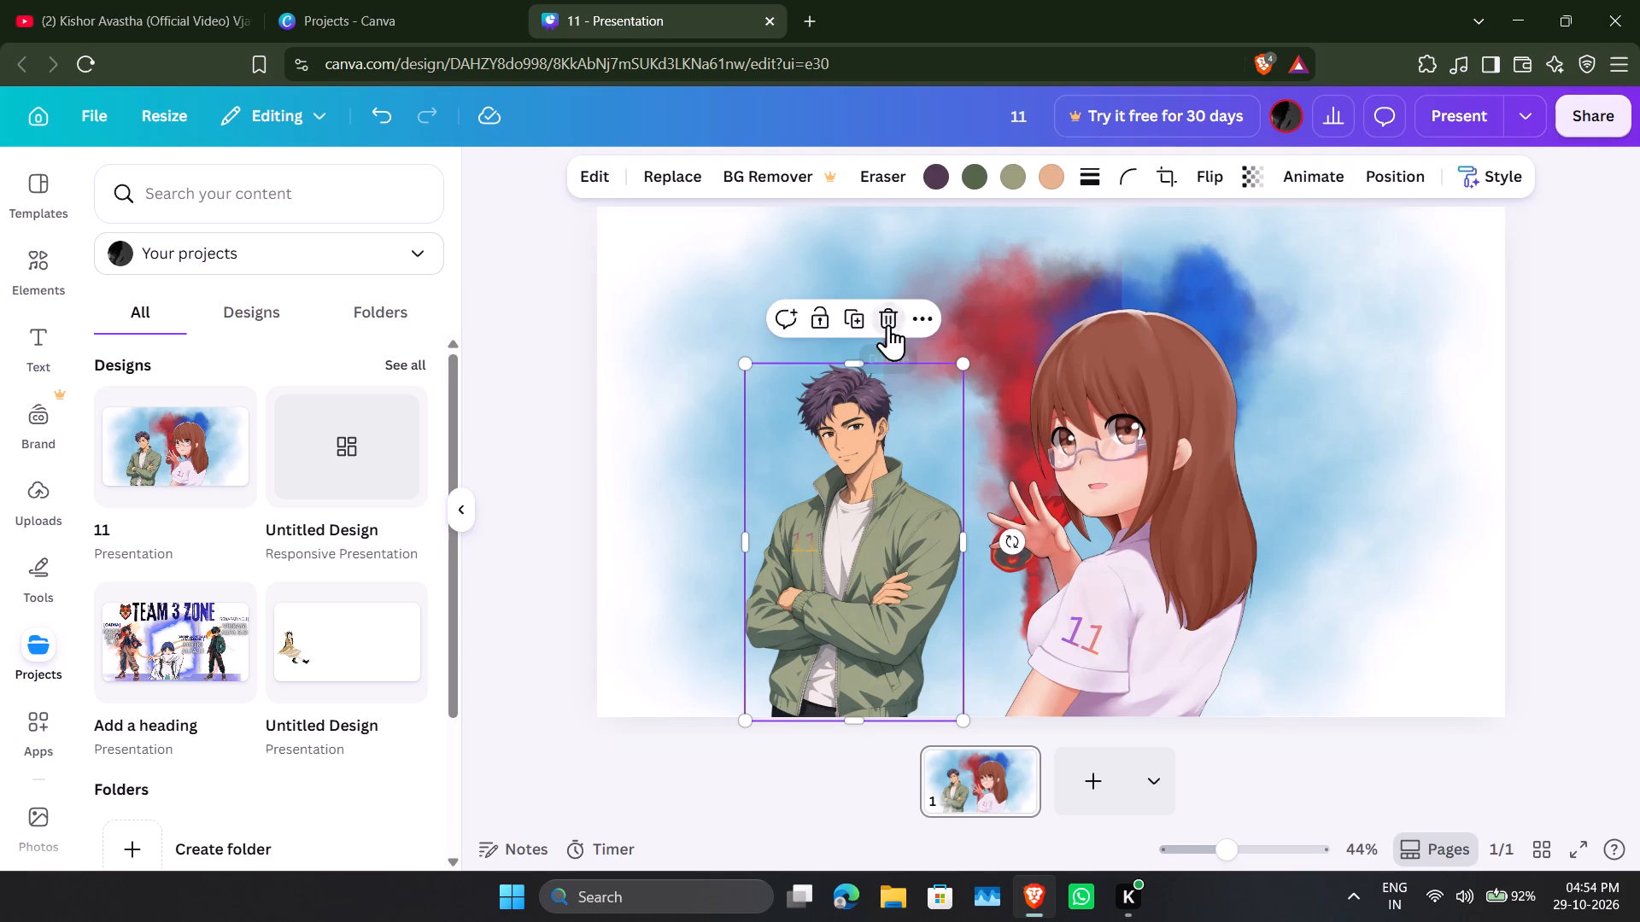
left_click(811, 551)
left_click(838, 482)
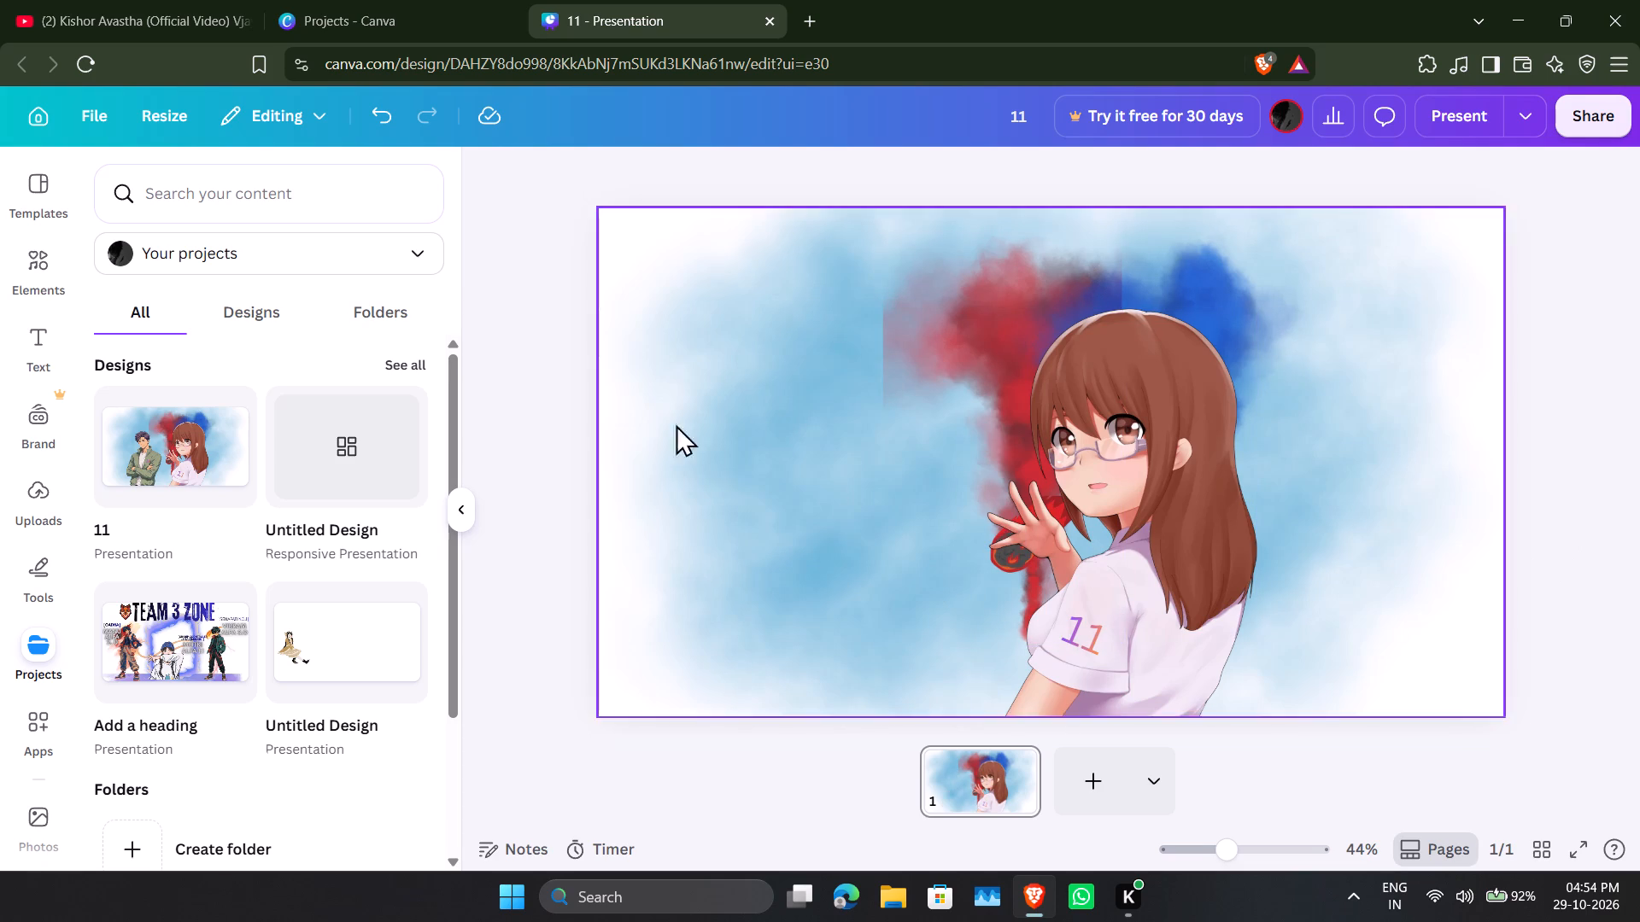
Add the man in a navy jacket shielding his eyes from the Magic recommendations graphics and place him beside the girl.
left_click(3, 254)
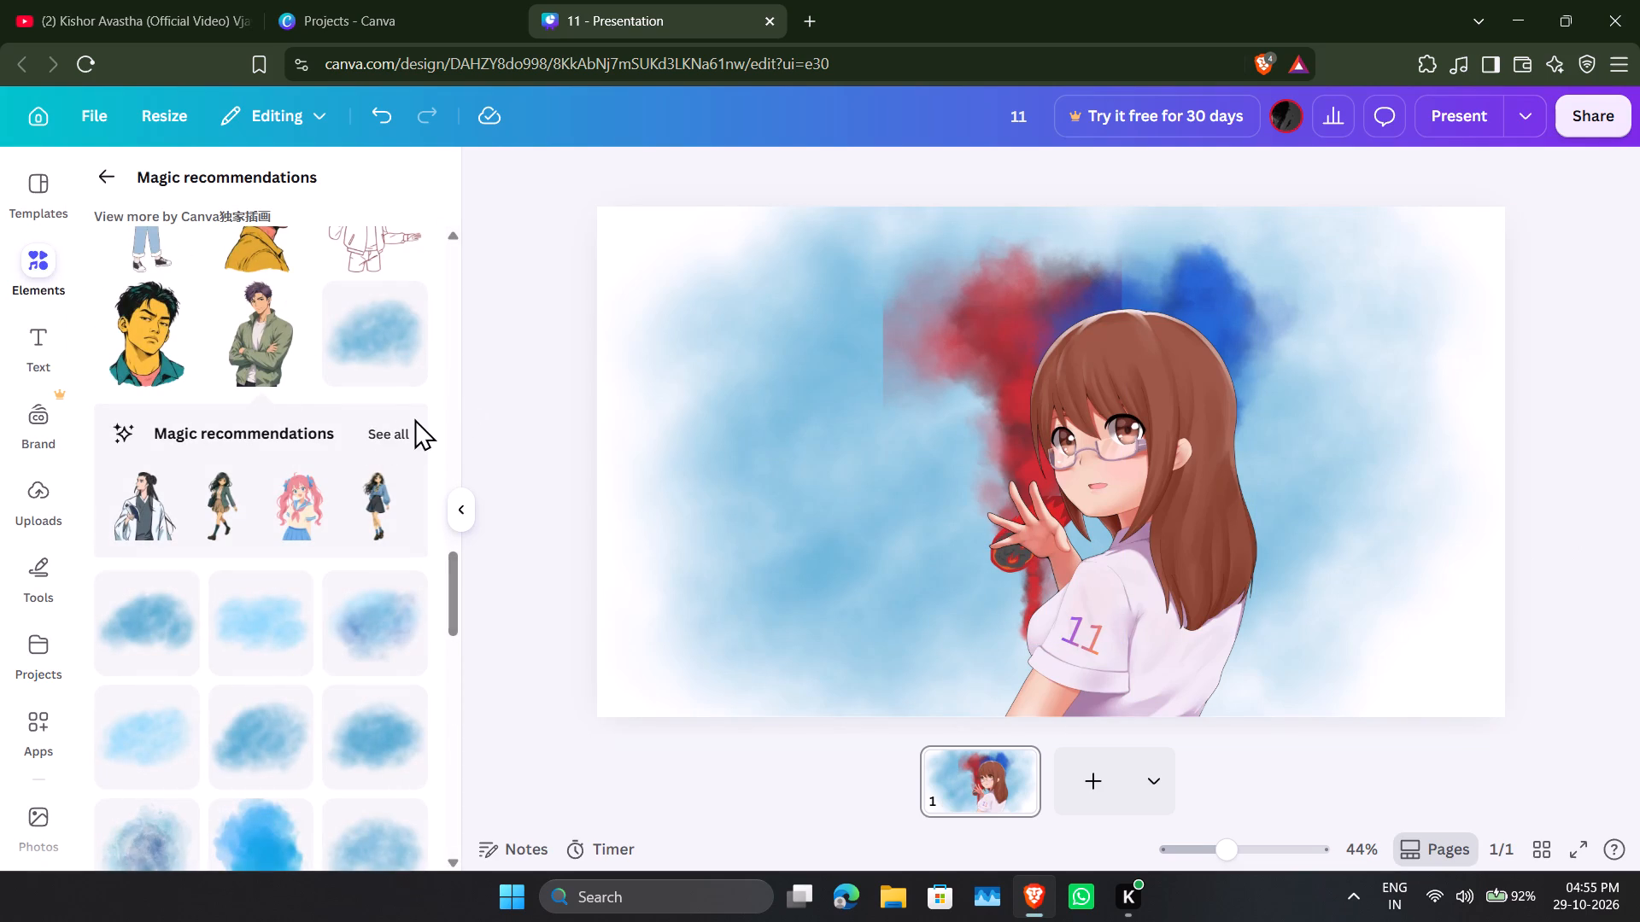
left_click(389, 429)
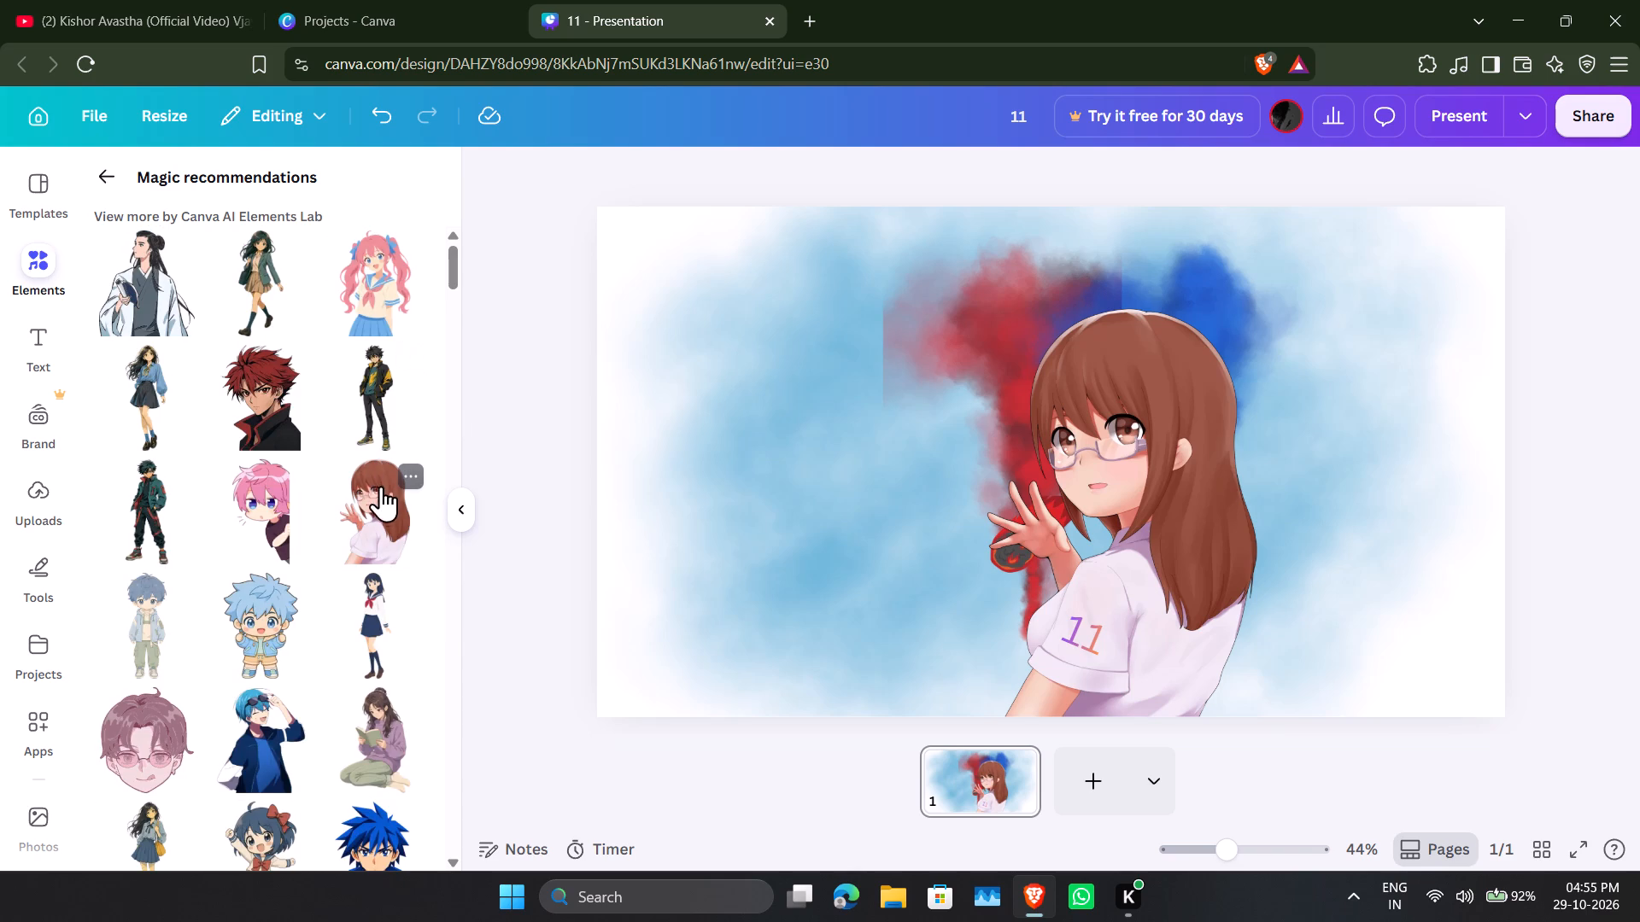
scroll(339, 514, "down", 2)
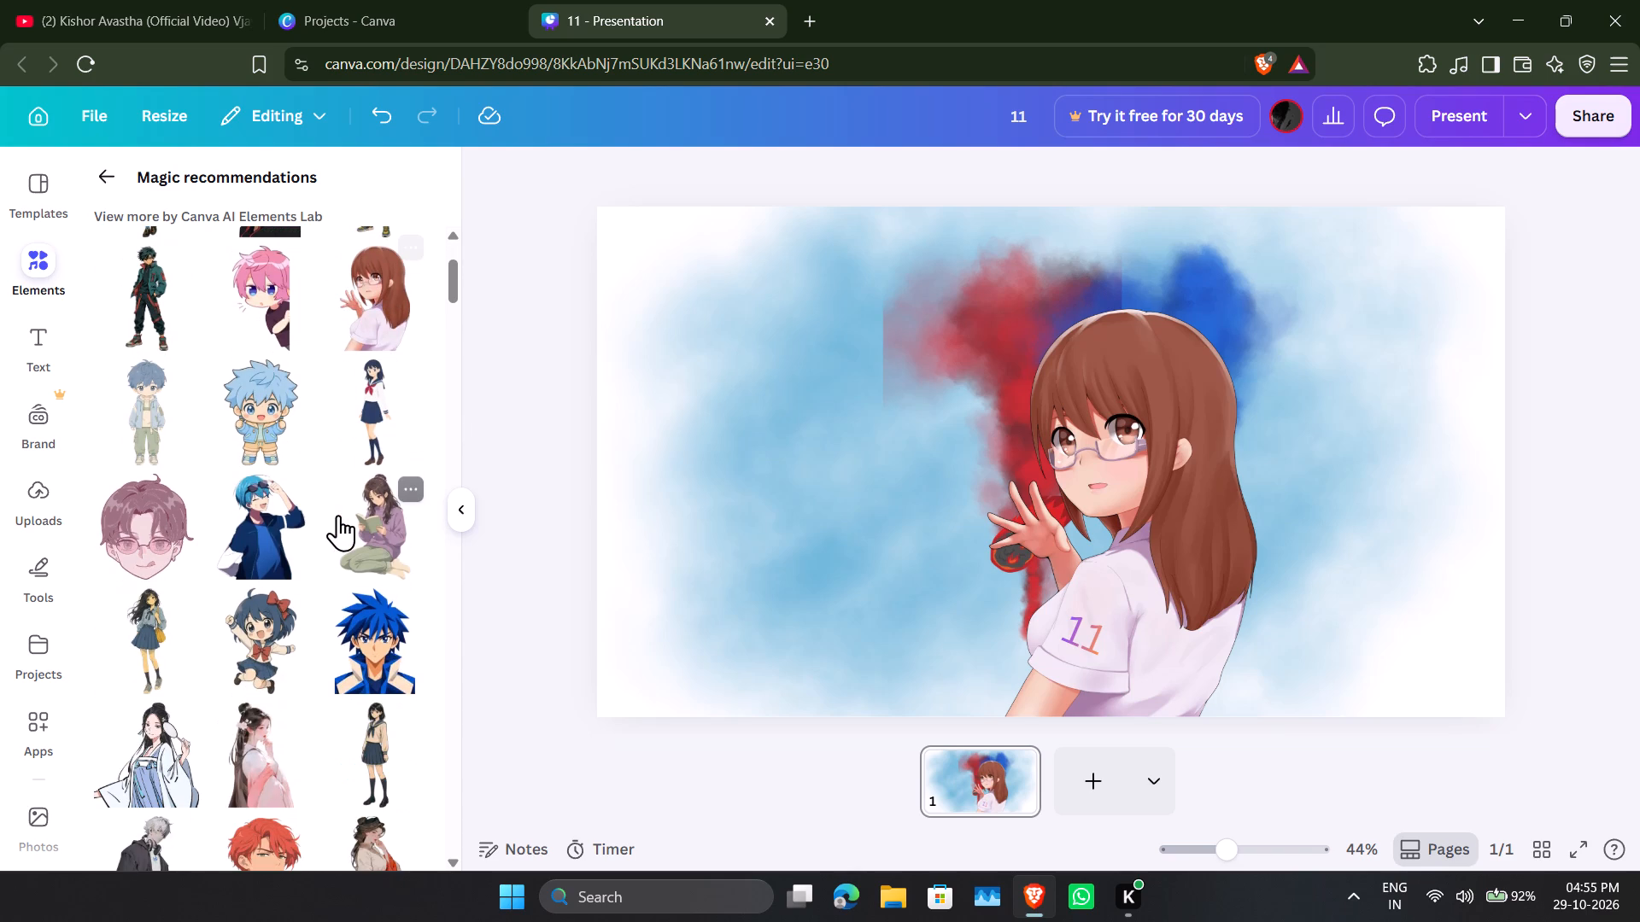
scroll(145, 476, "down", 2)
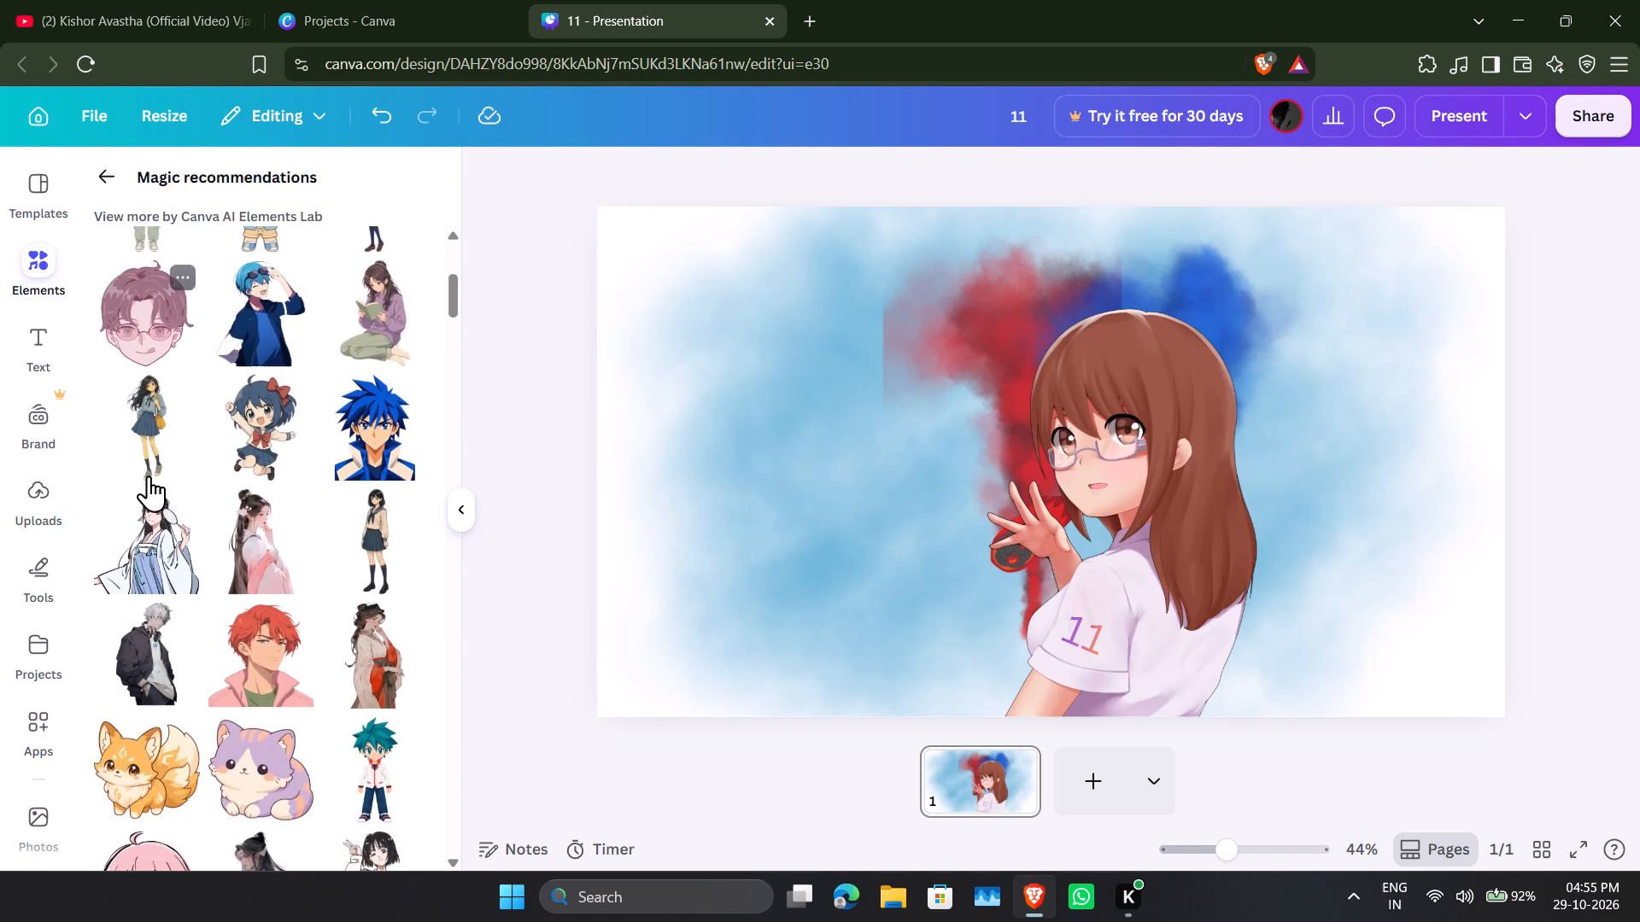
scroll(149, 476, "down", 2)
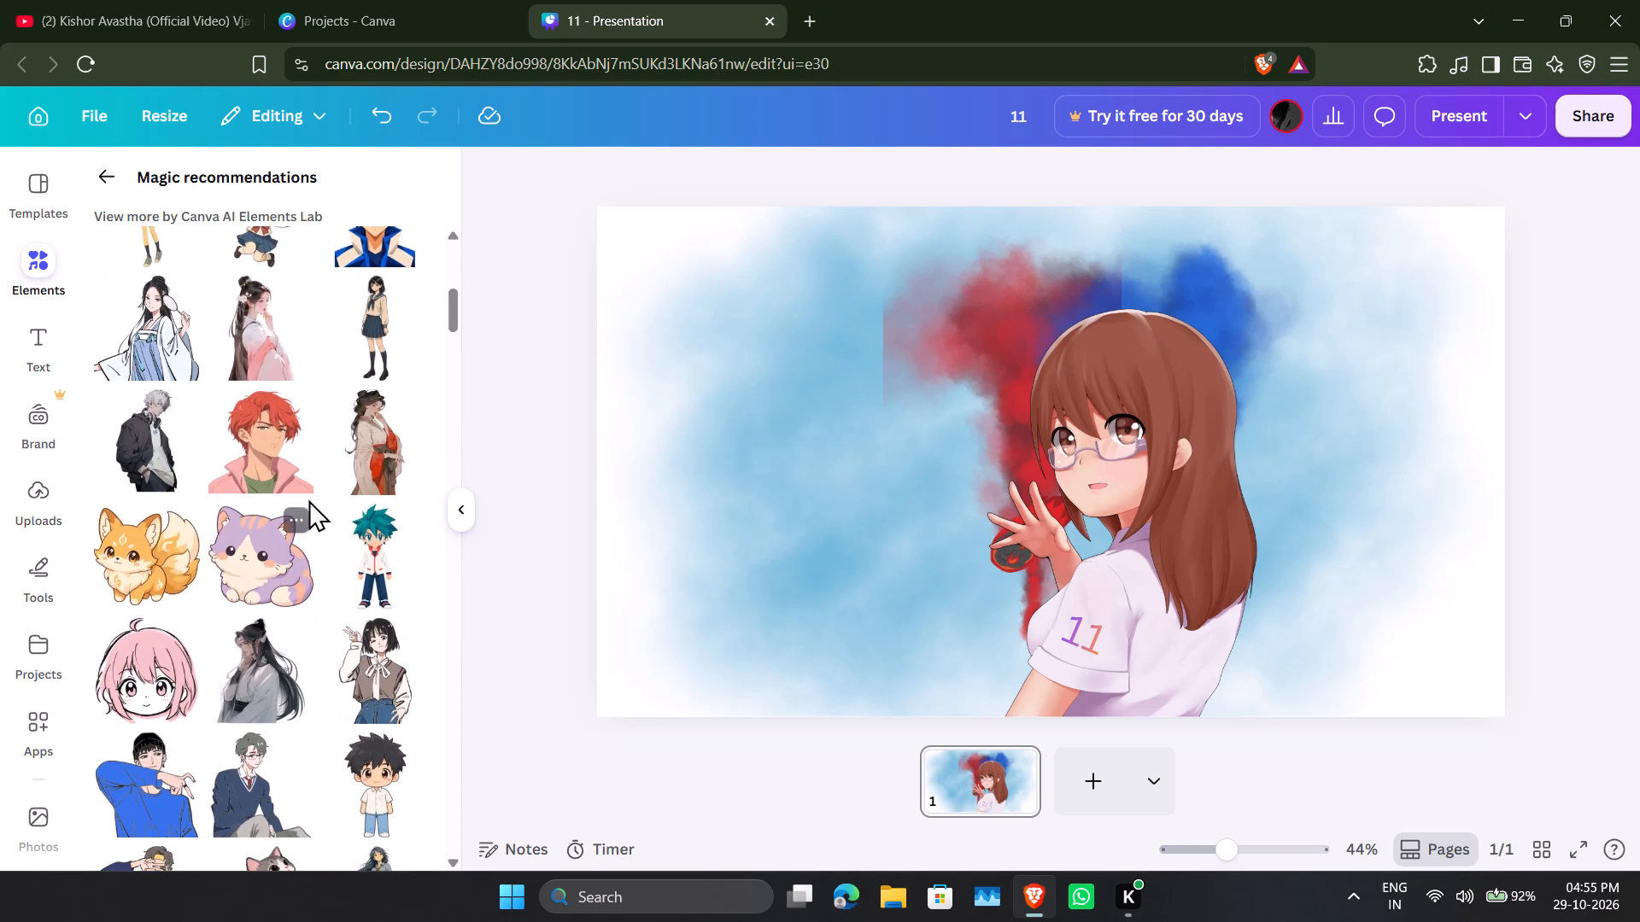
scroll(310, 500, "down", 2)
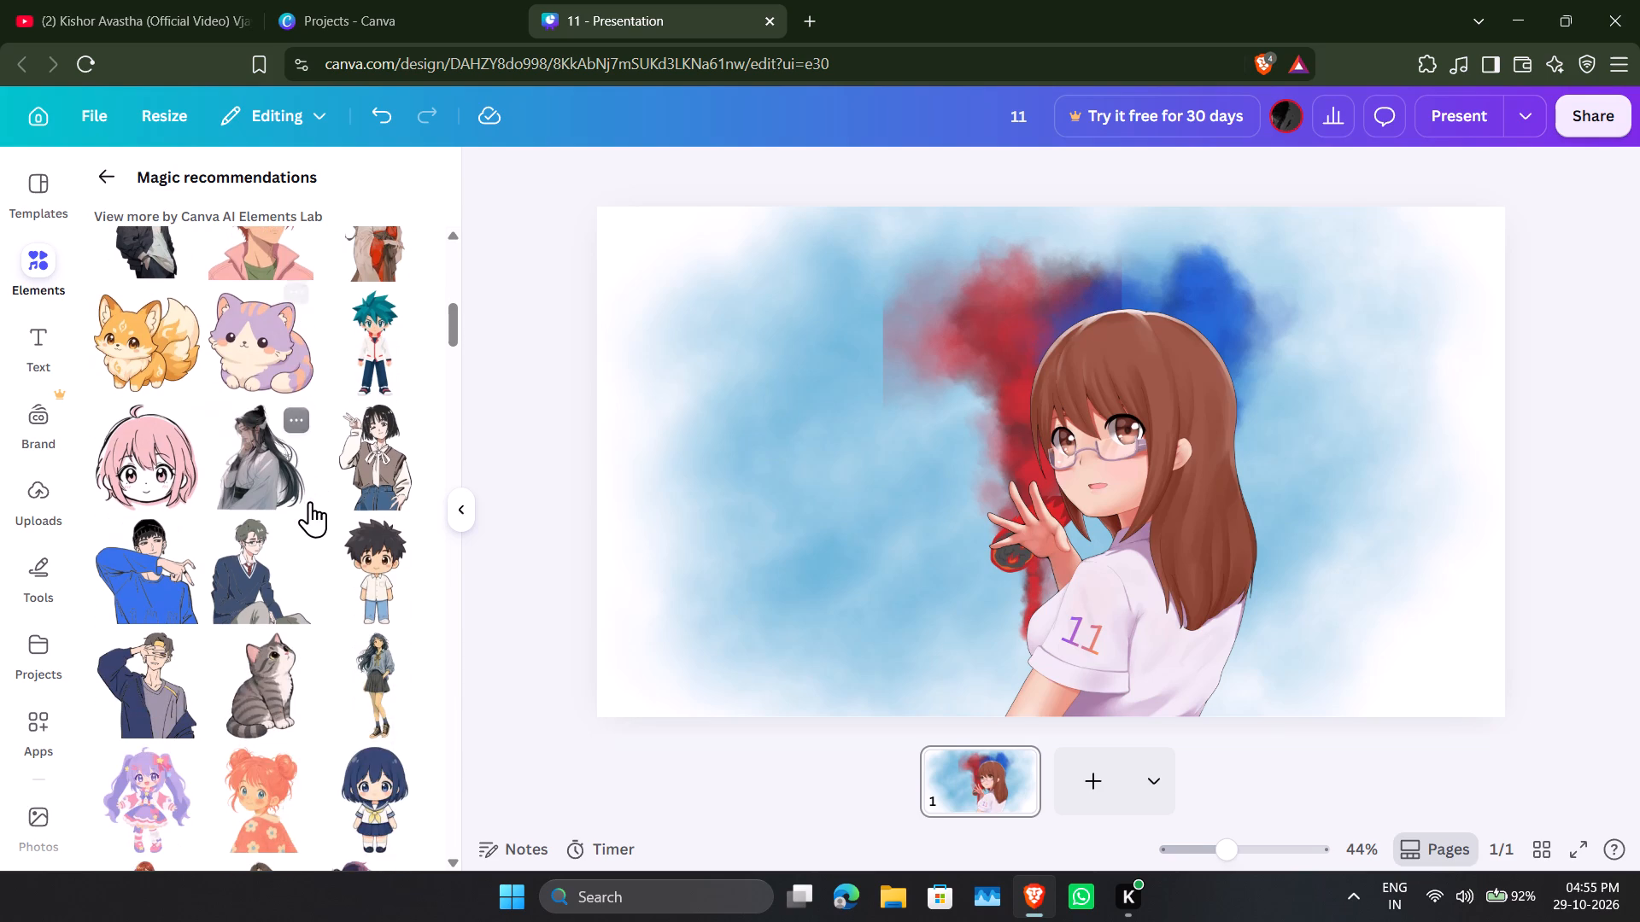
scroll(310, 501, "down", 1)
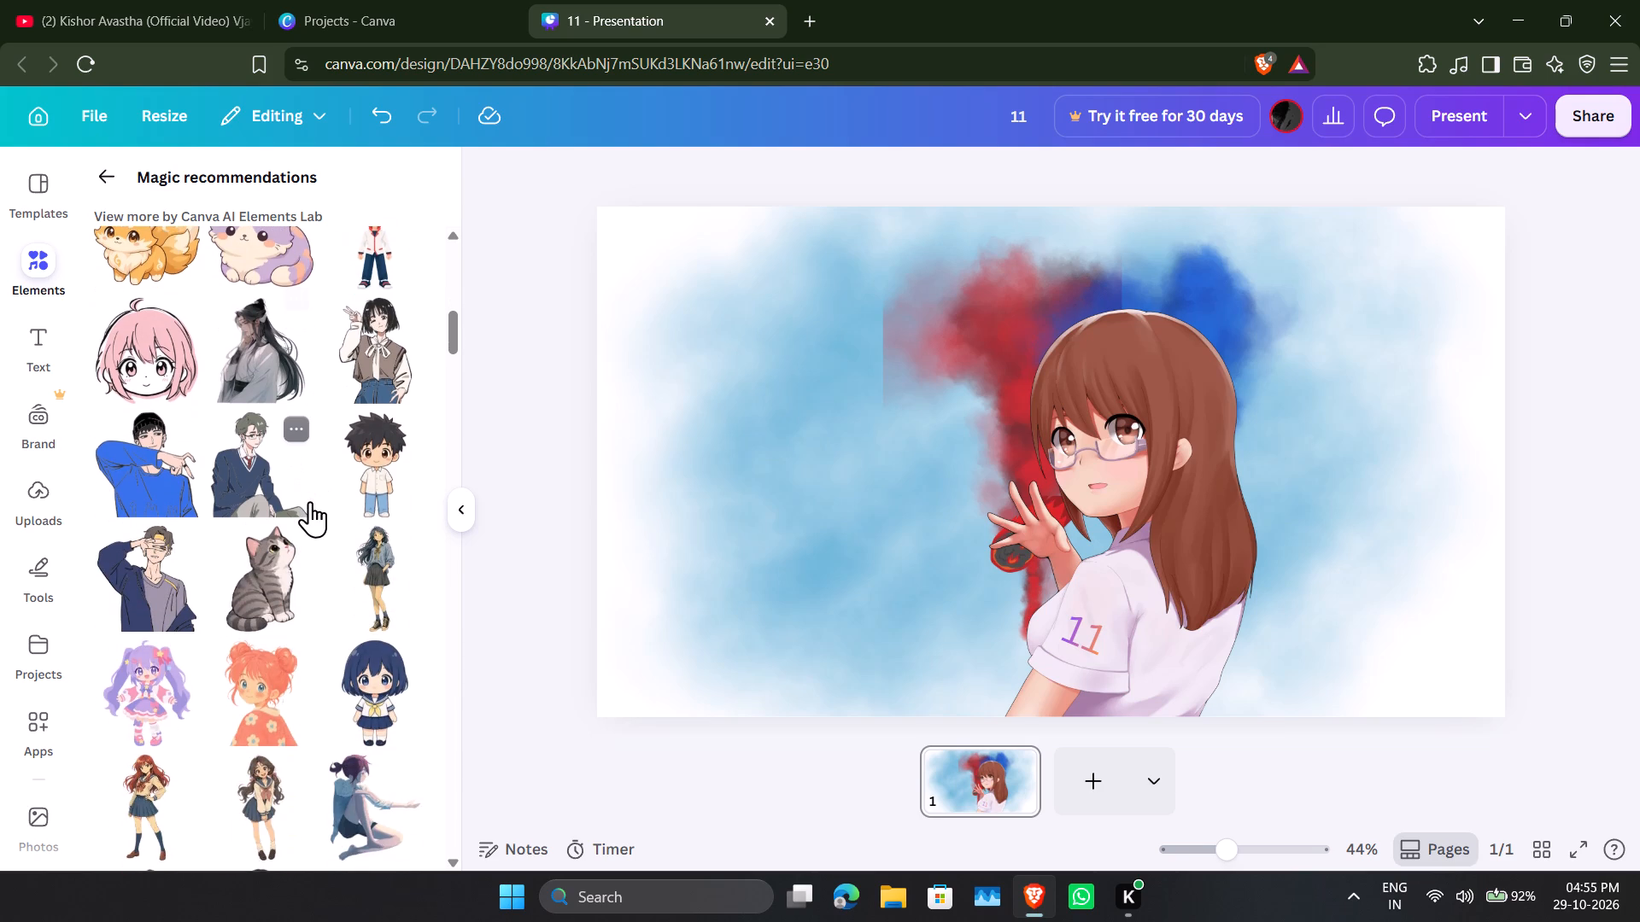
scroll(310, 501, "down", 2)
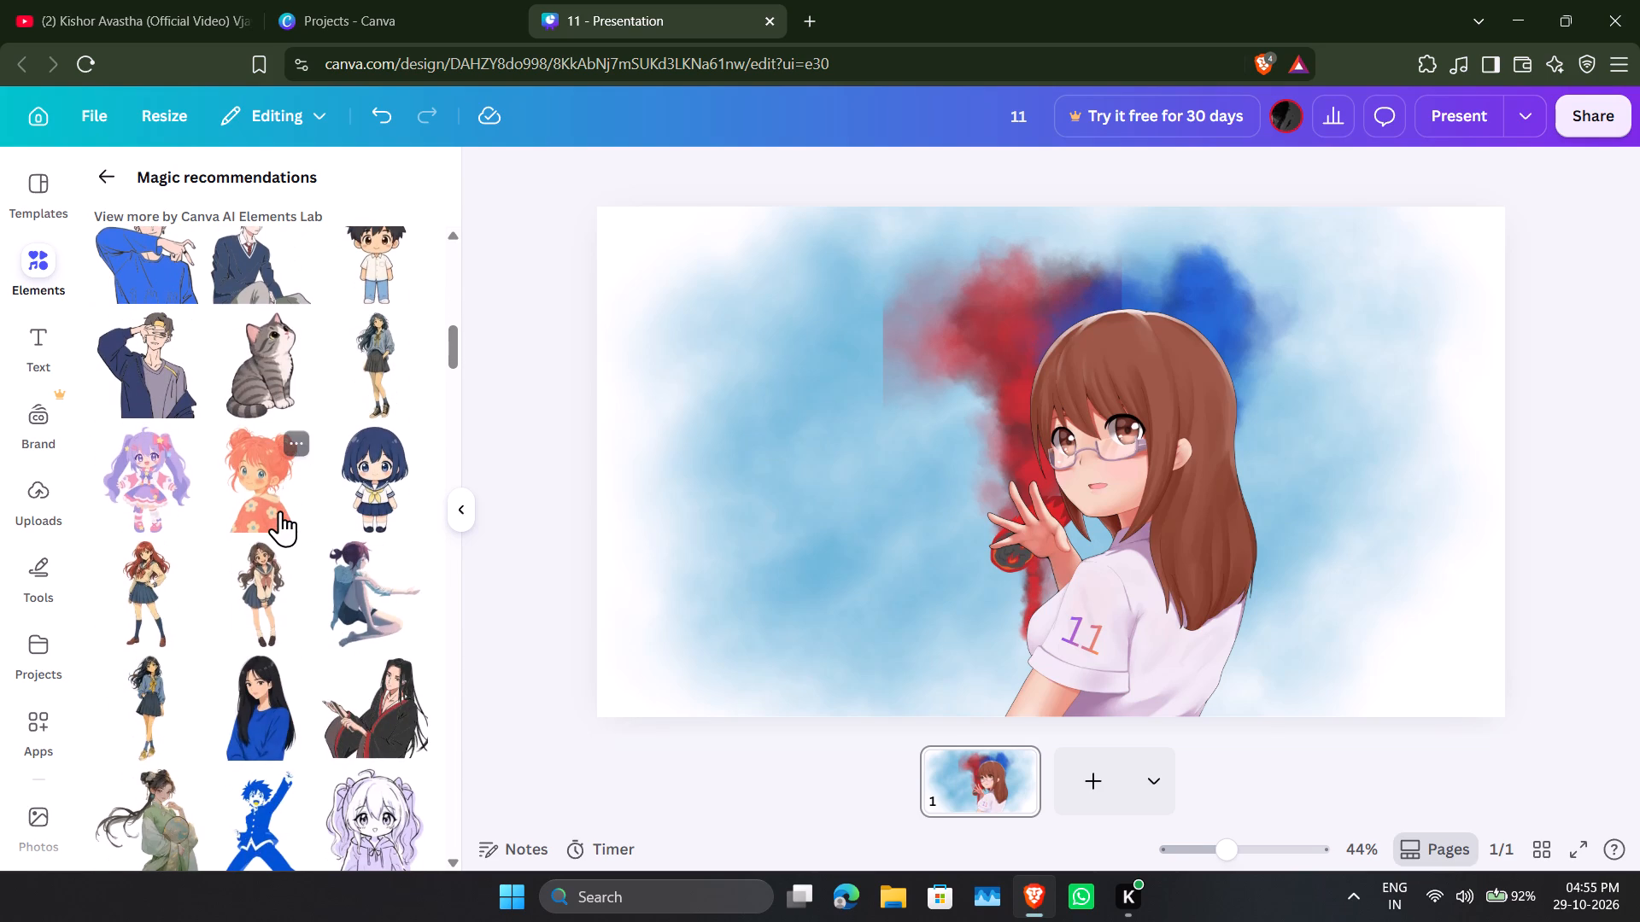
scroll(267, 534, "down", 3)
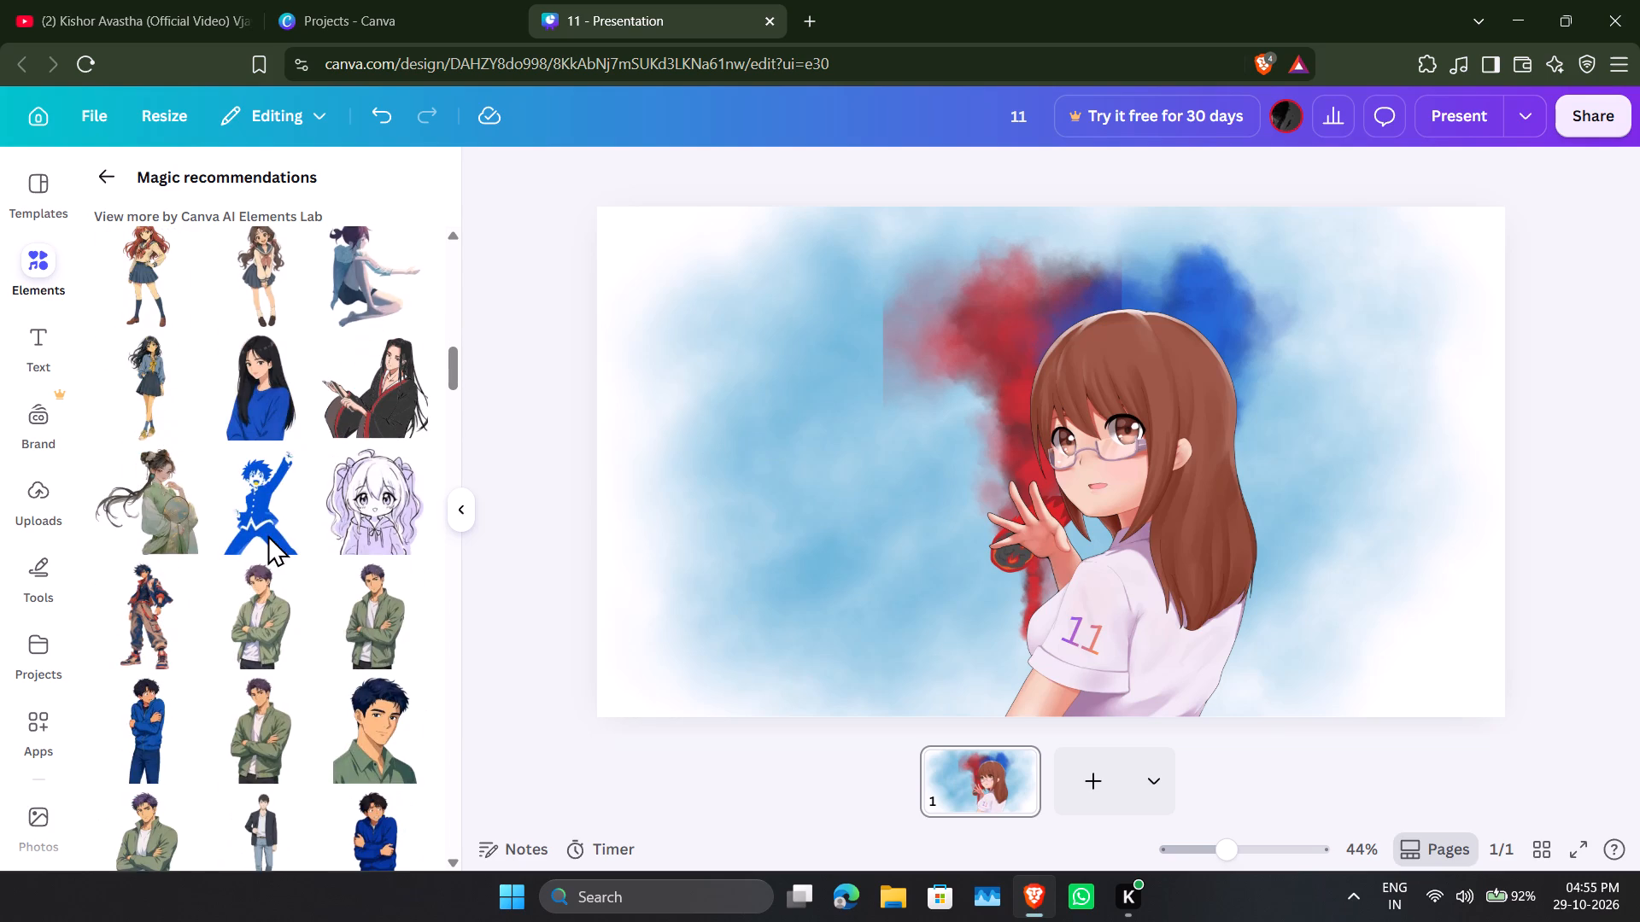
scroll(267, 534, "up", 2)
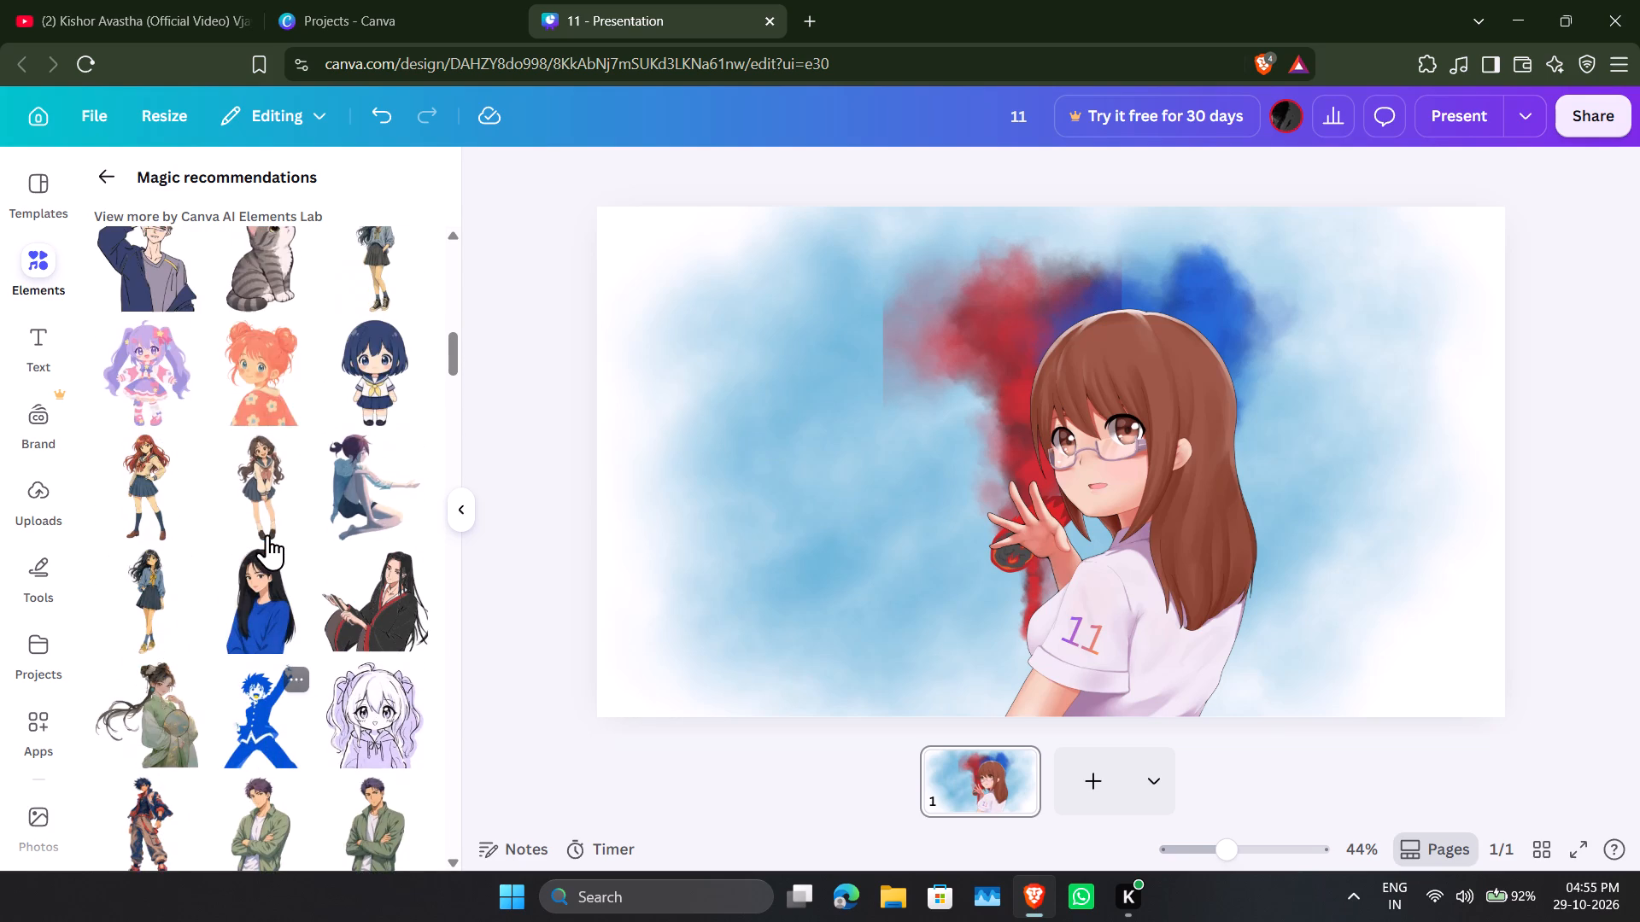
scroll(267, 534, "up", 2)
left_click_drag(146, 466, 634, 474)
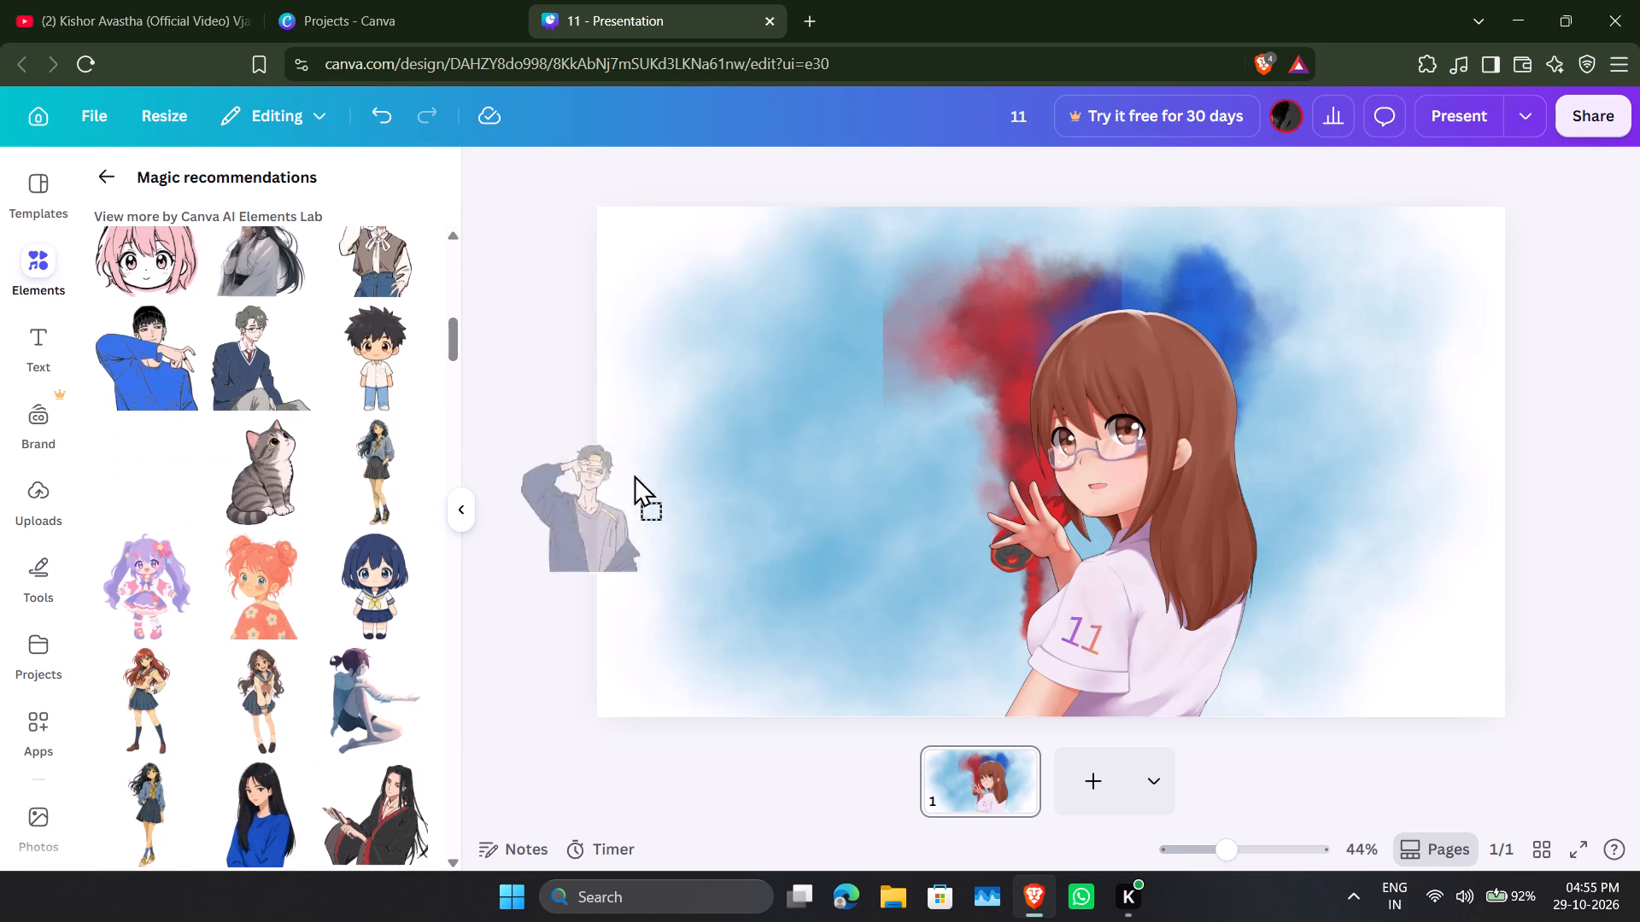
left_click_drag(634, 474, 682, 450)
left_click_drag(735, 480, 760, 522)
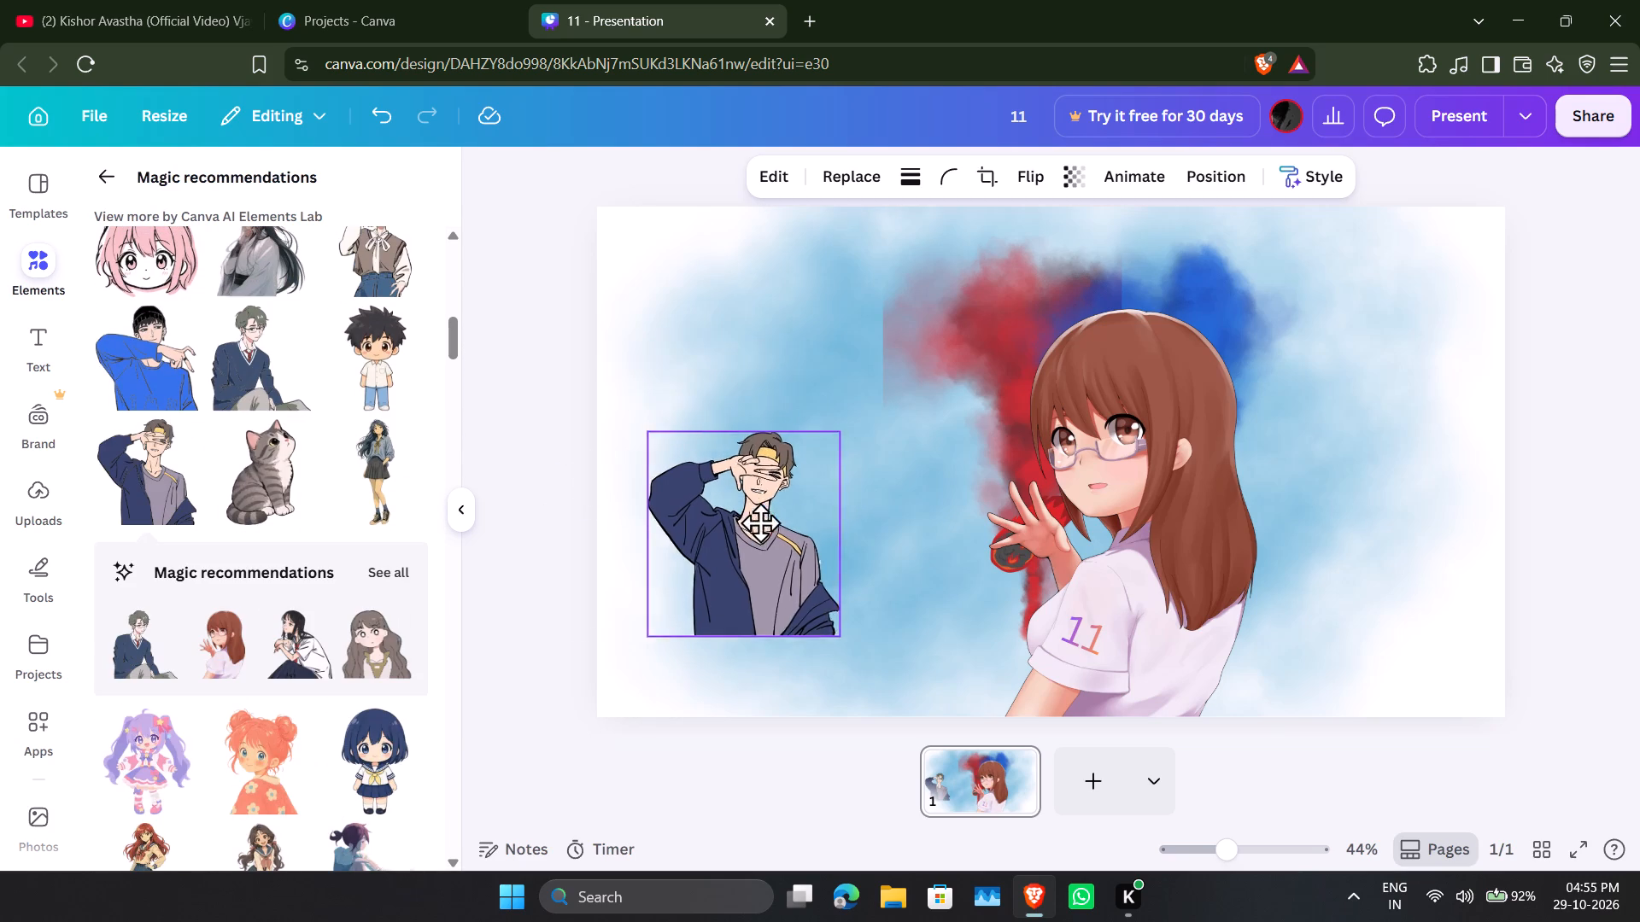
left_click_drag(760, 522, 865, 538)
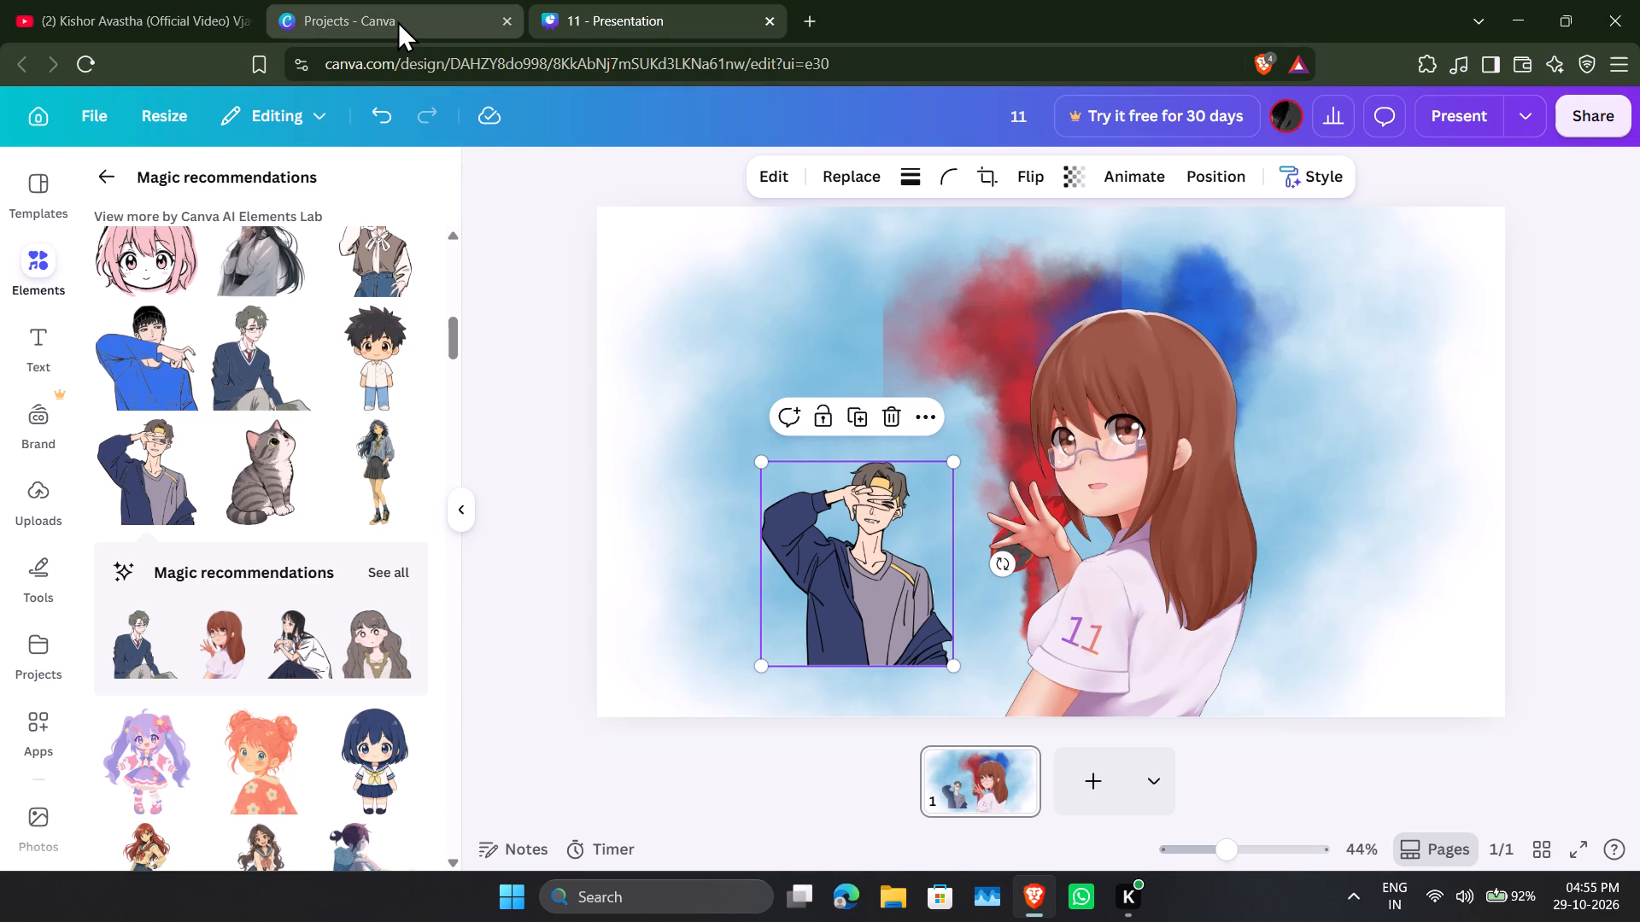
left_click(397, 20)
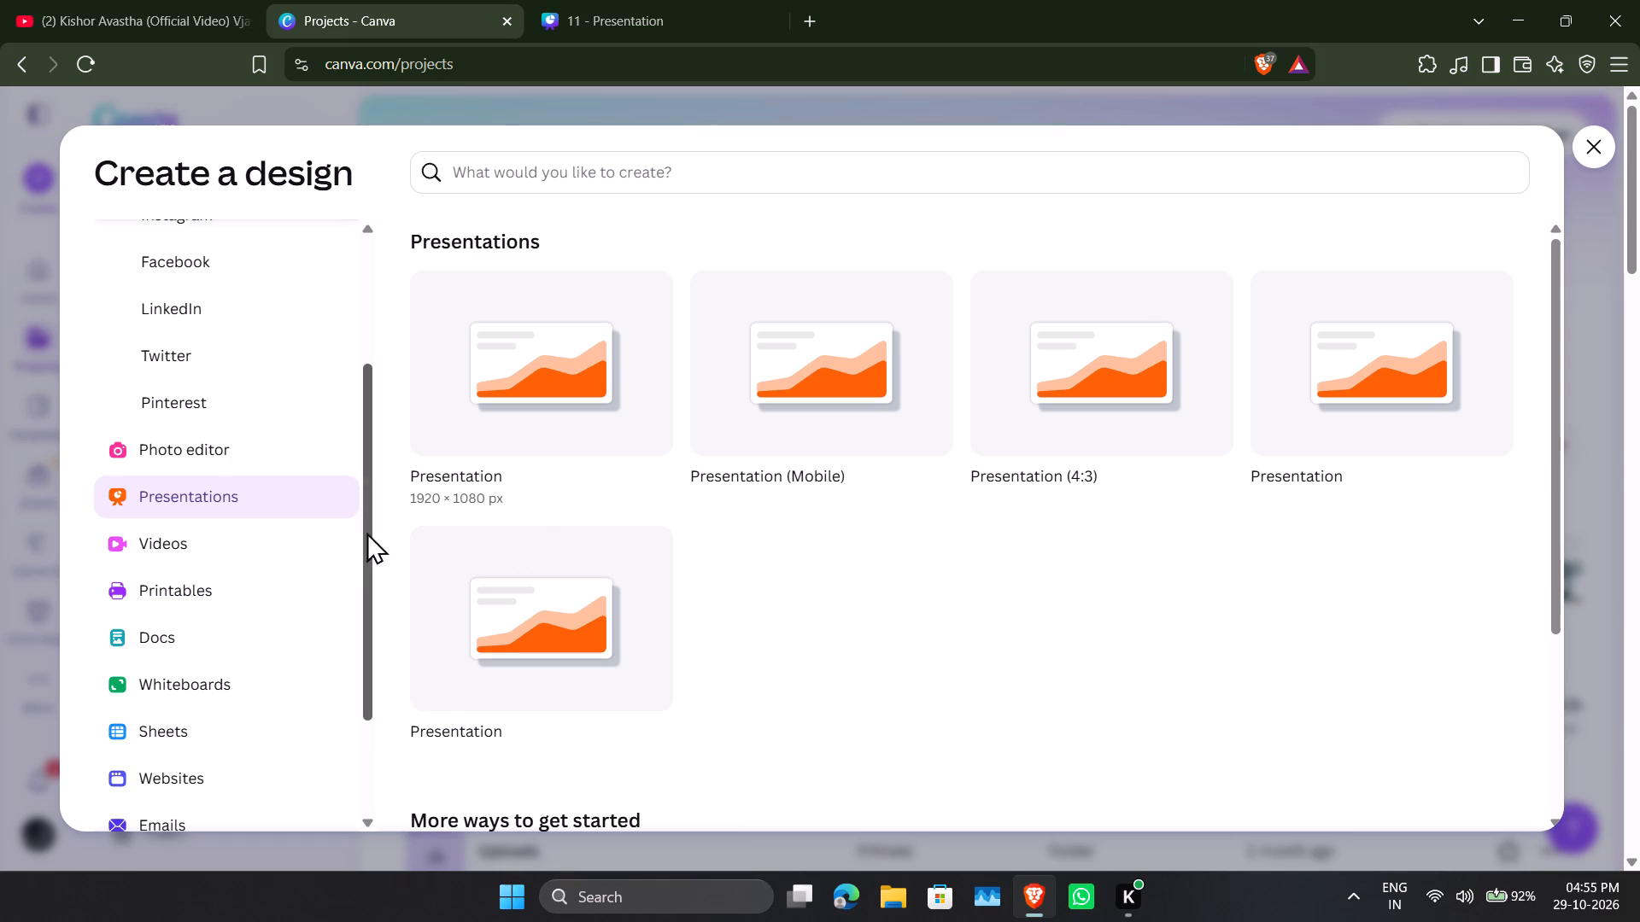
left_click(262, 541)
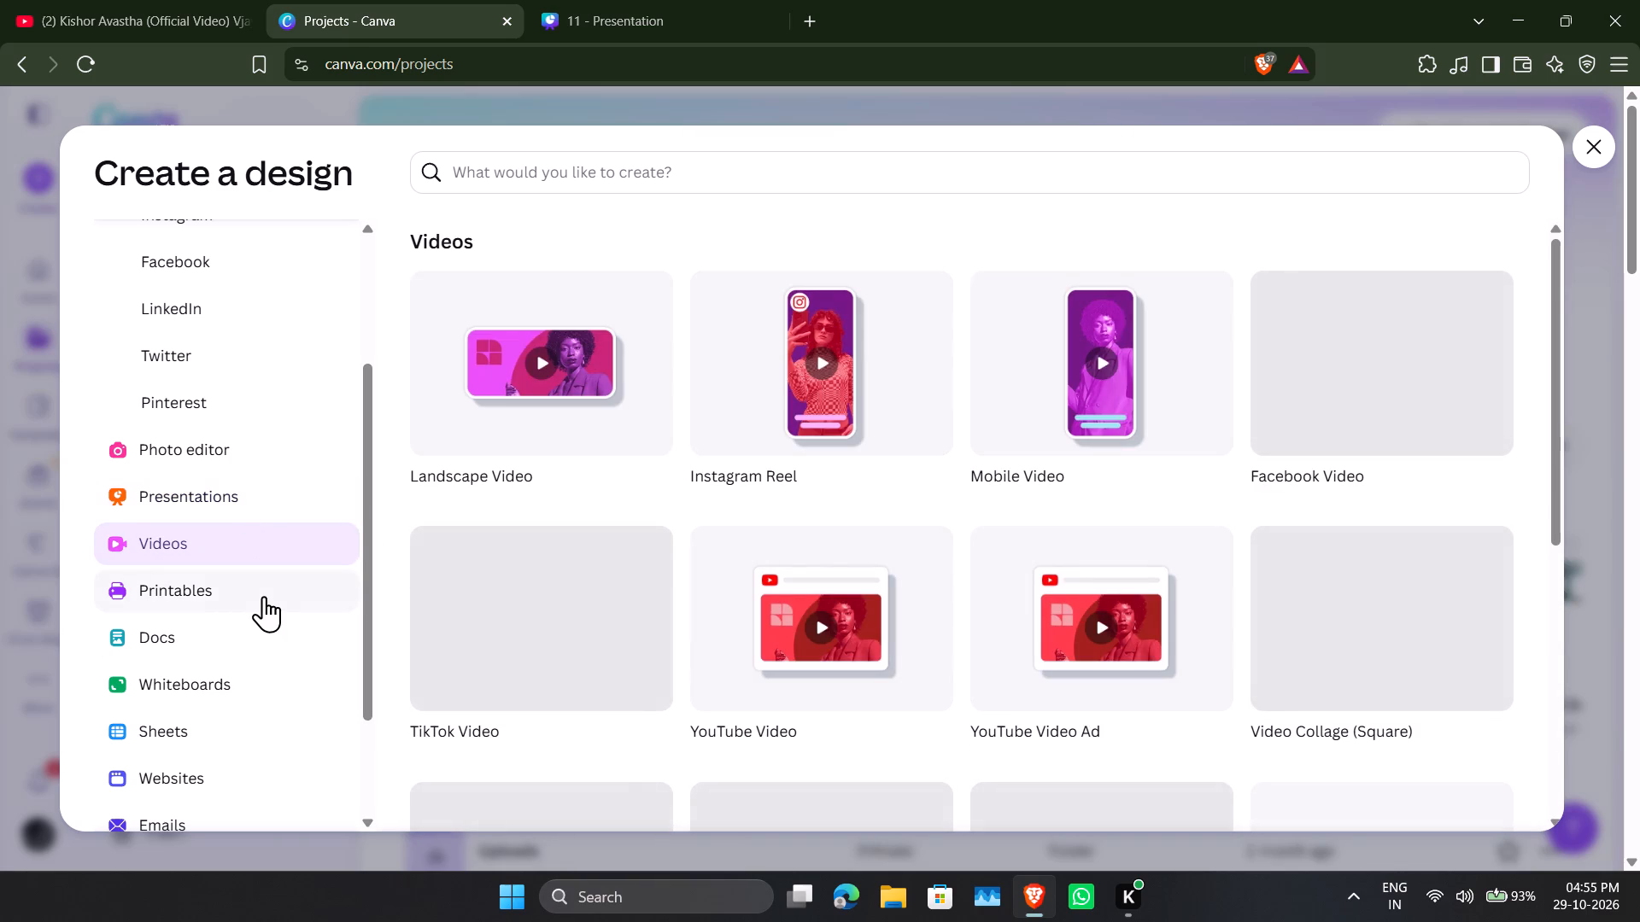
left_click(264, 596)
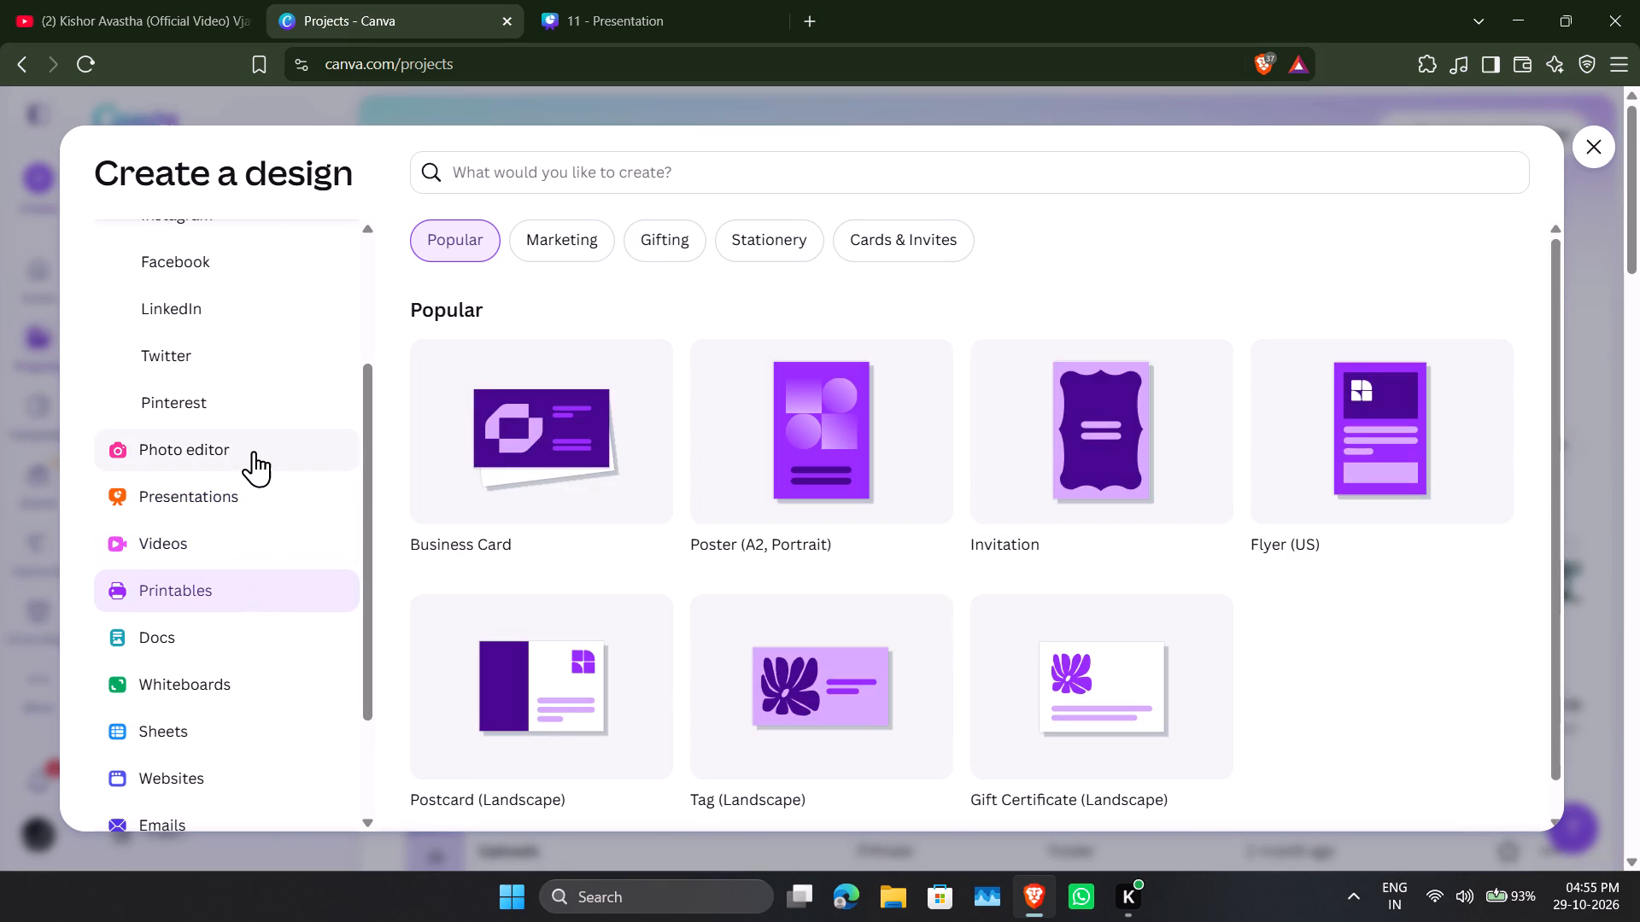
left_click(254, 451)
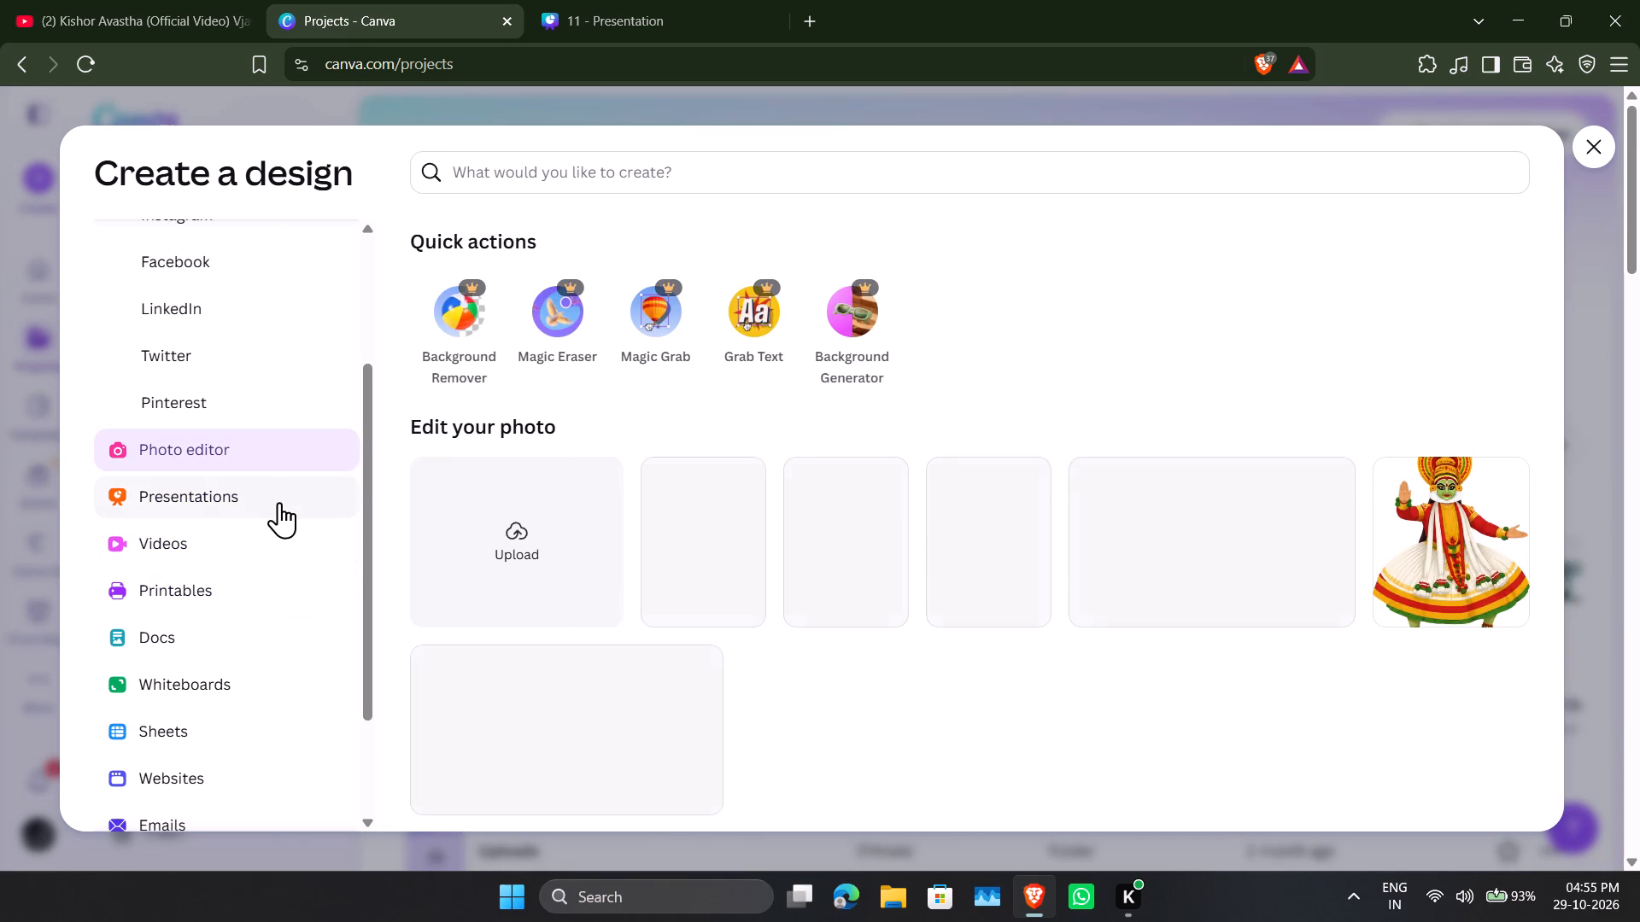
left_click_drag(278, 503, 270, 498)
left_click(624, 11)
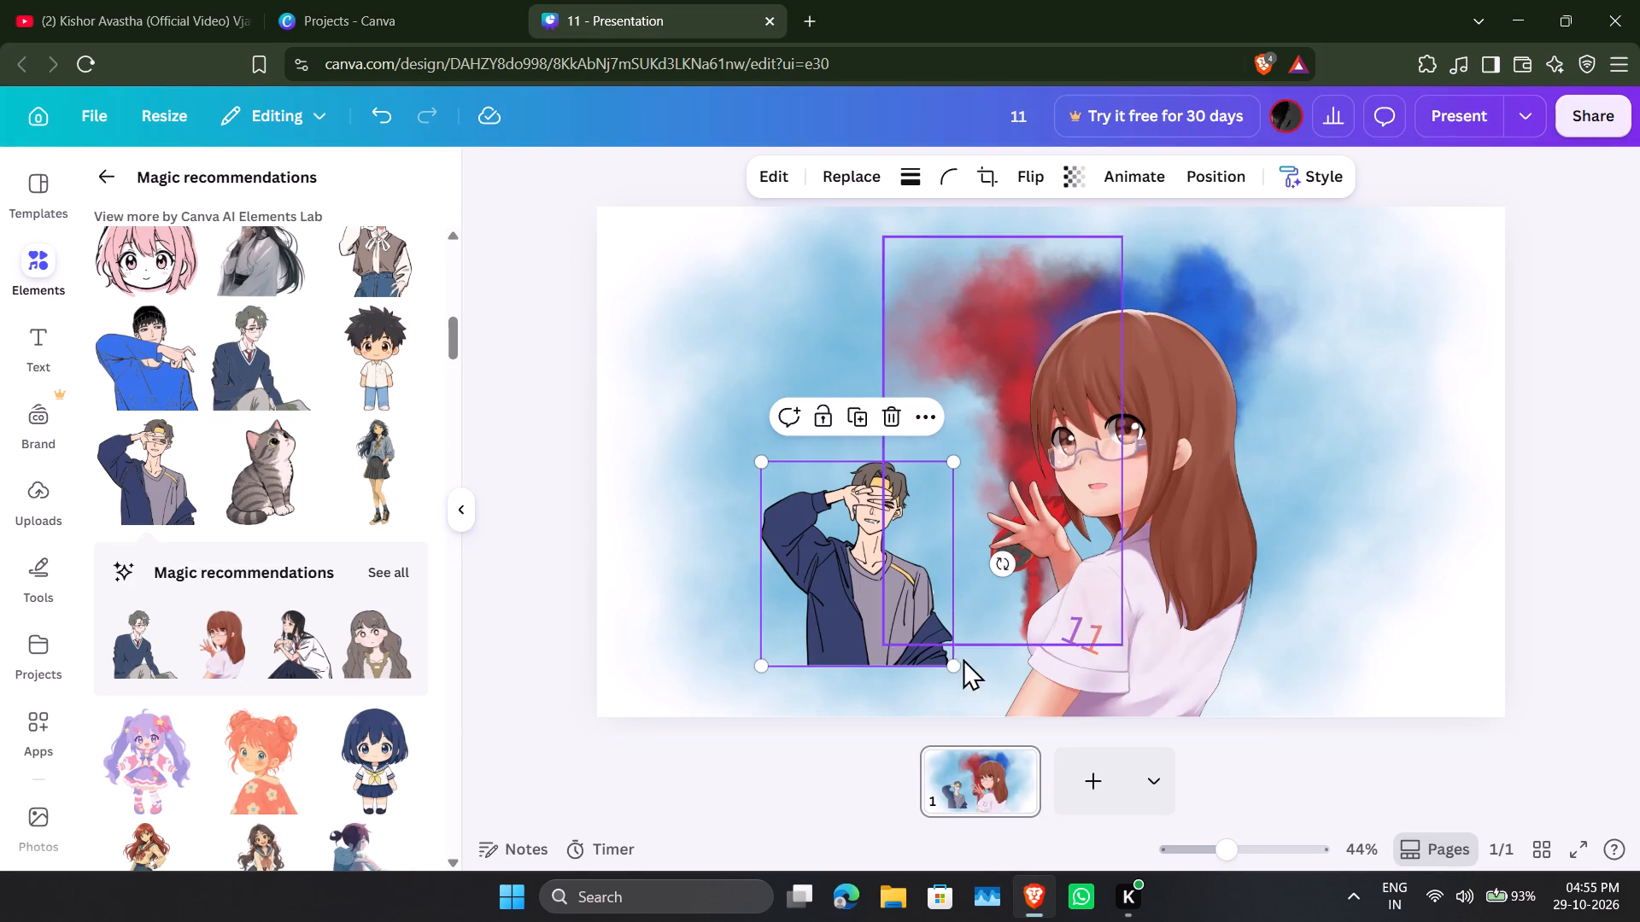
Enlarge the navy-jacketed man to roughly the girl's height and place him to her left.
left_click_drag(952, 662, 983, 725)
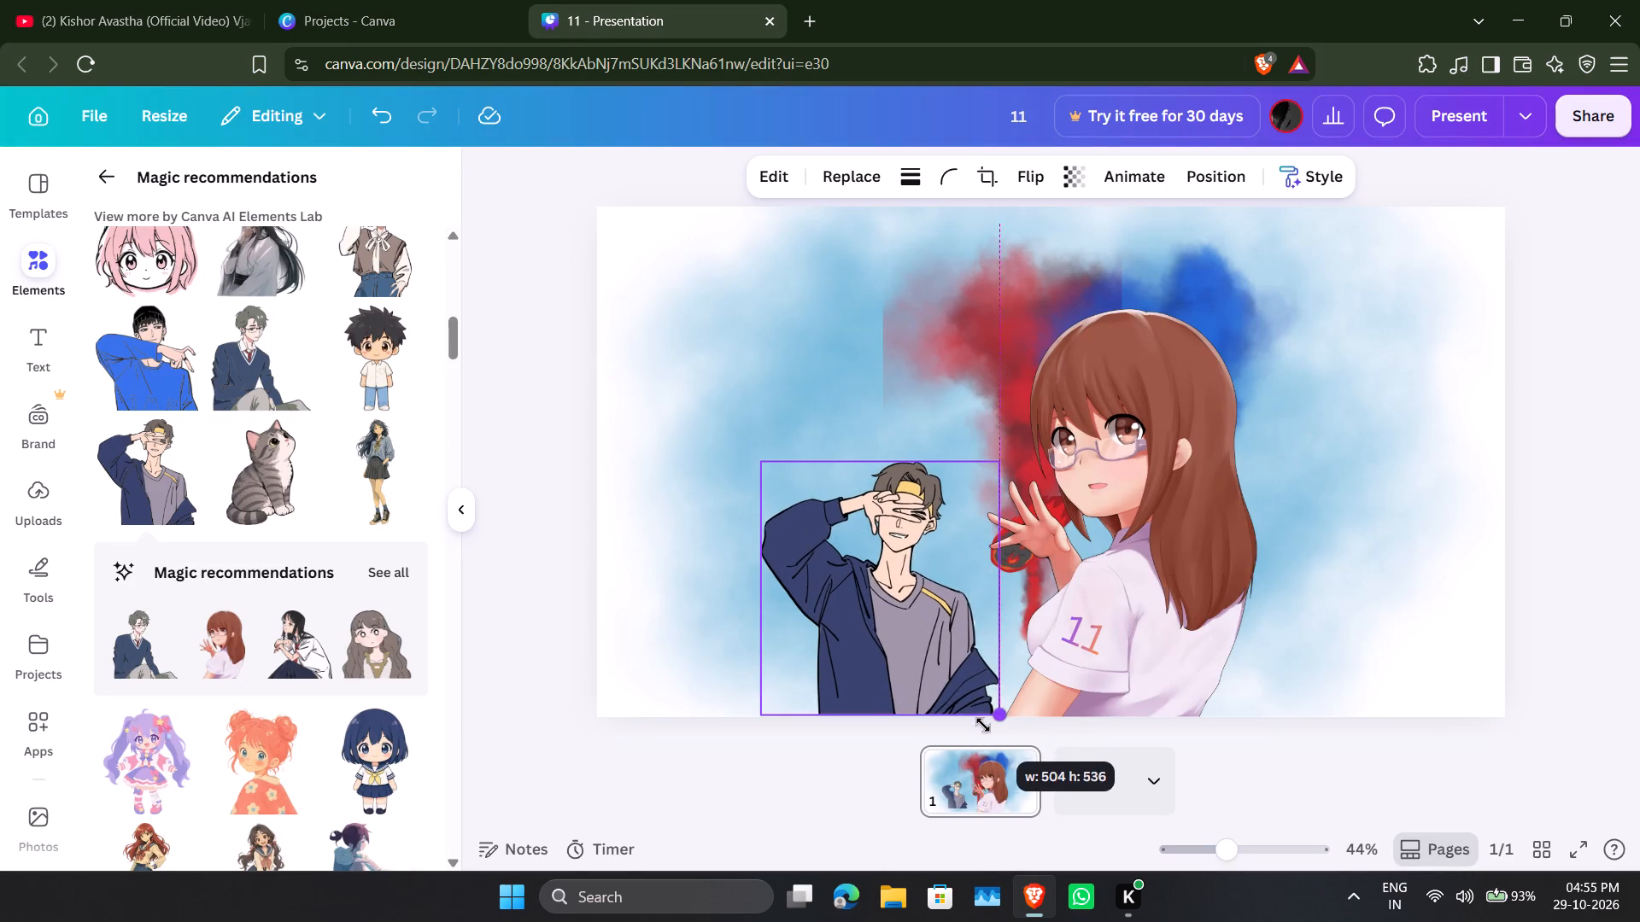
left_click_drag(983, 725, 989, 741)
left_click_drag(966, 610, 882, 533)
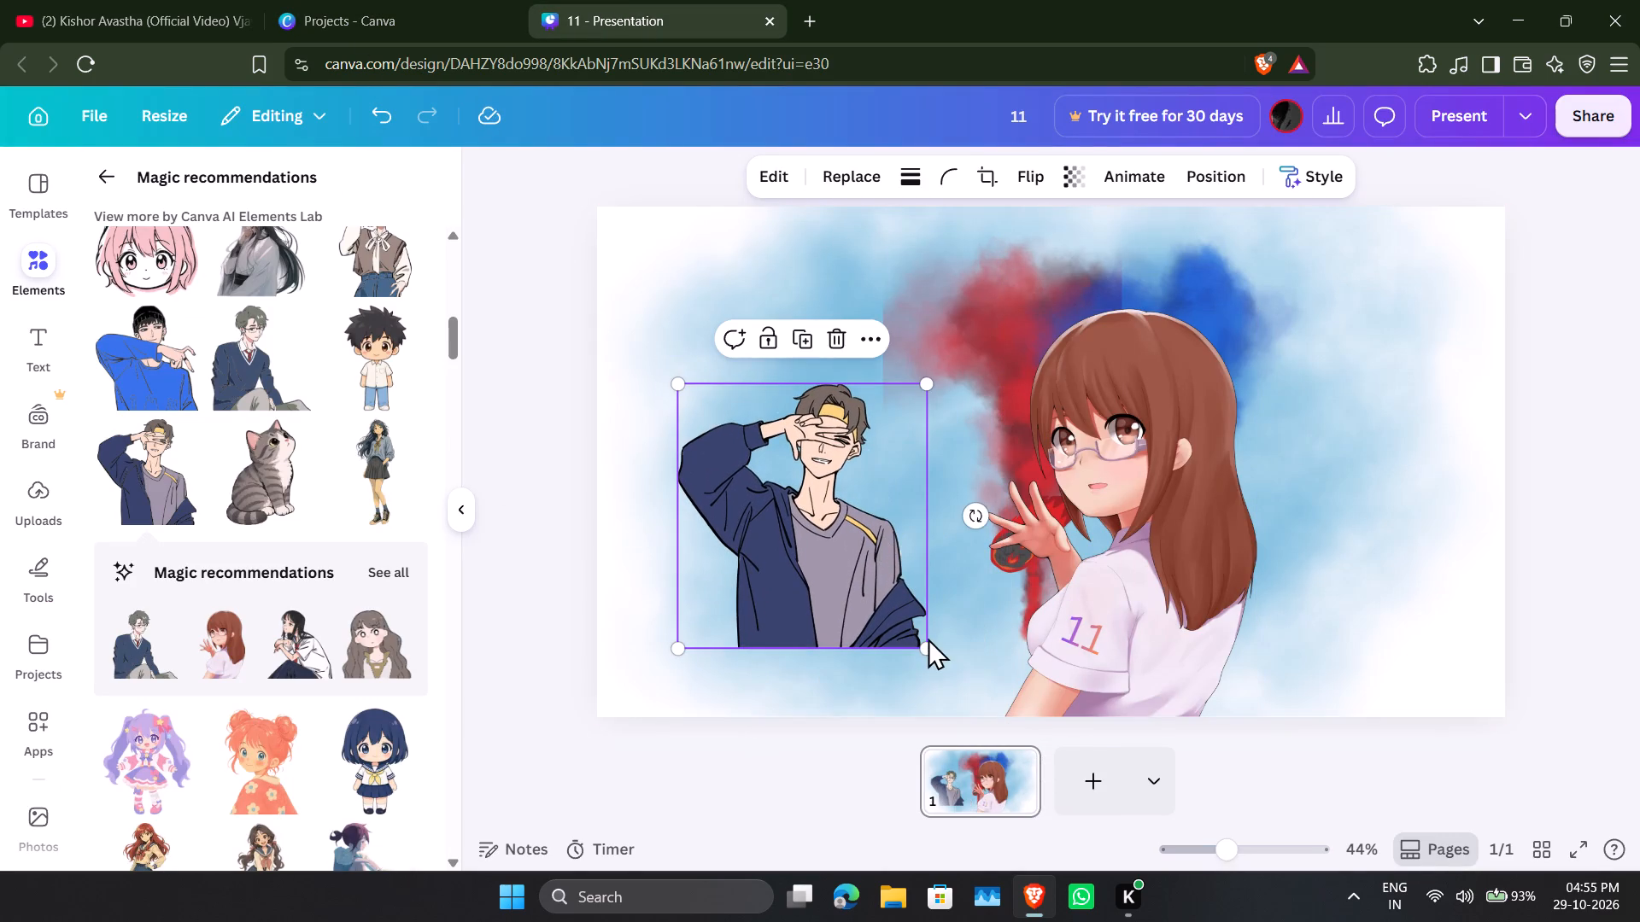
left_click_drag(928, 638, 934, 656)
left_click_drag(936, 670, 947, 687)
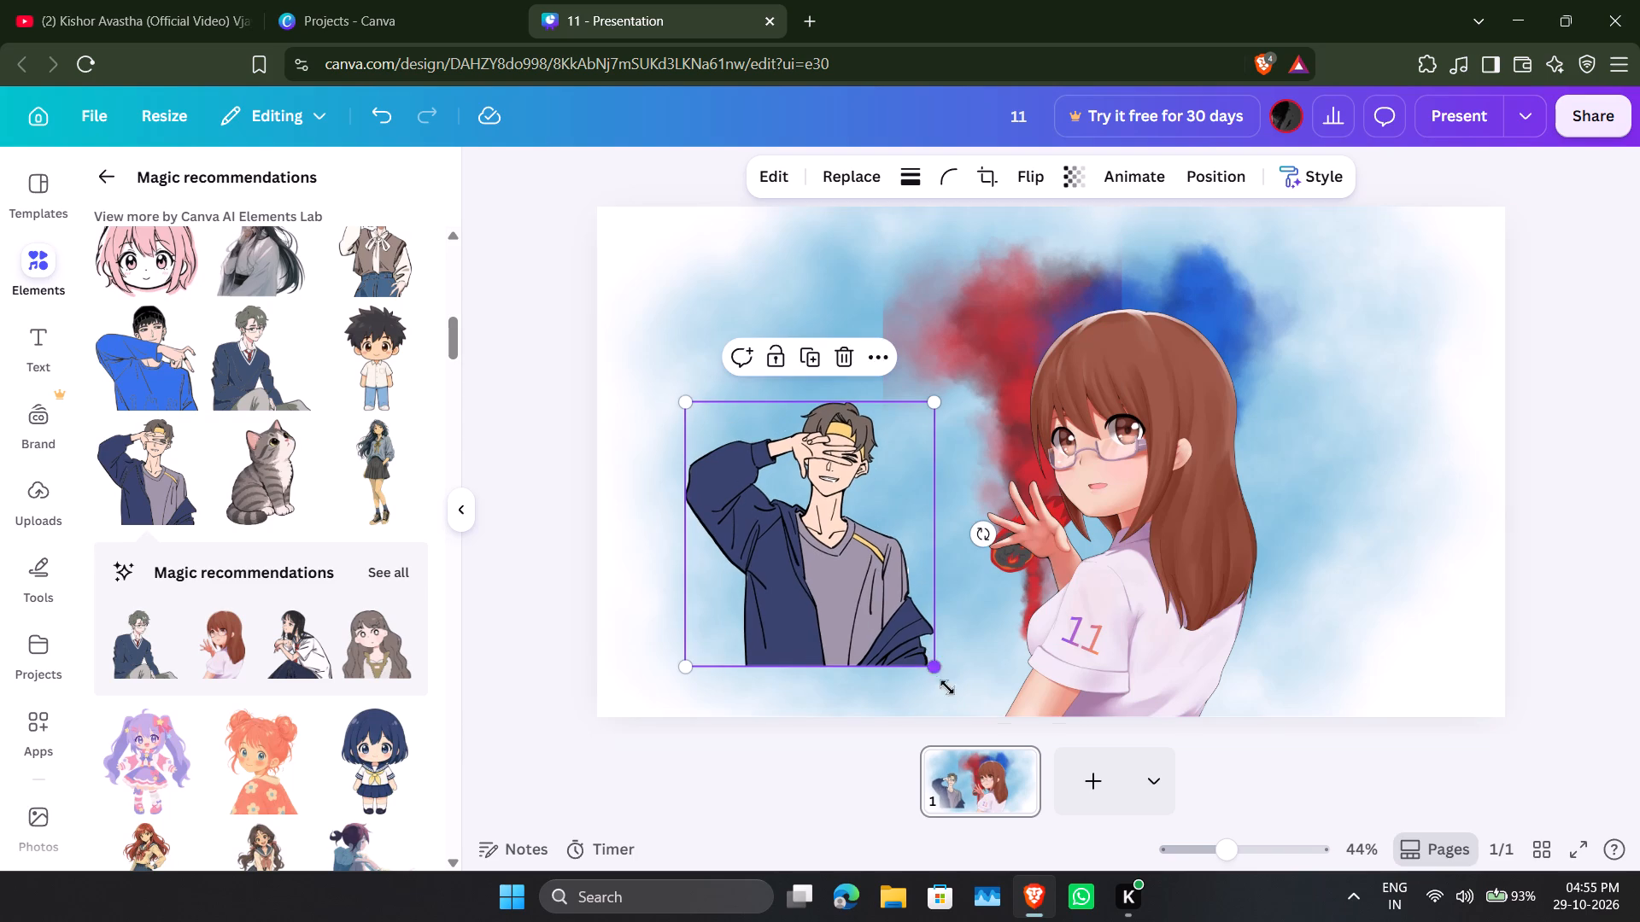
left_click_drag(947, 687, 951, 694)
left_click(845, 577)
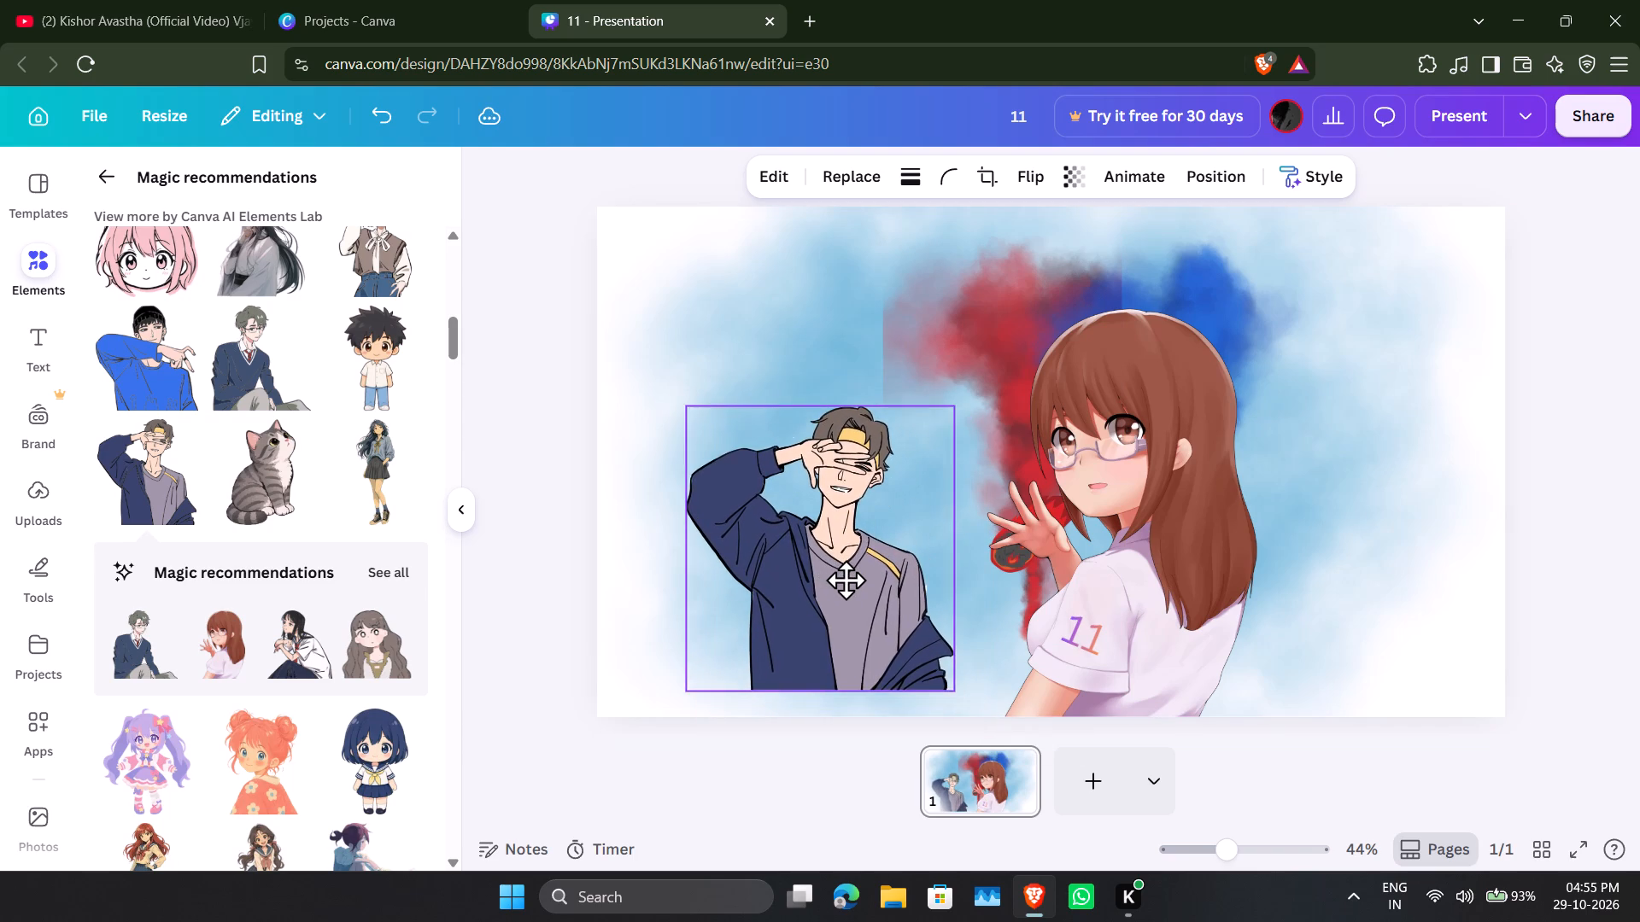
left_click_drag(846, 526, 1129, 446)
left_click_drag(1223, 598, 1249, 690)
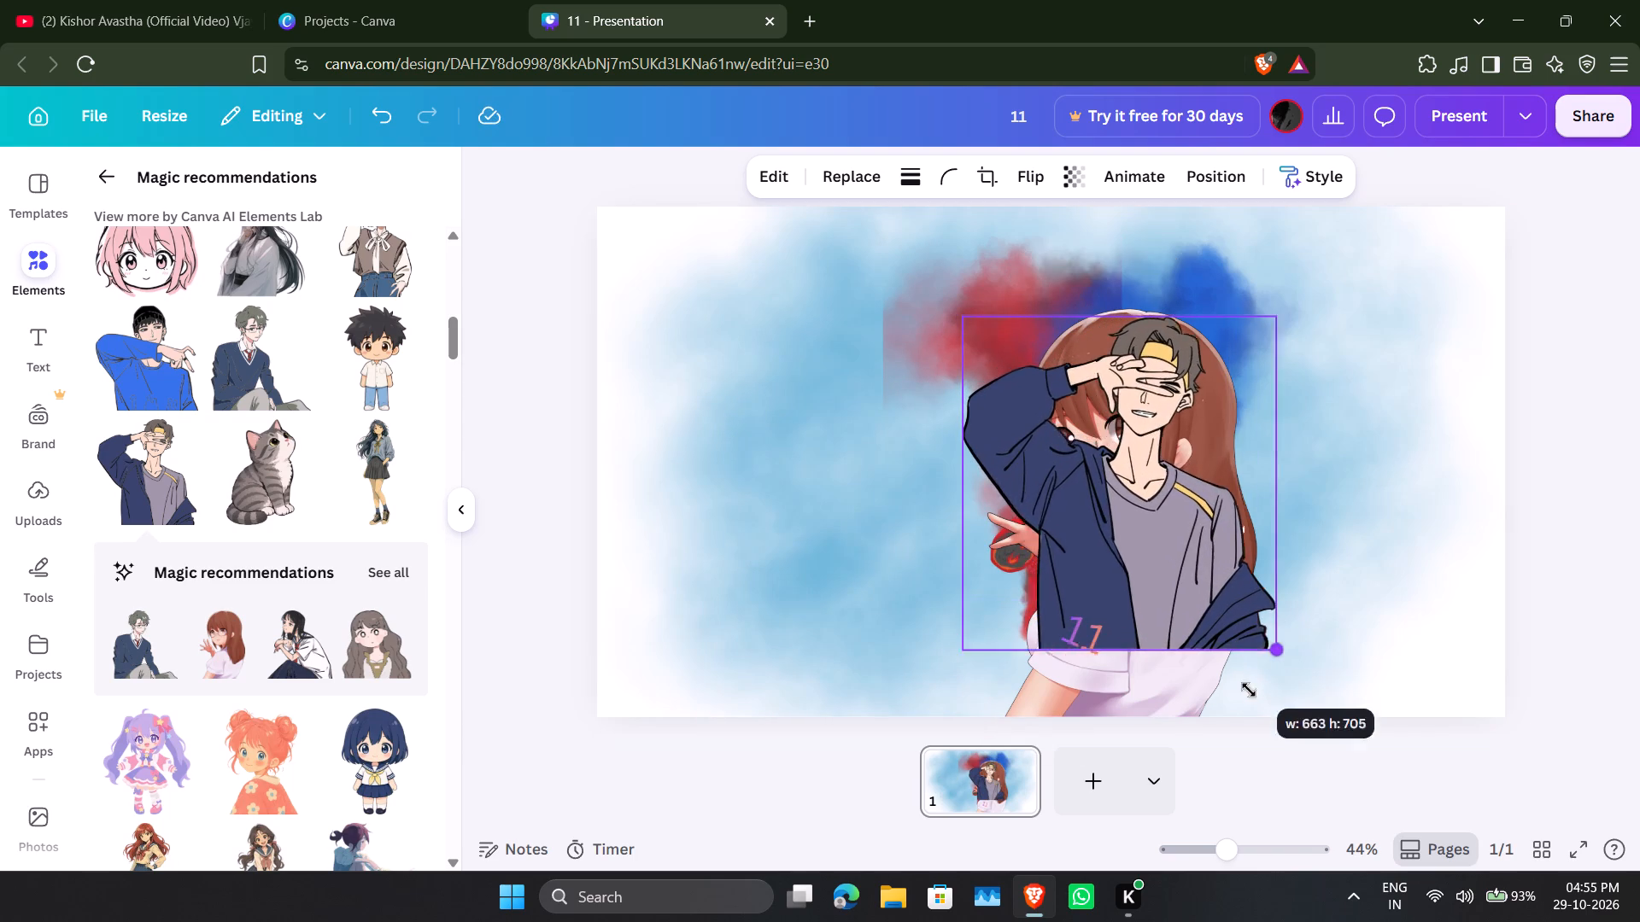
left_click_drag(1249, 690, 1269, 762)
left_click_drag(1215, 542, 1118, 550)
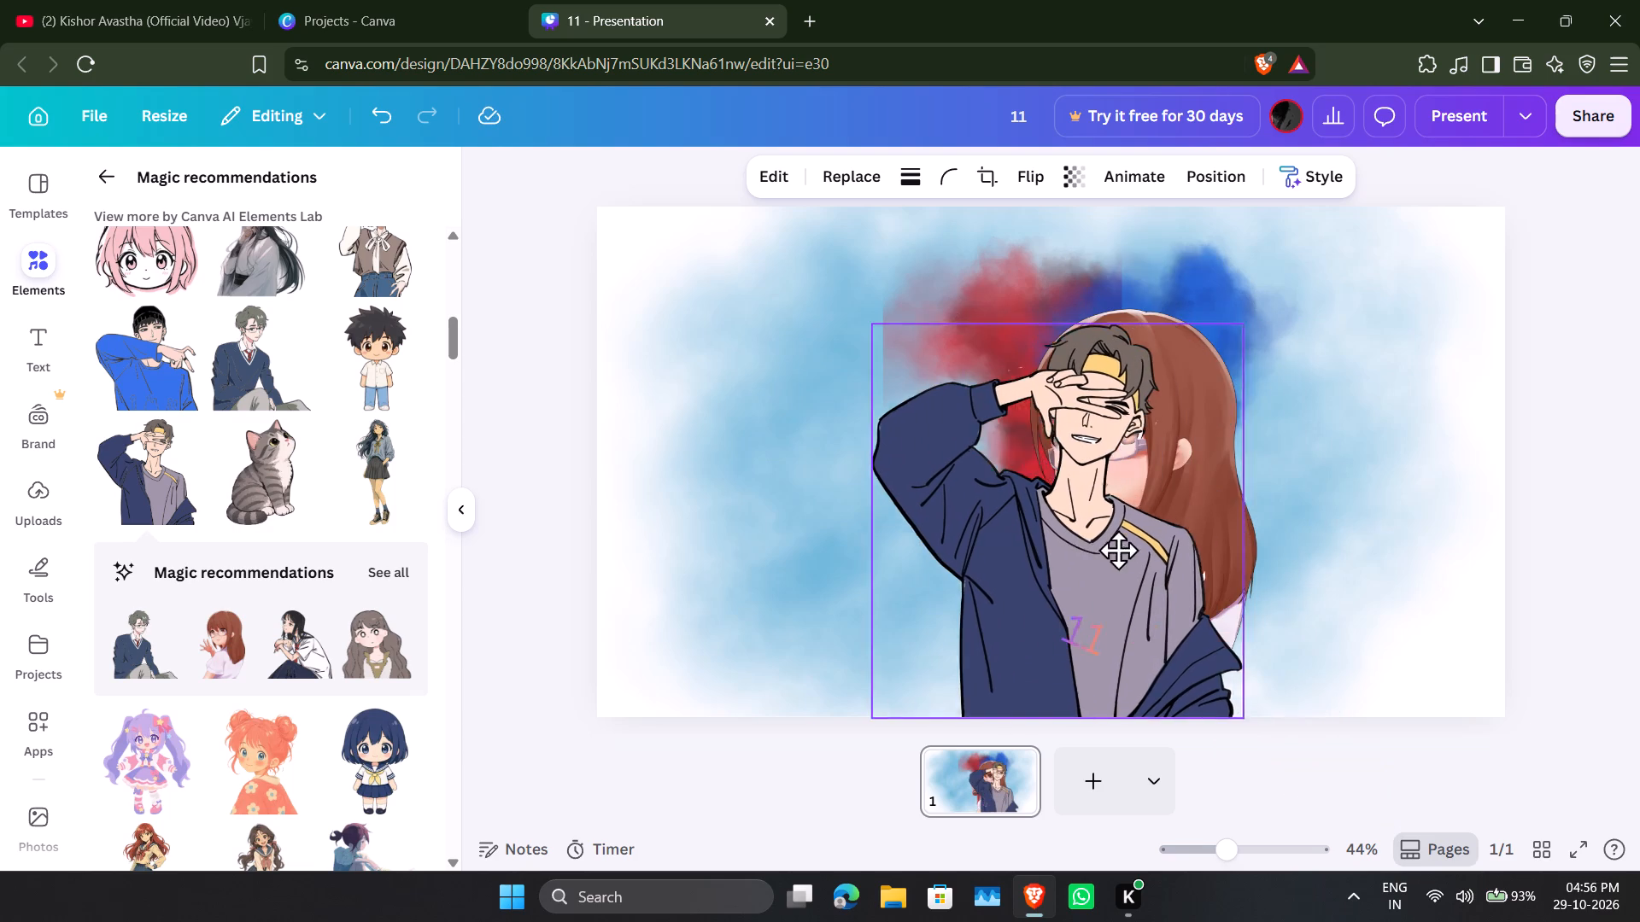
left_click_drag(1118, 550, 891, 558)
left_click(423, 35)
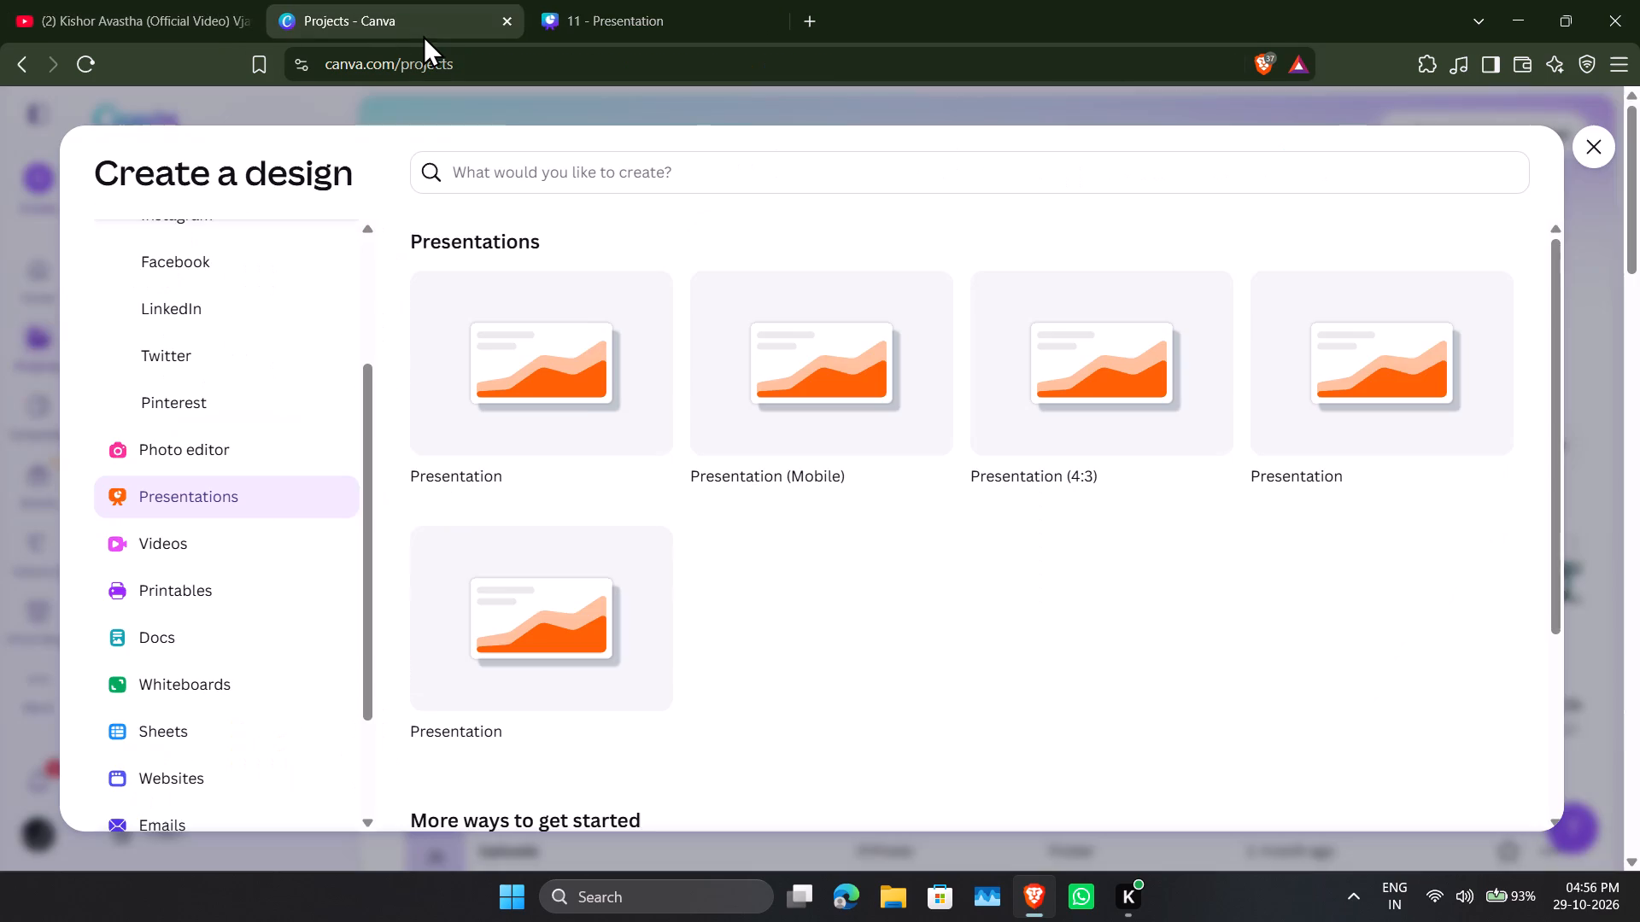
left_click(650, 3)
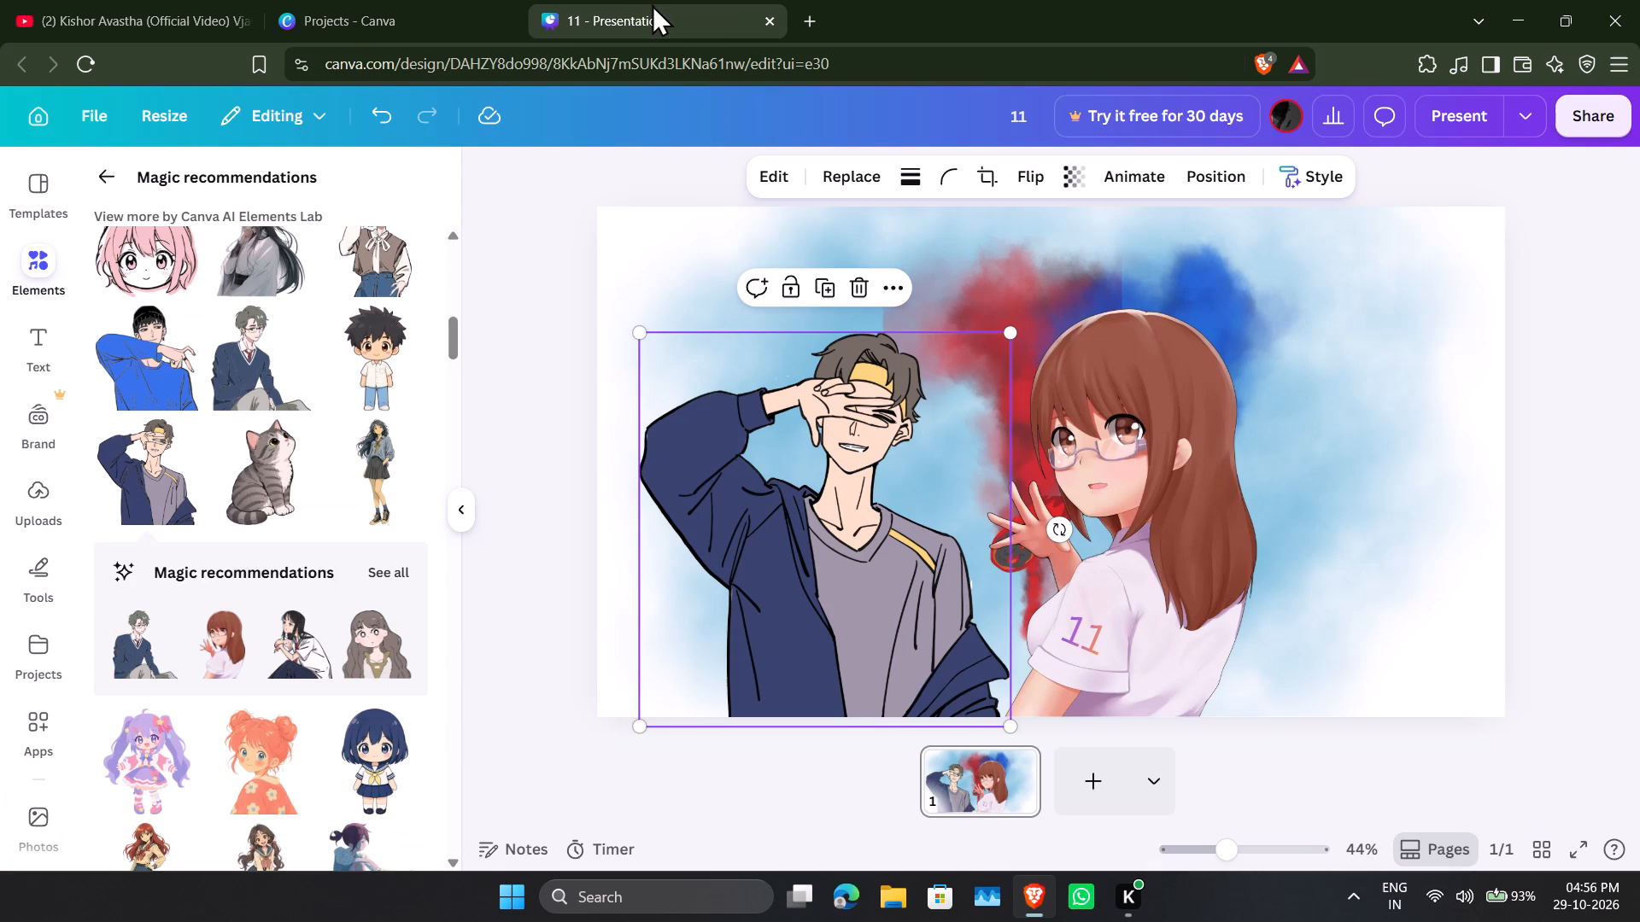
Shrink the navy-jacketed man slightly and set him just above the page's bottom edge beside the girl.
left_click_drag(872, 471, 864, 457)
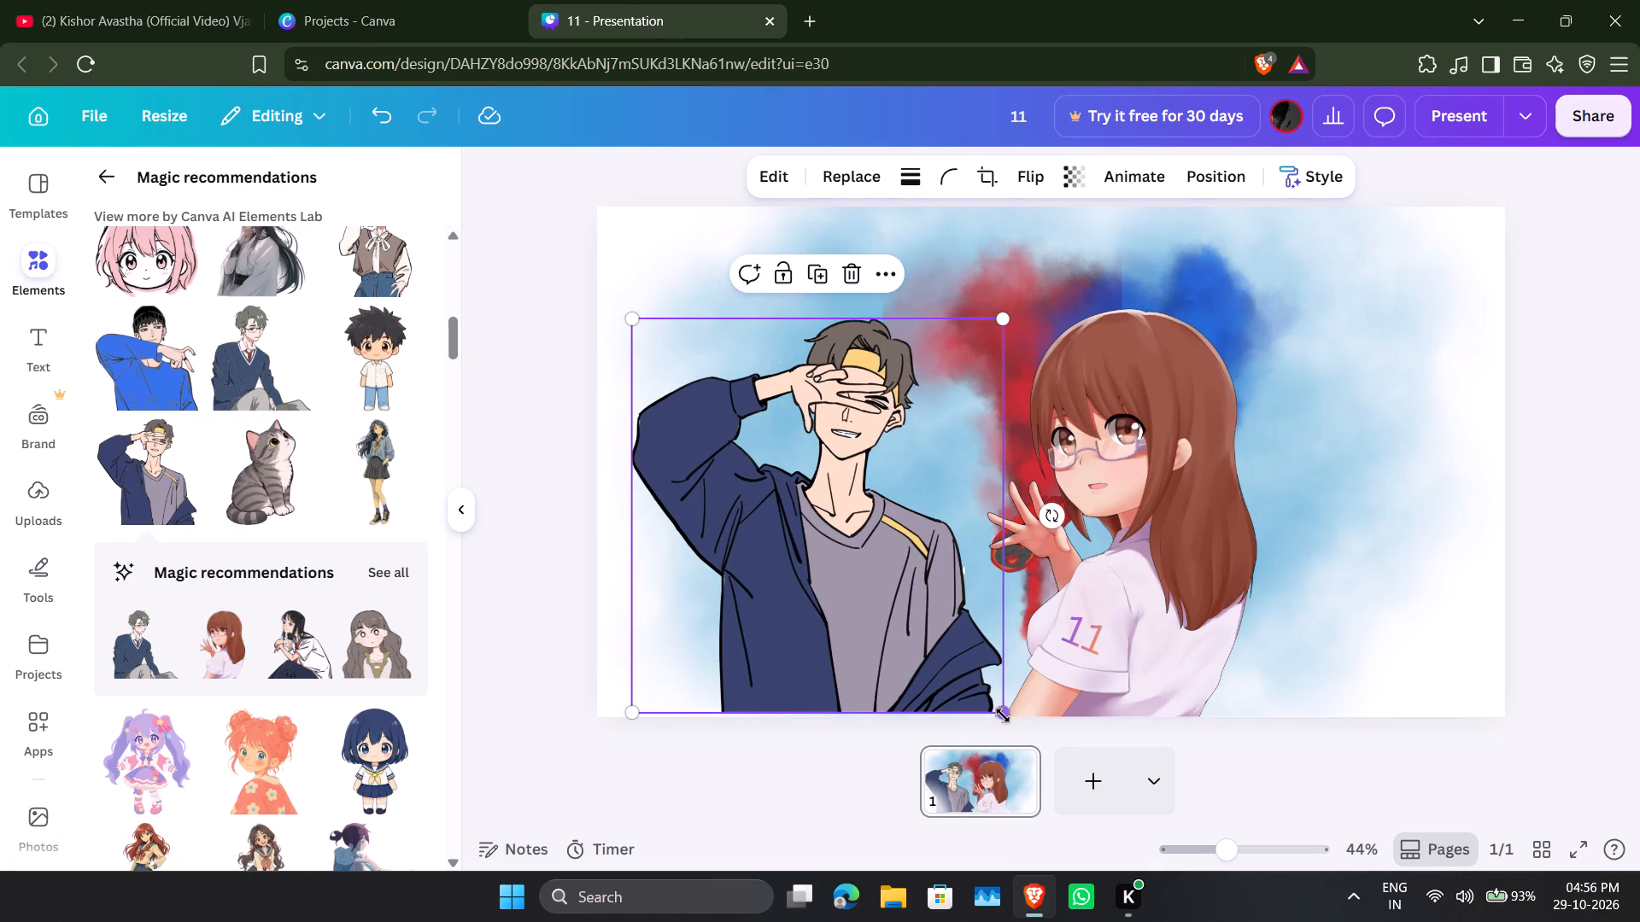
left_click_drag(1003, 715, 952, 664)
left_click_drag(824, 529, 848, 579)
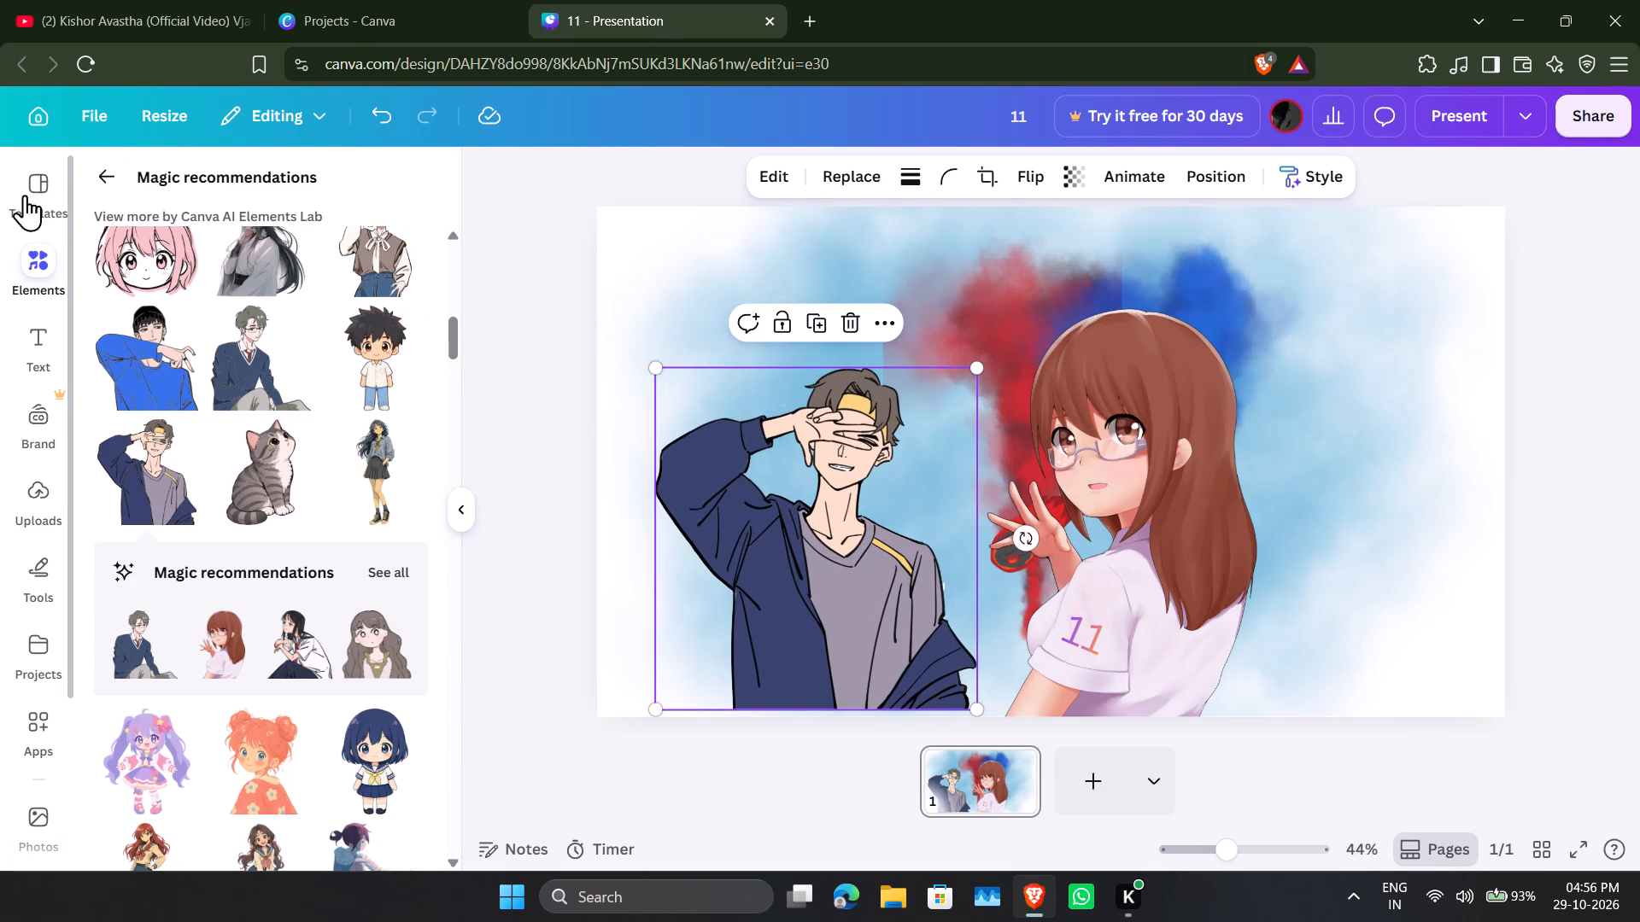
Duplicate the "11" on the girl's sleeve and place the copy on the chest of the man's grey shirt.
left_click(1075, 639)
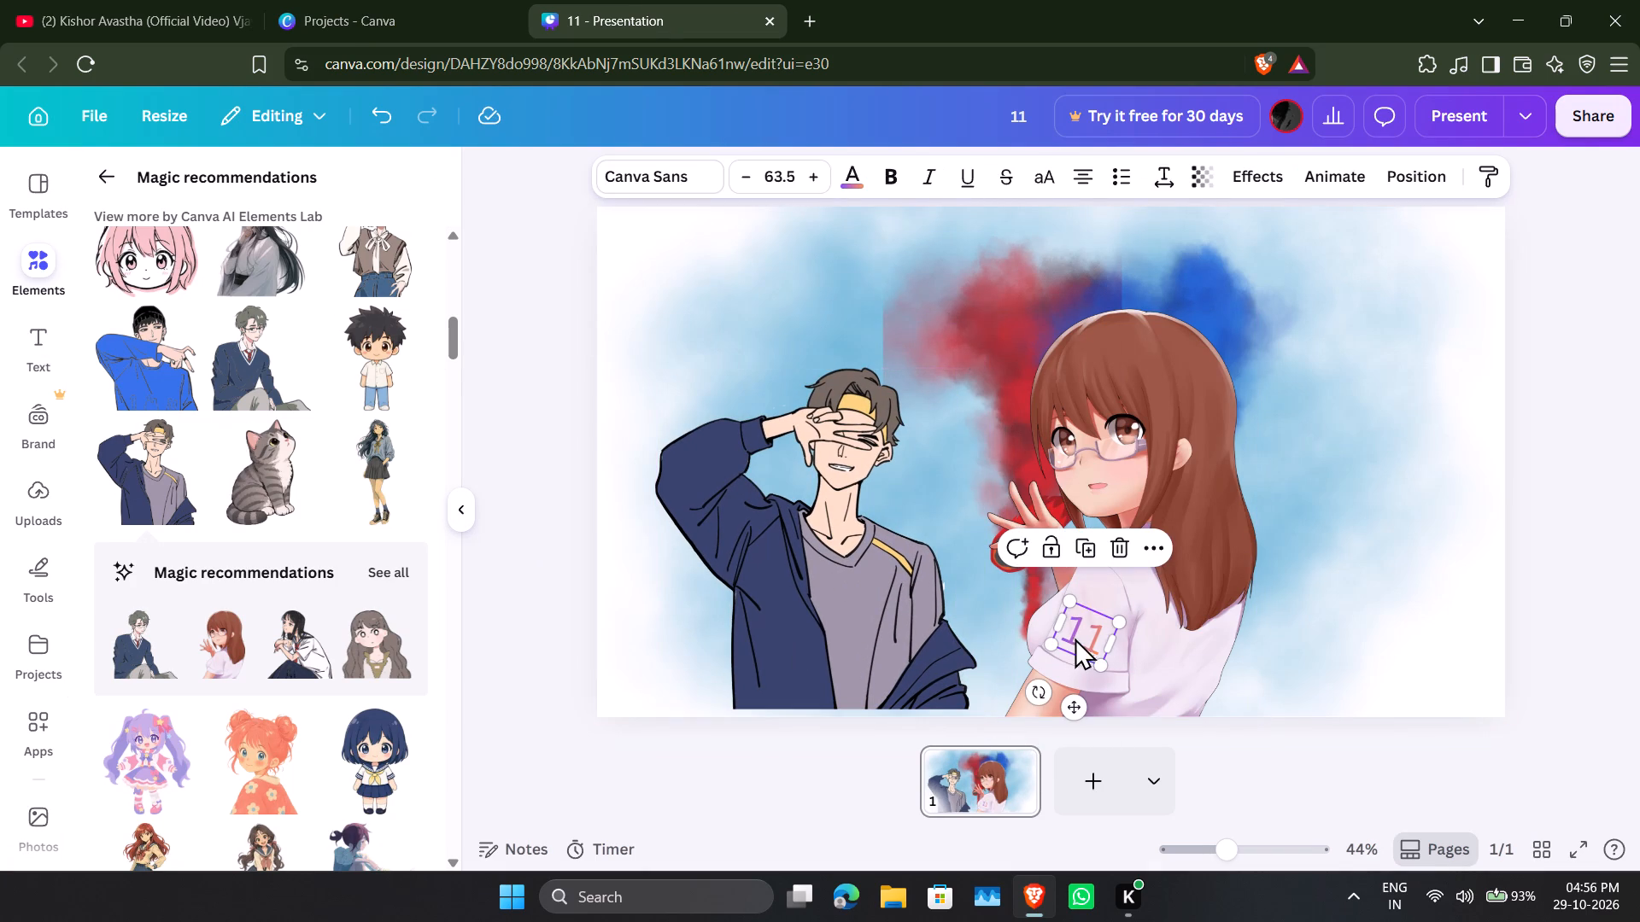
left_click(1079, 540)
left_click_drag(1087, 646, 882, 606)
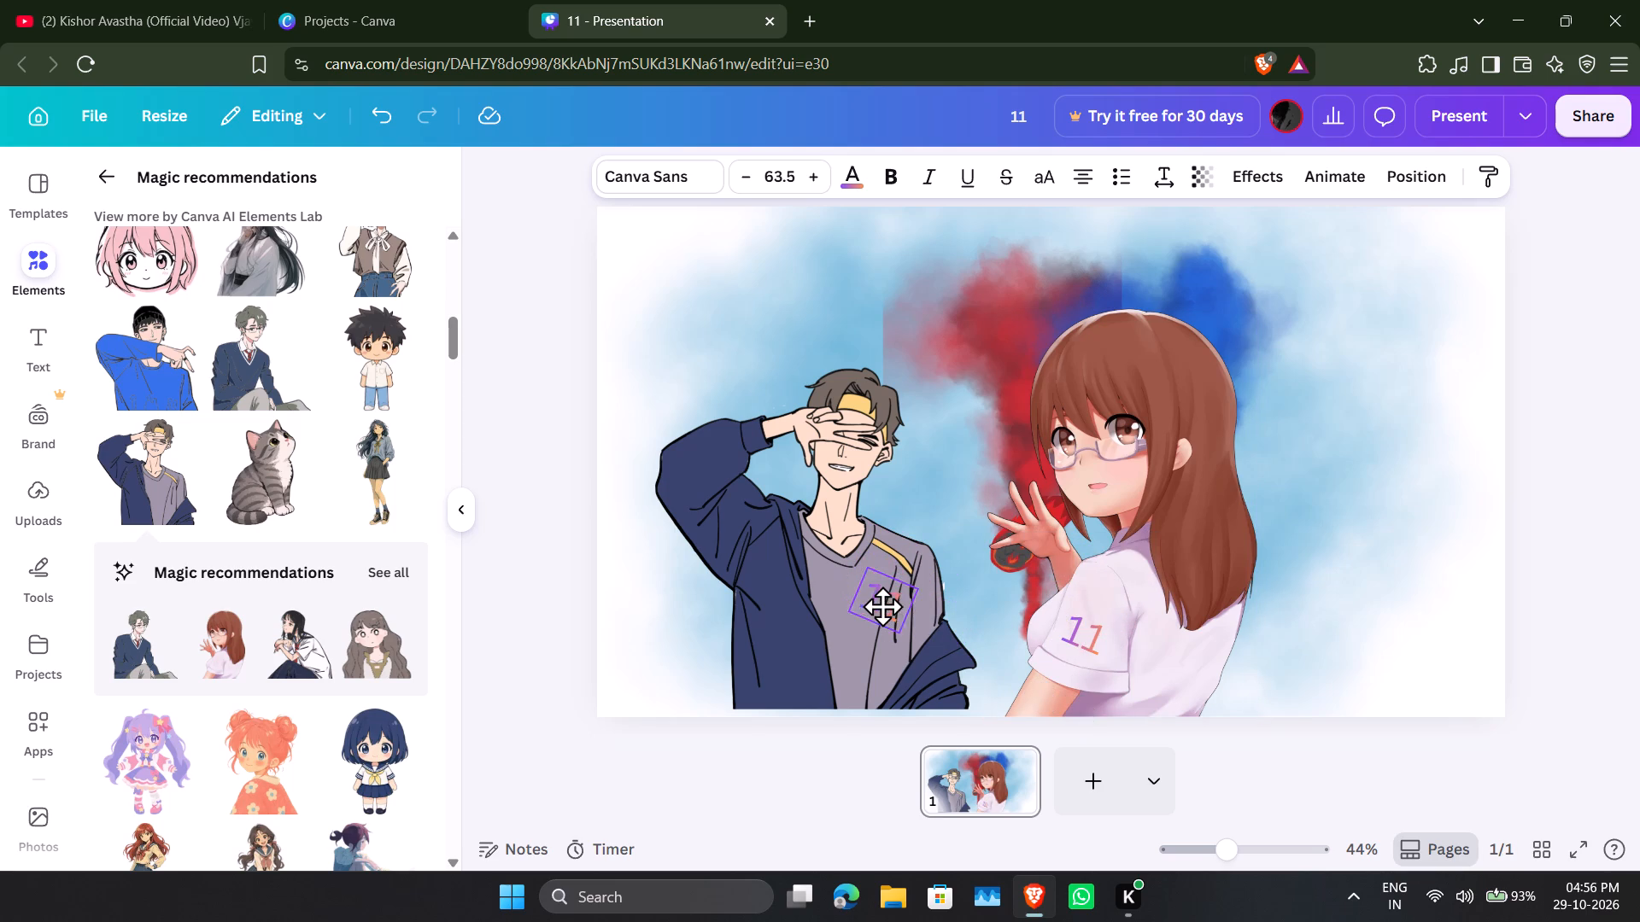
left_click_drag(882, 606, 885, 599)
Straighten the copied "11" on the man's shirt and shrink it to font size 43.8.
left_click_drag(964, 602, 930, 586)
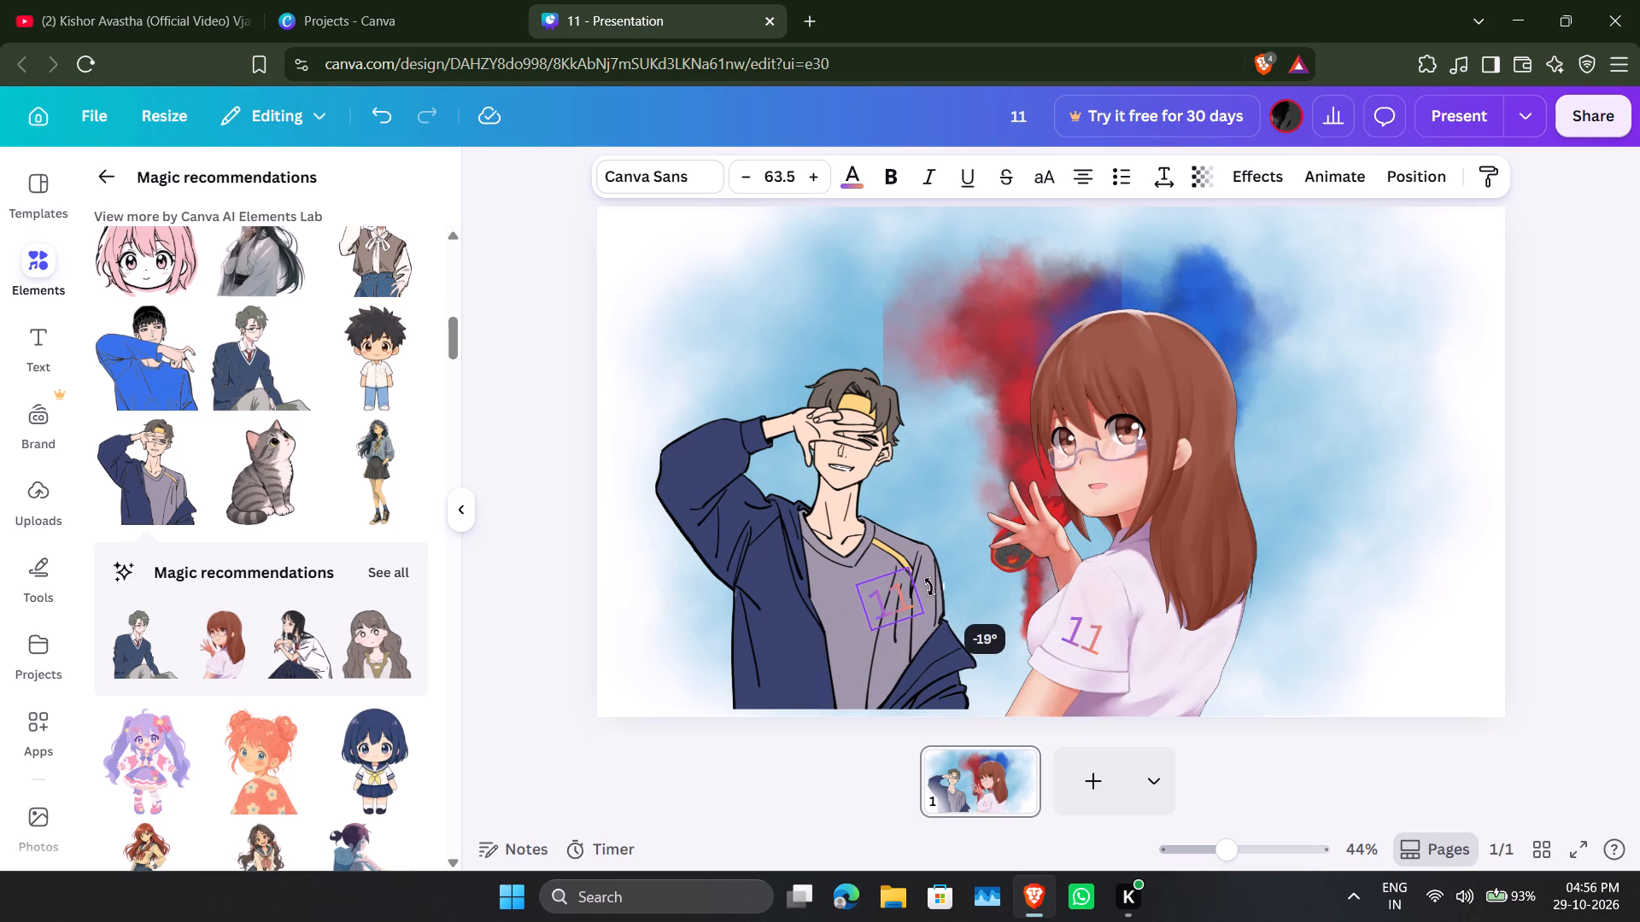
left_click_drag(930, 586, 941, 584)
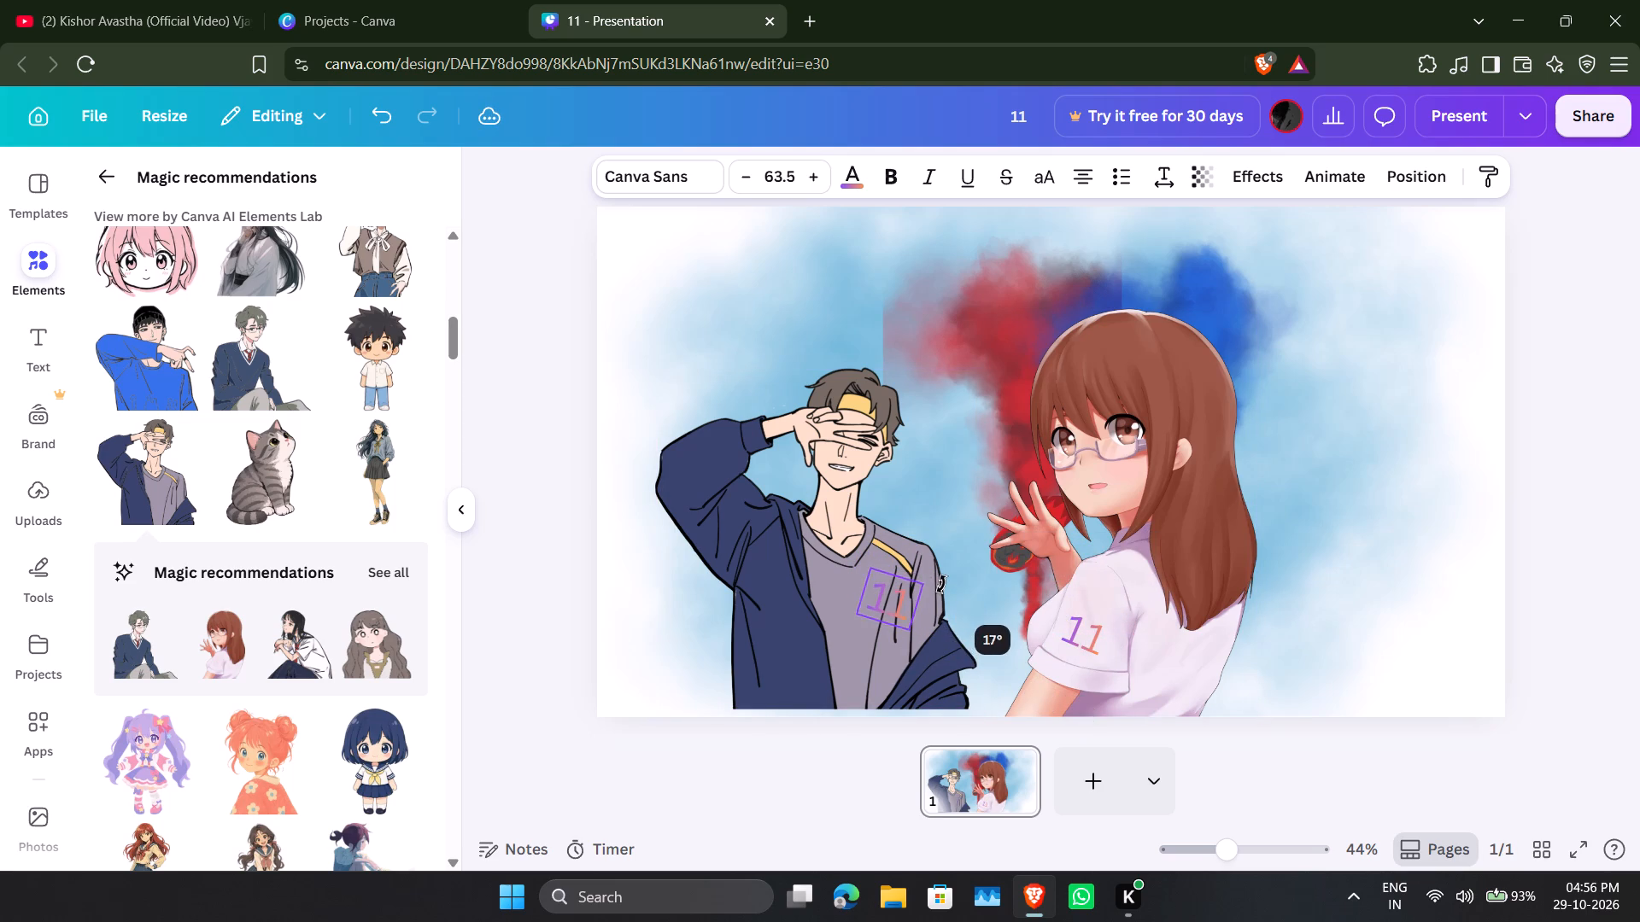
left_click_drag(941, 584, 943, 572)
left_click_drag(881, 587, 871, 581)
left_click_drag(911, 621, 870, 596)
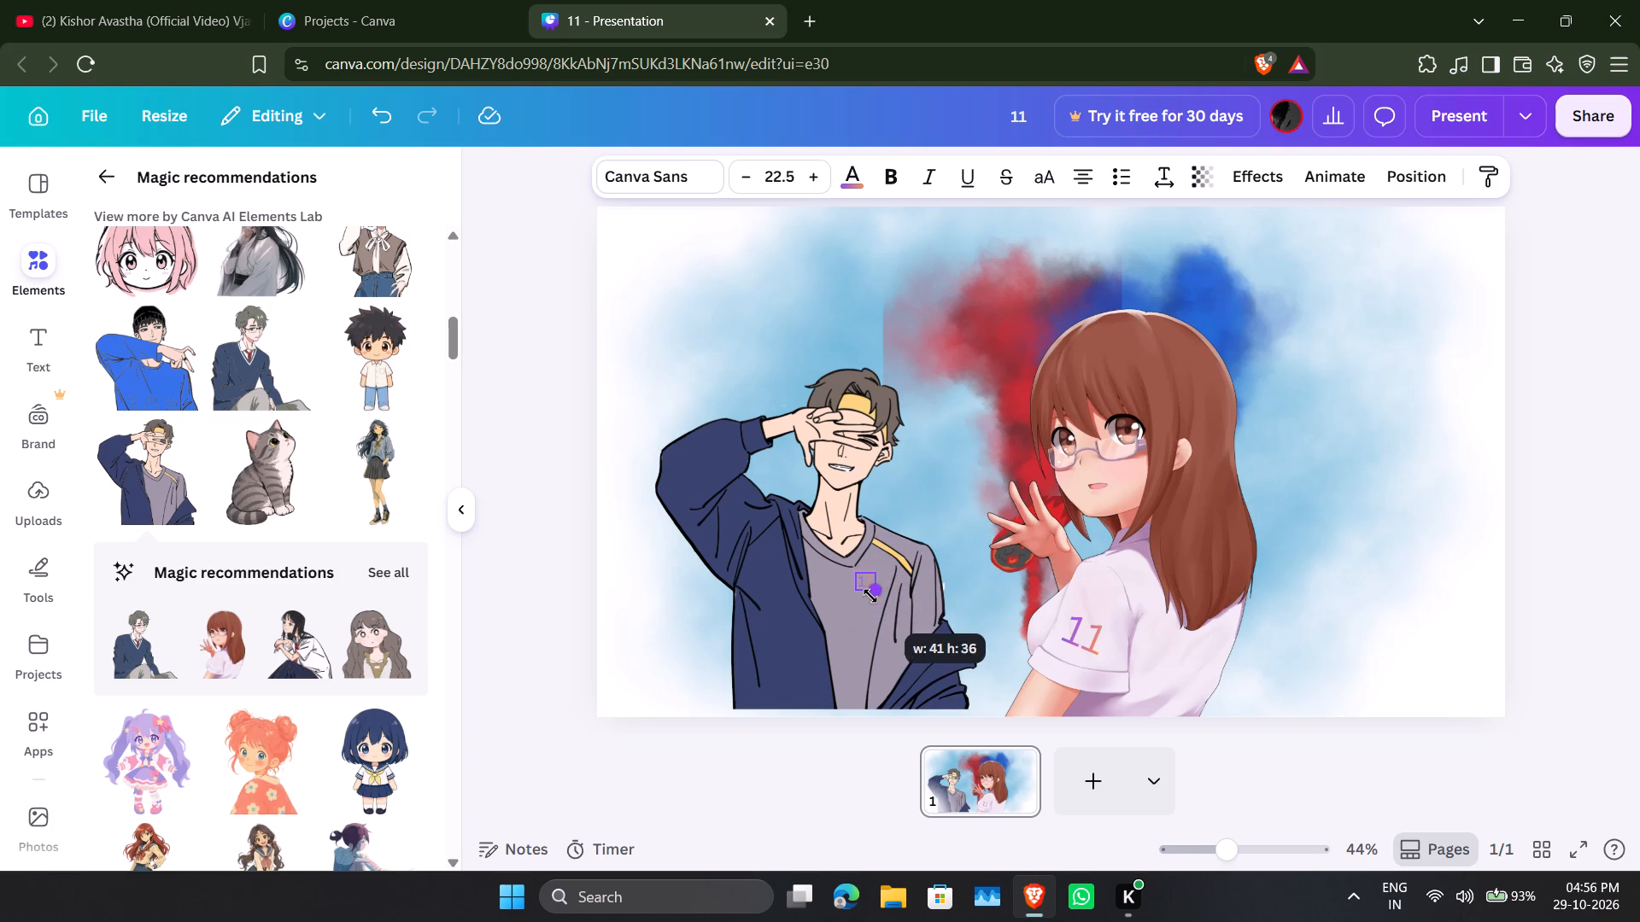
left_click_drag(870, 596, 882, 620)
left_click_drag(885, 645, 887, 645)
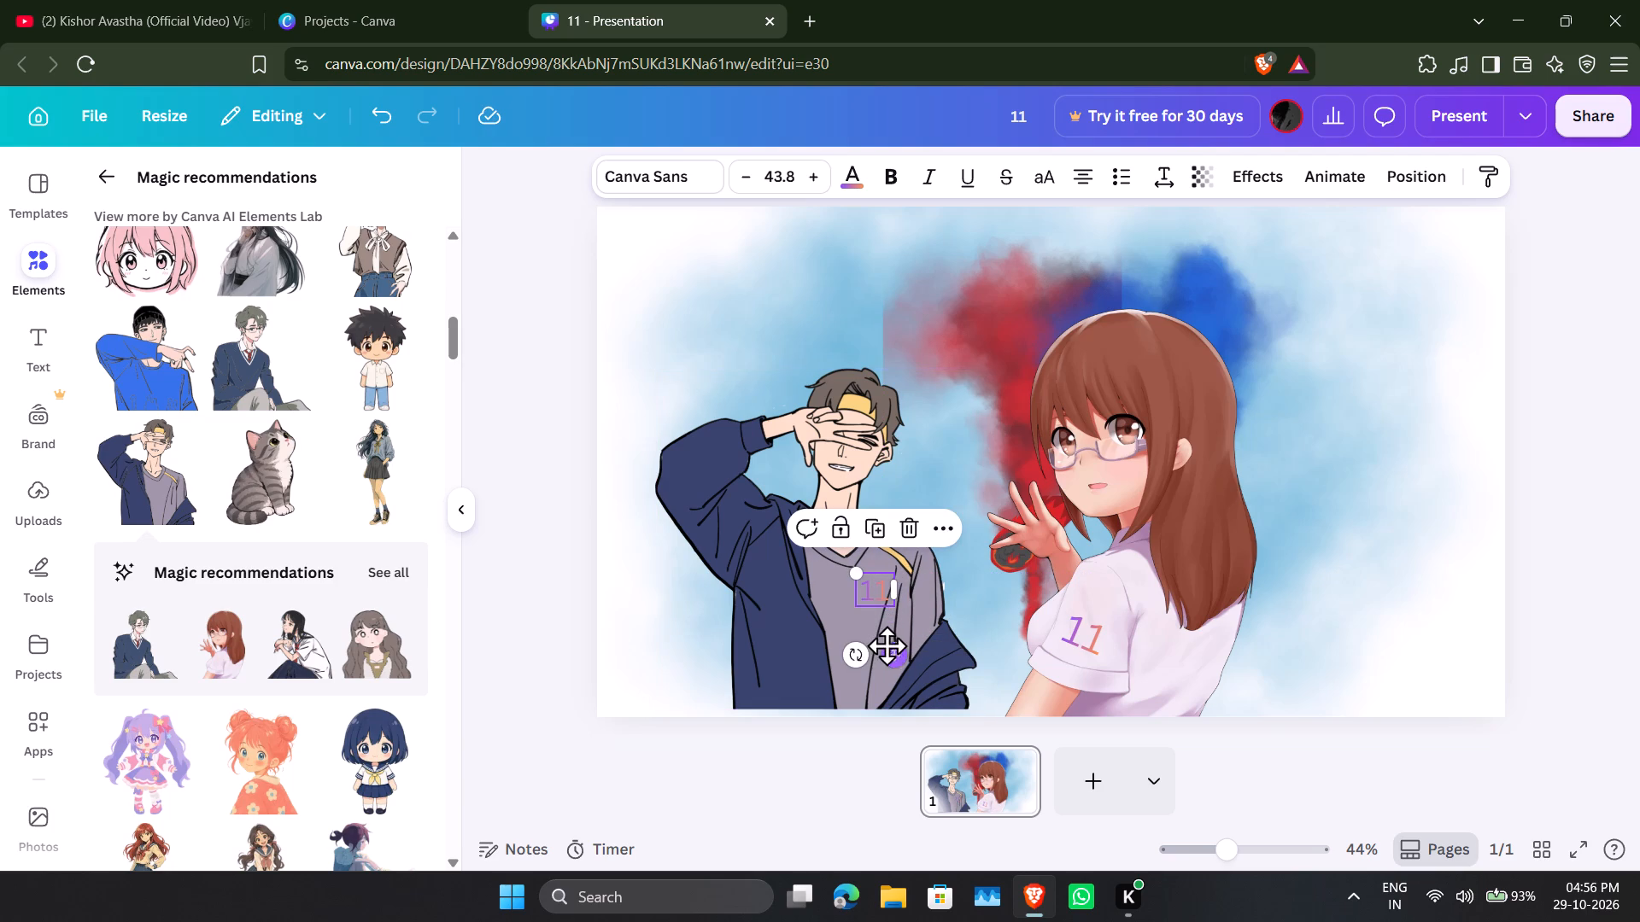
left_click_drag(887, 645, 904, 650)
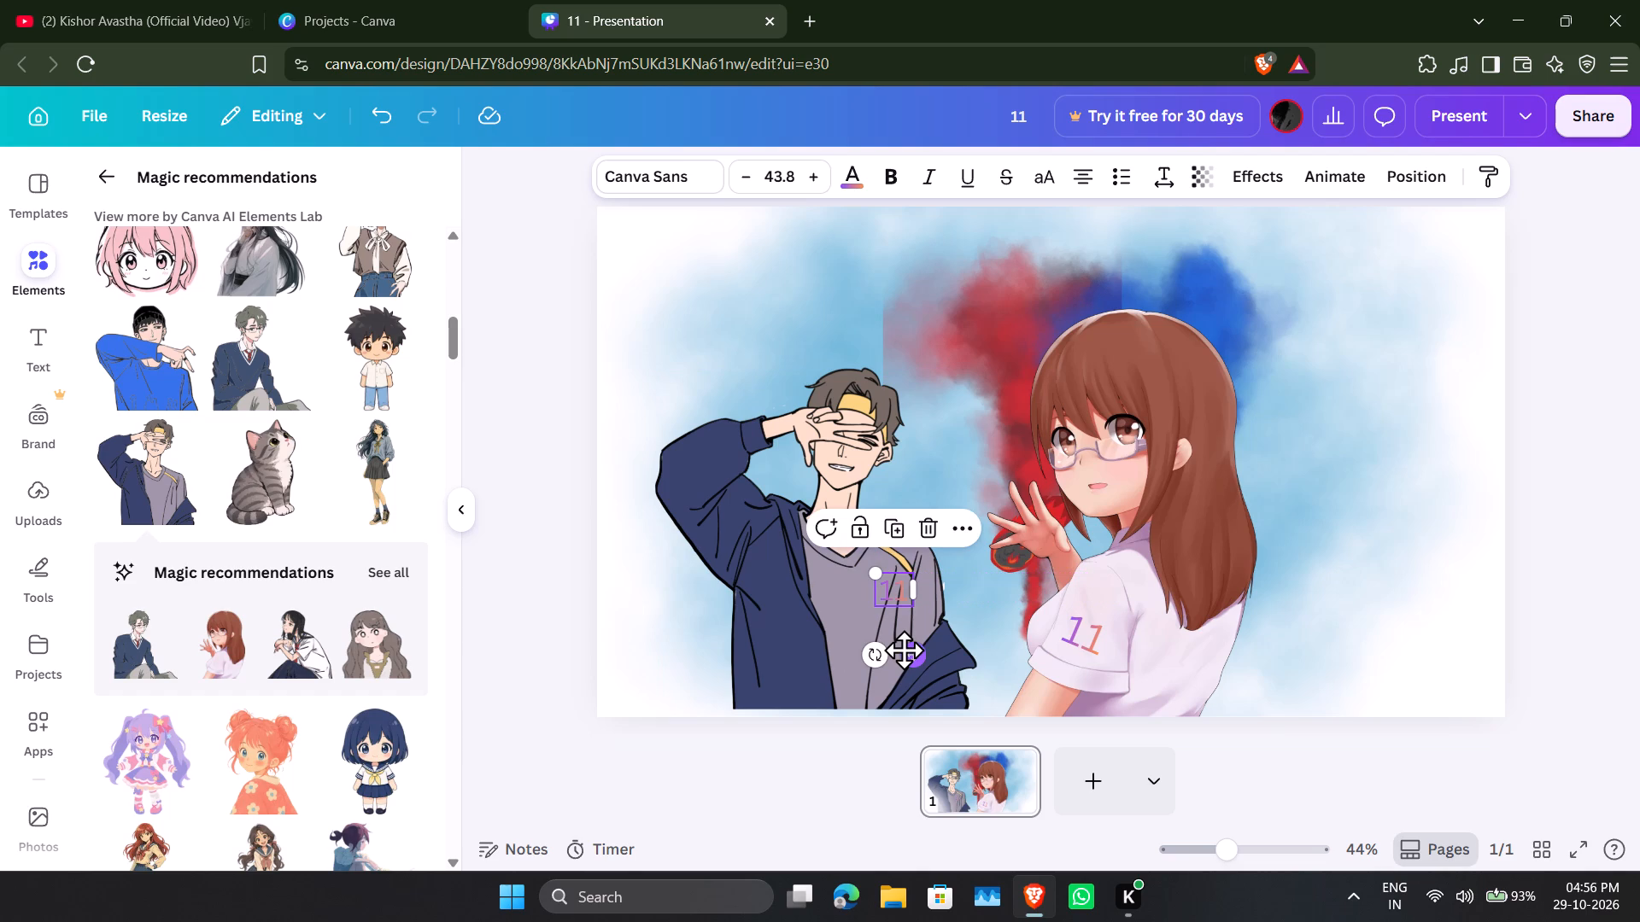
Move the small "11" from the man's shirt onto the chest of his navy jacket.
left_click_drag(918, 647, 766, 633)
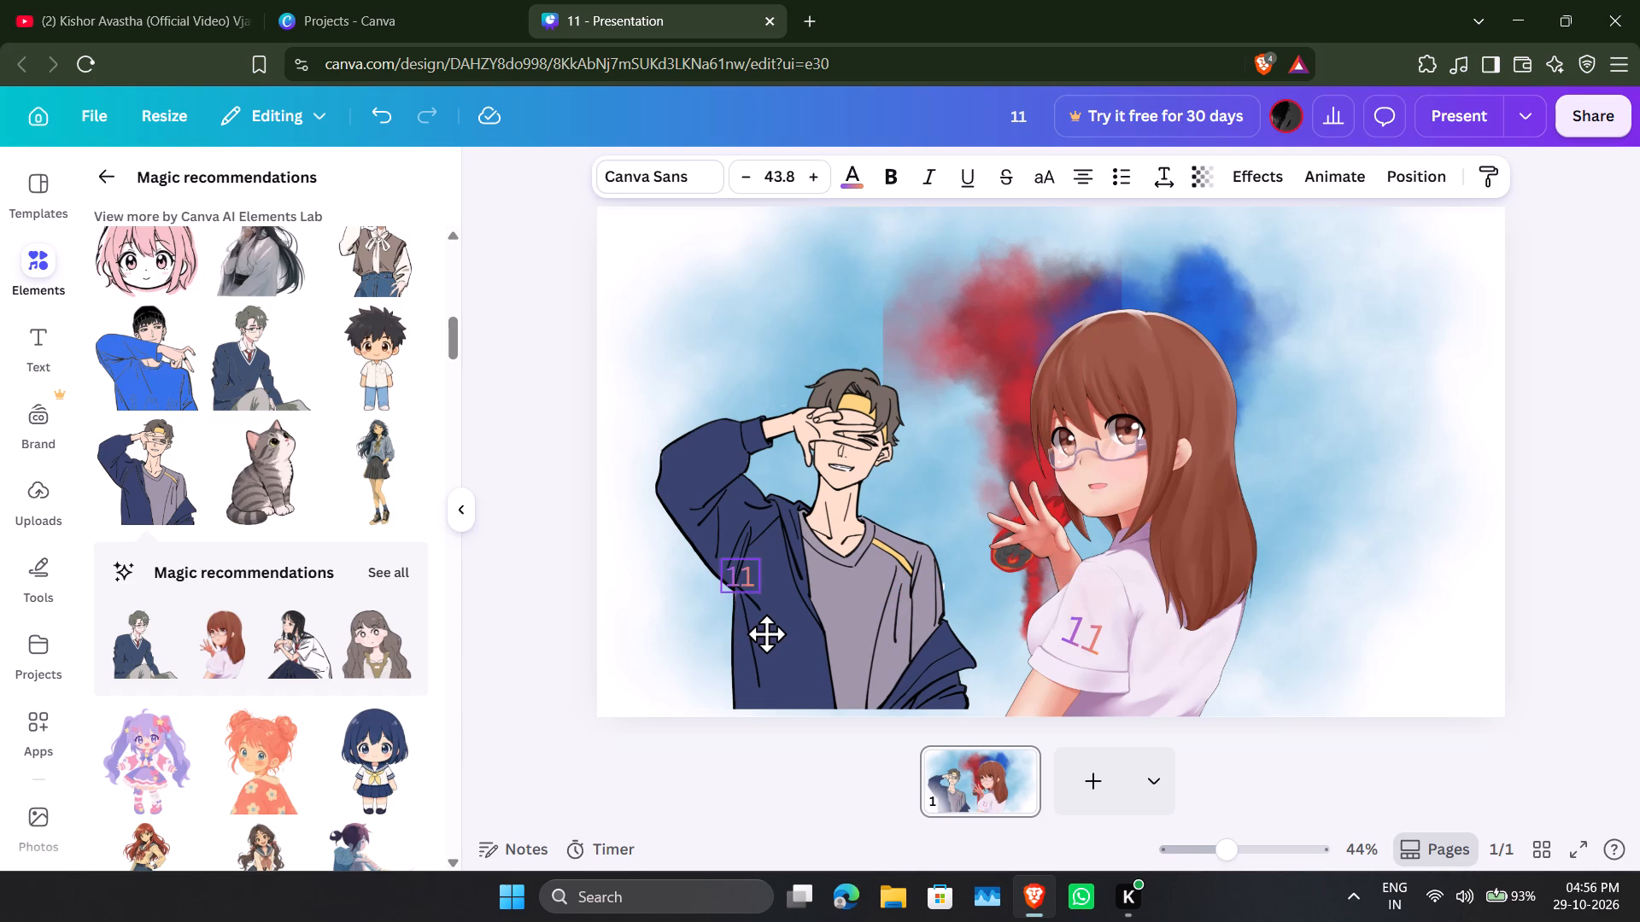
left_click_drag(766, 633, 789, 634)
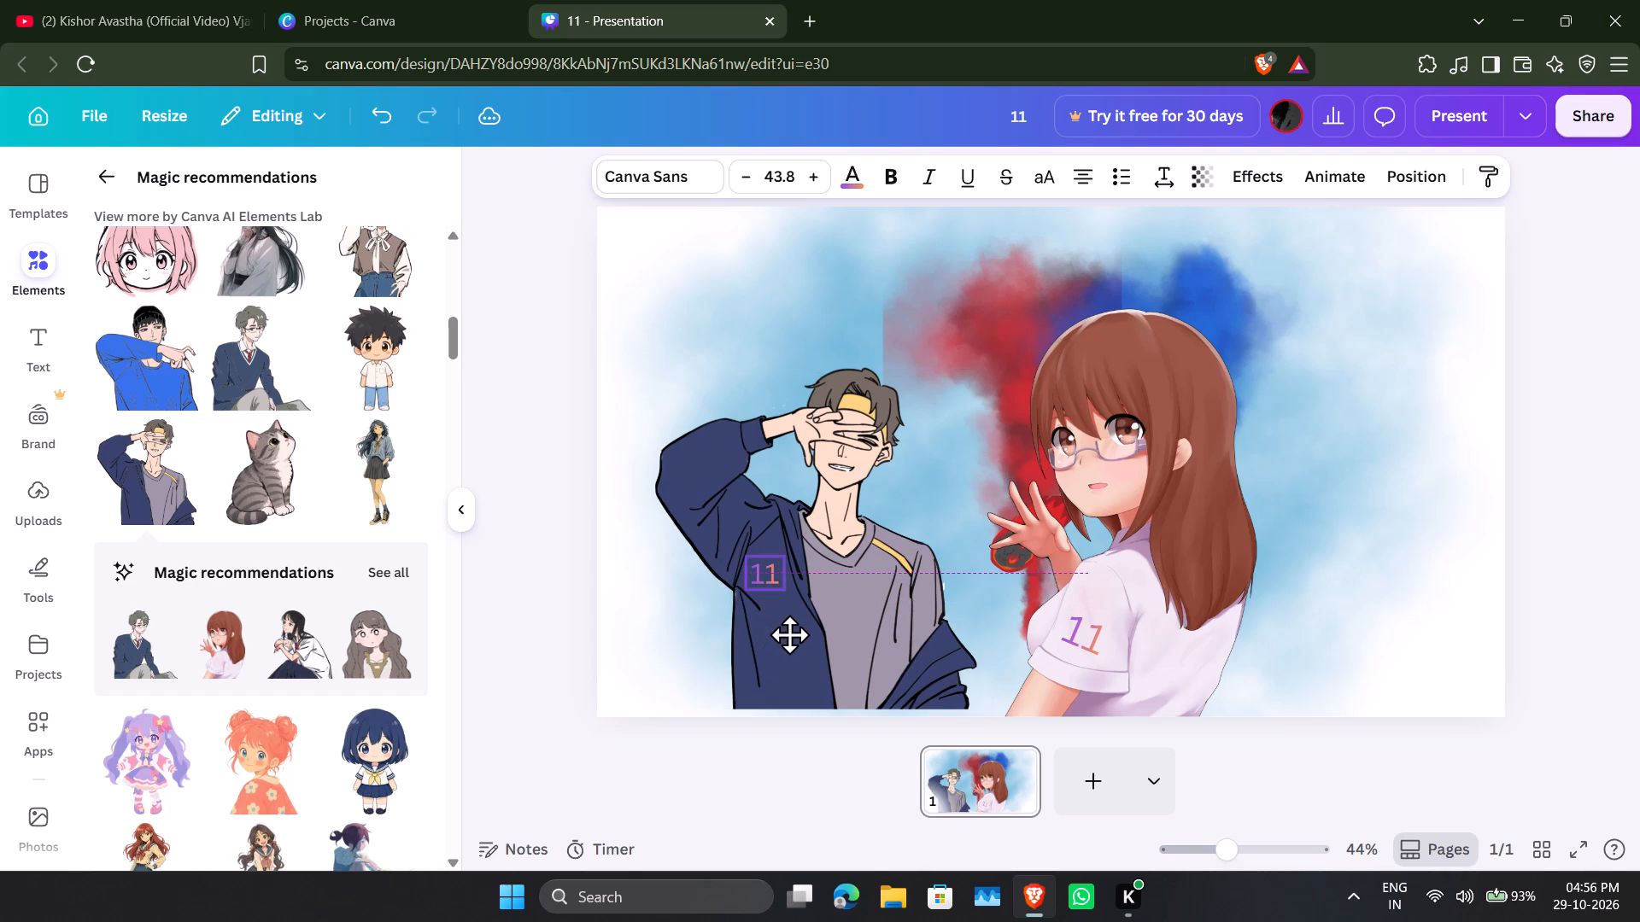
left_click_drag(789, 634, 796, 633)
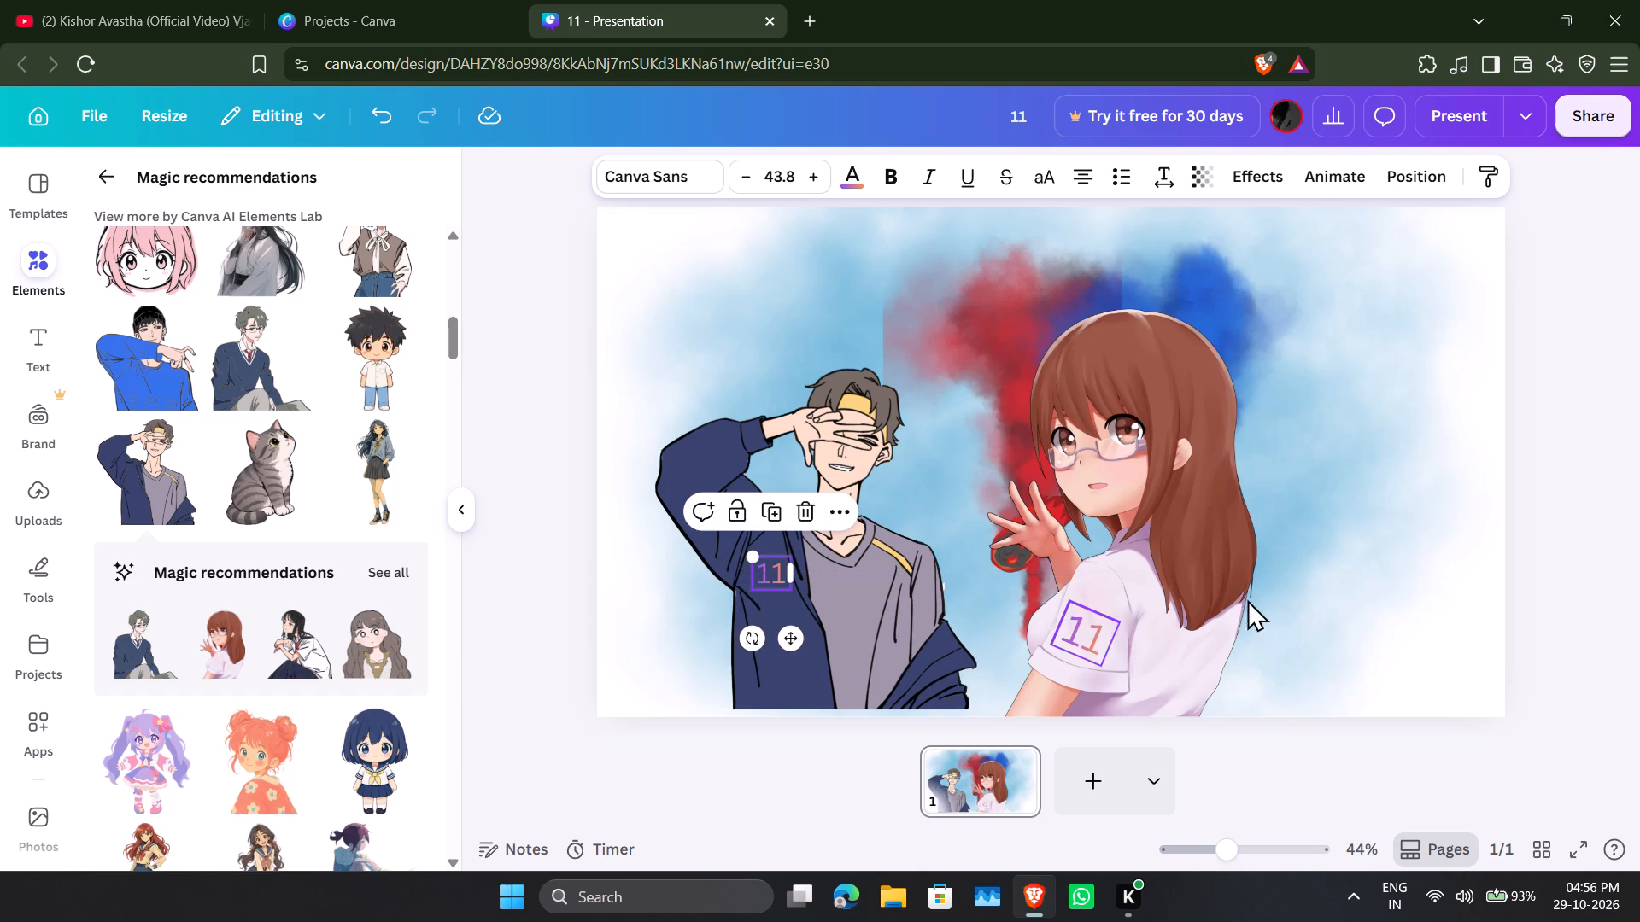
left_click(1255, 585)
left_click(1345, 580)
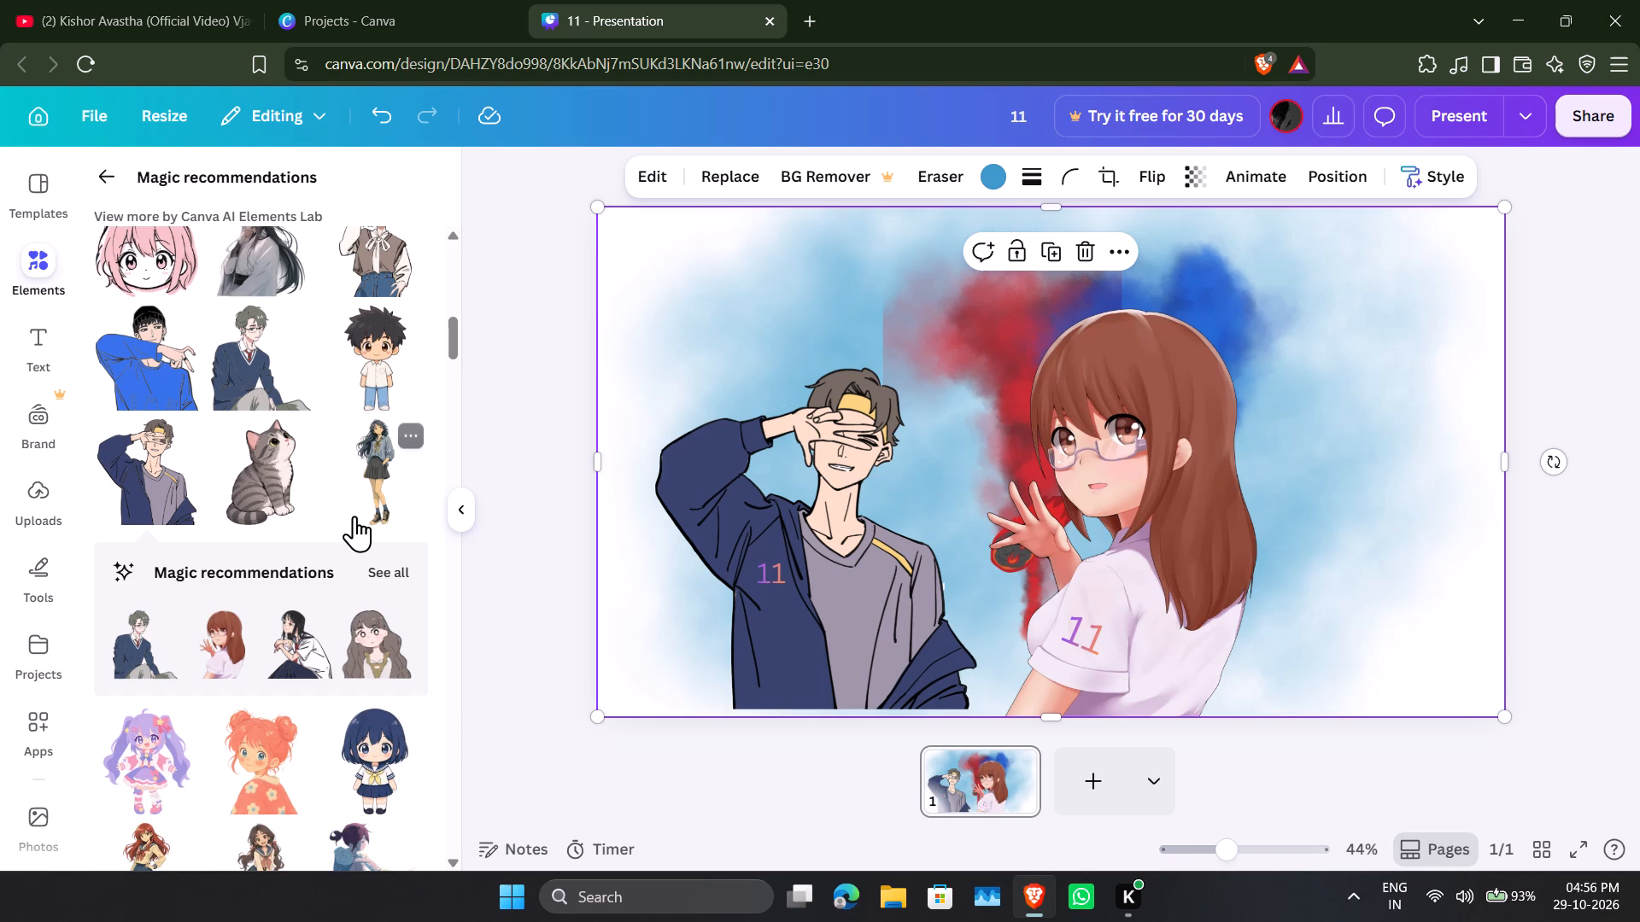
Add the orange pixel fox head from the recently used elements over the navy-jacketed man.
scroll(407, 423, "down", 2)
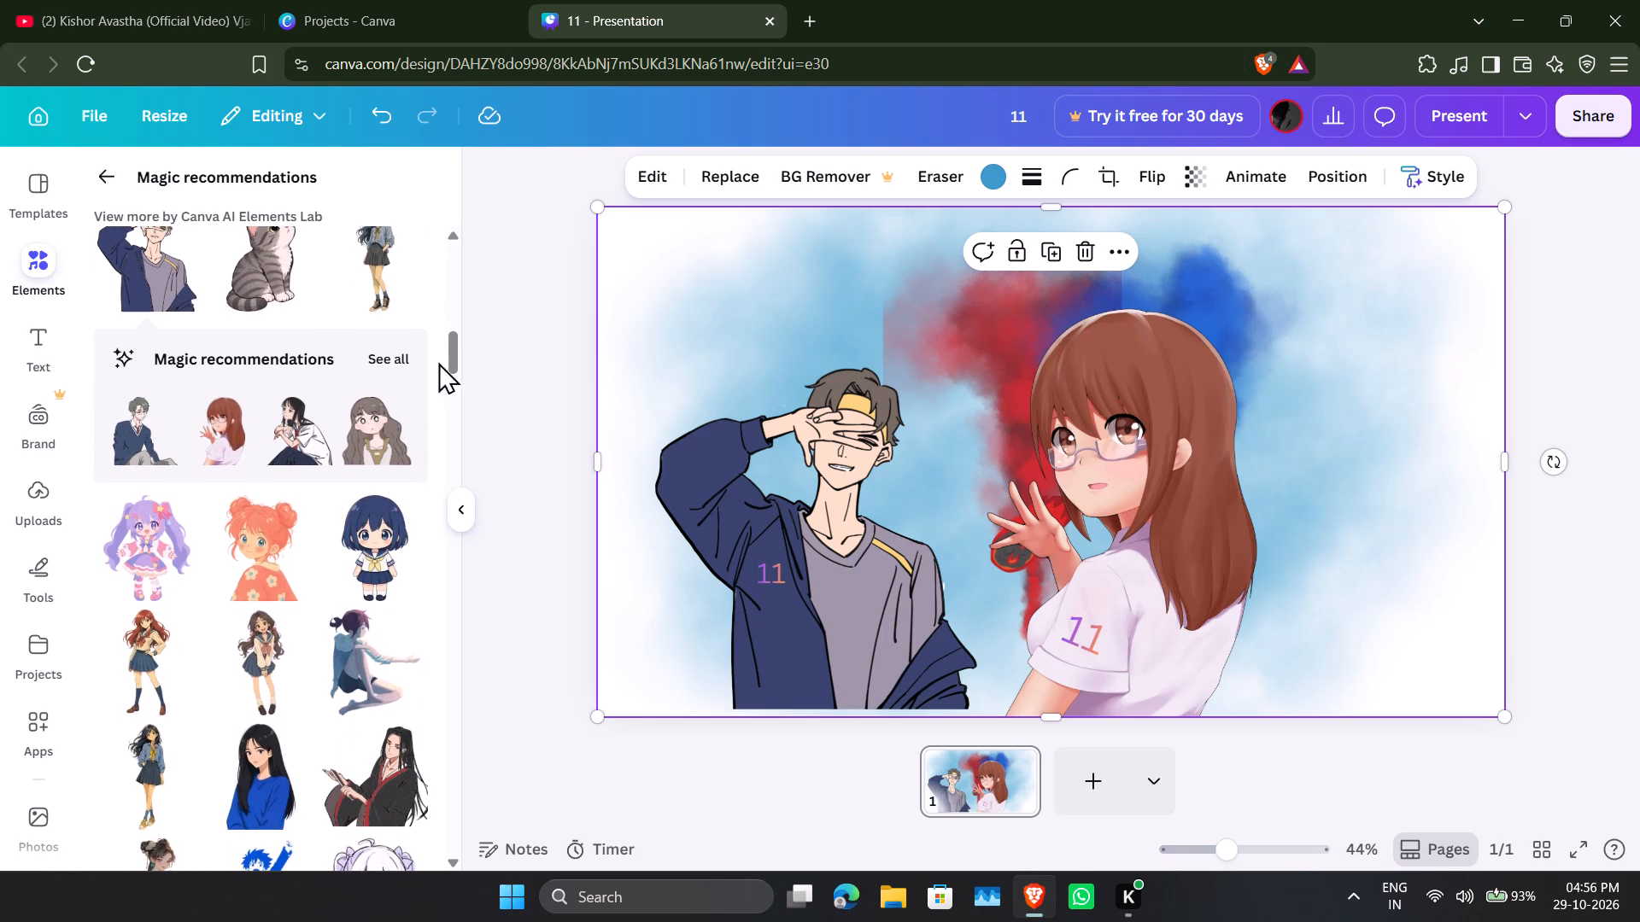
left_click_drag(38, 195, 42, 180)
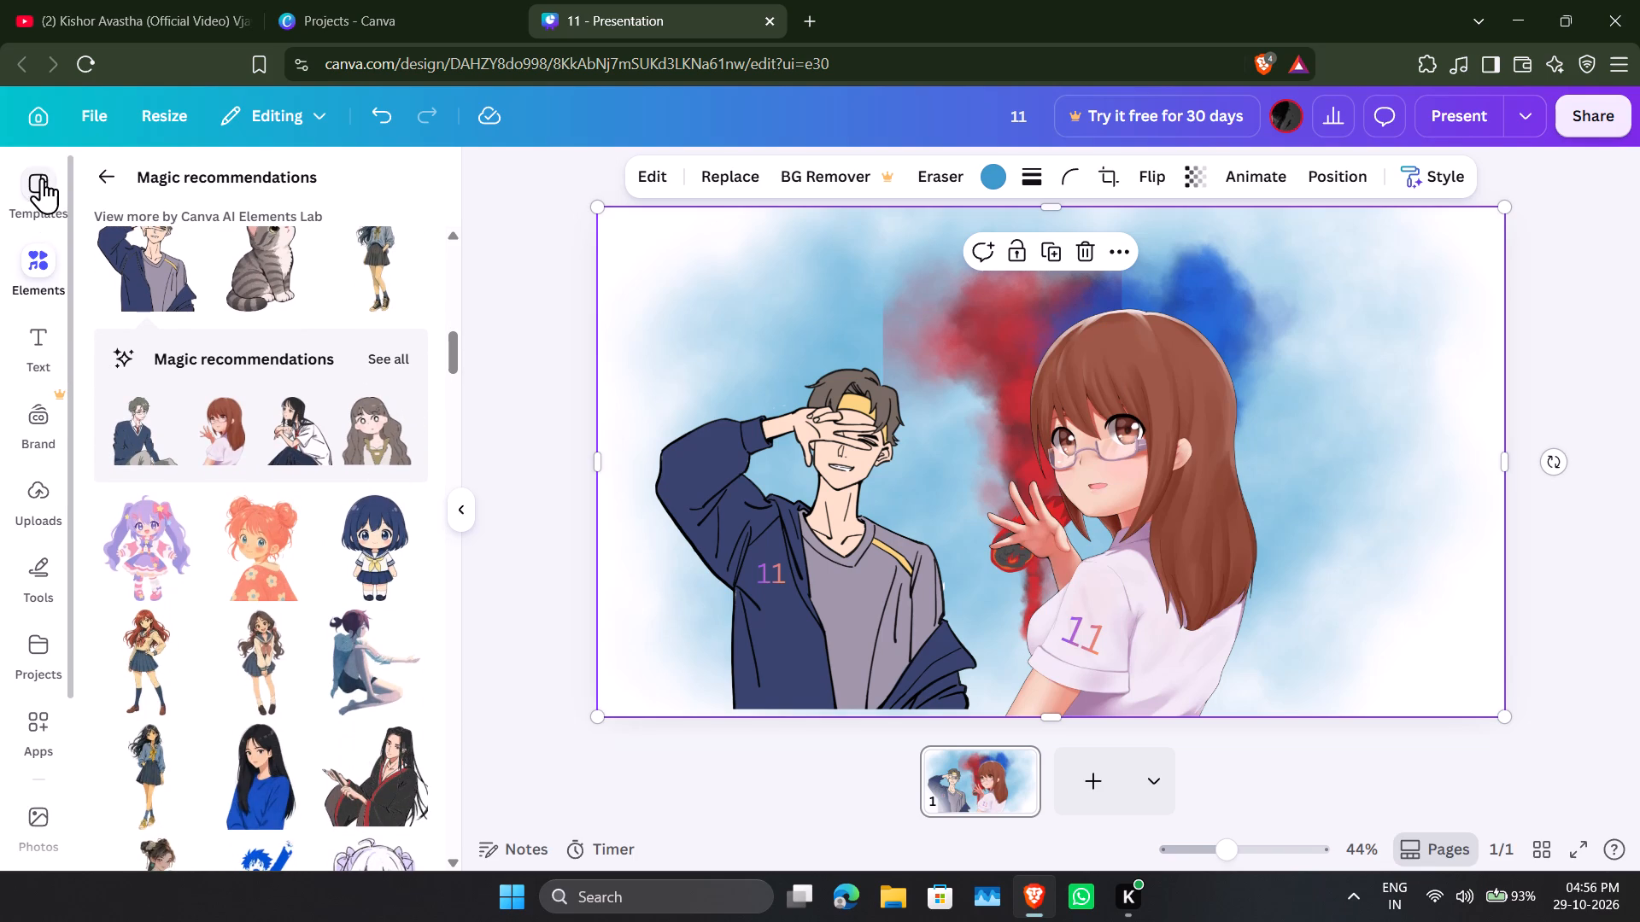
left_click(36, 247)
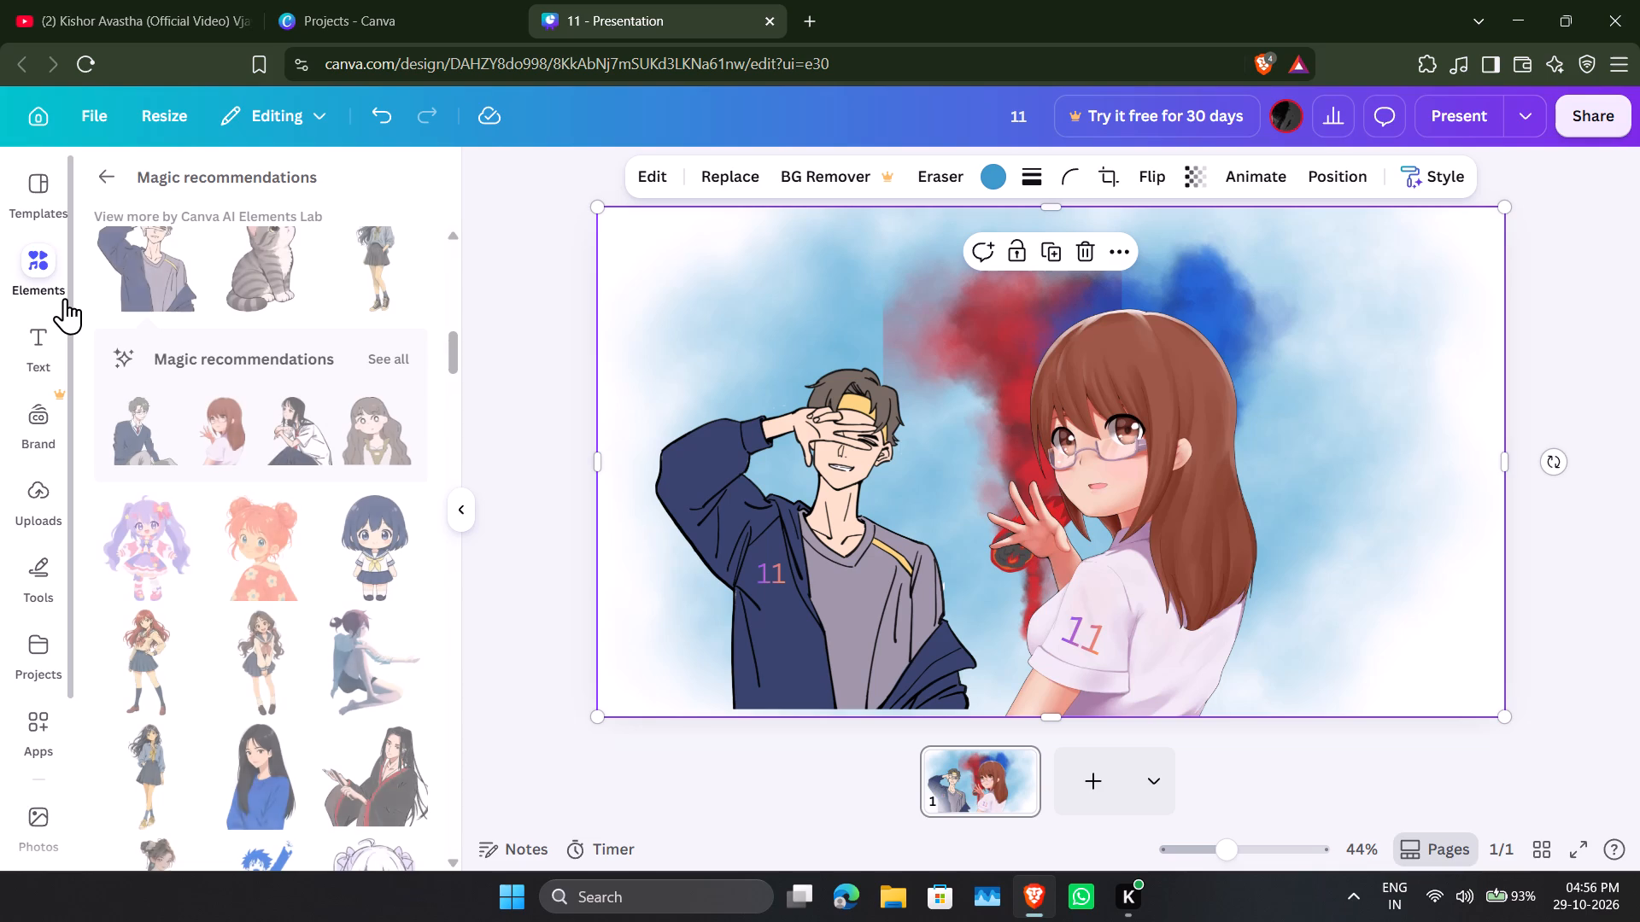
left_click(114, 157)
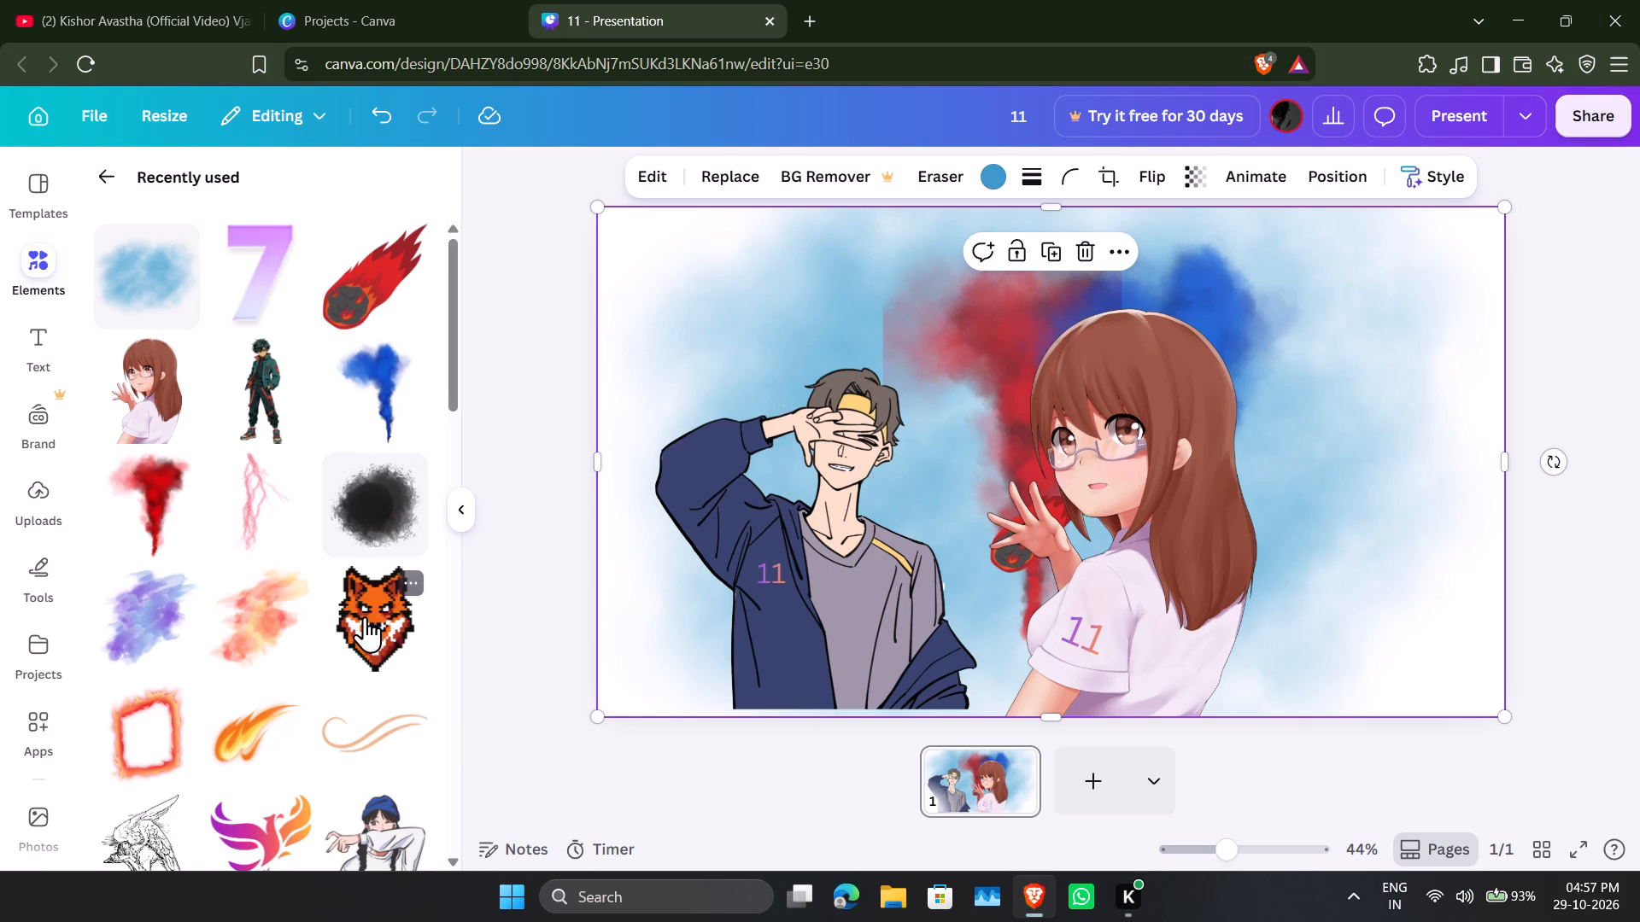
left_click_drag(365, 616, 1171, 618)
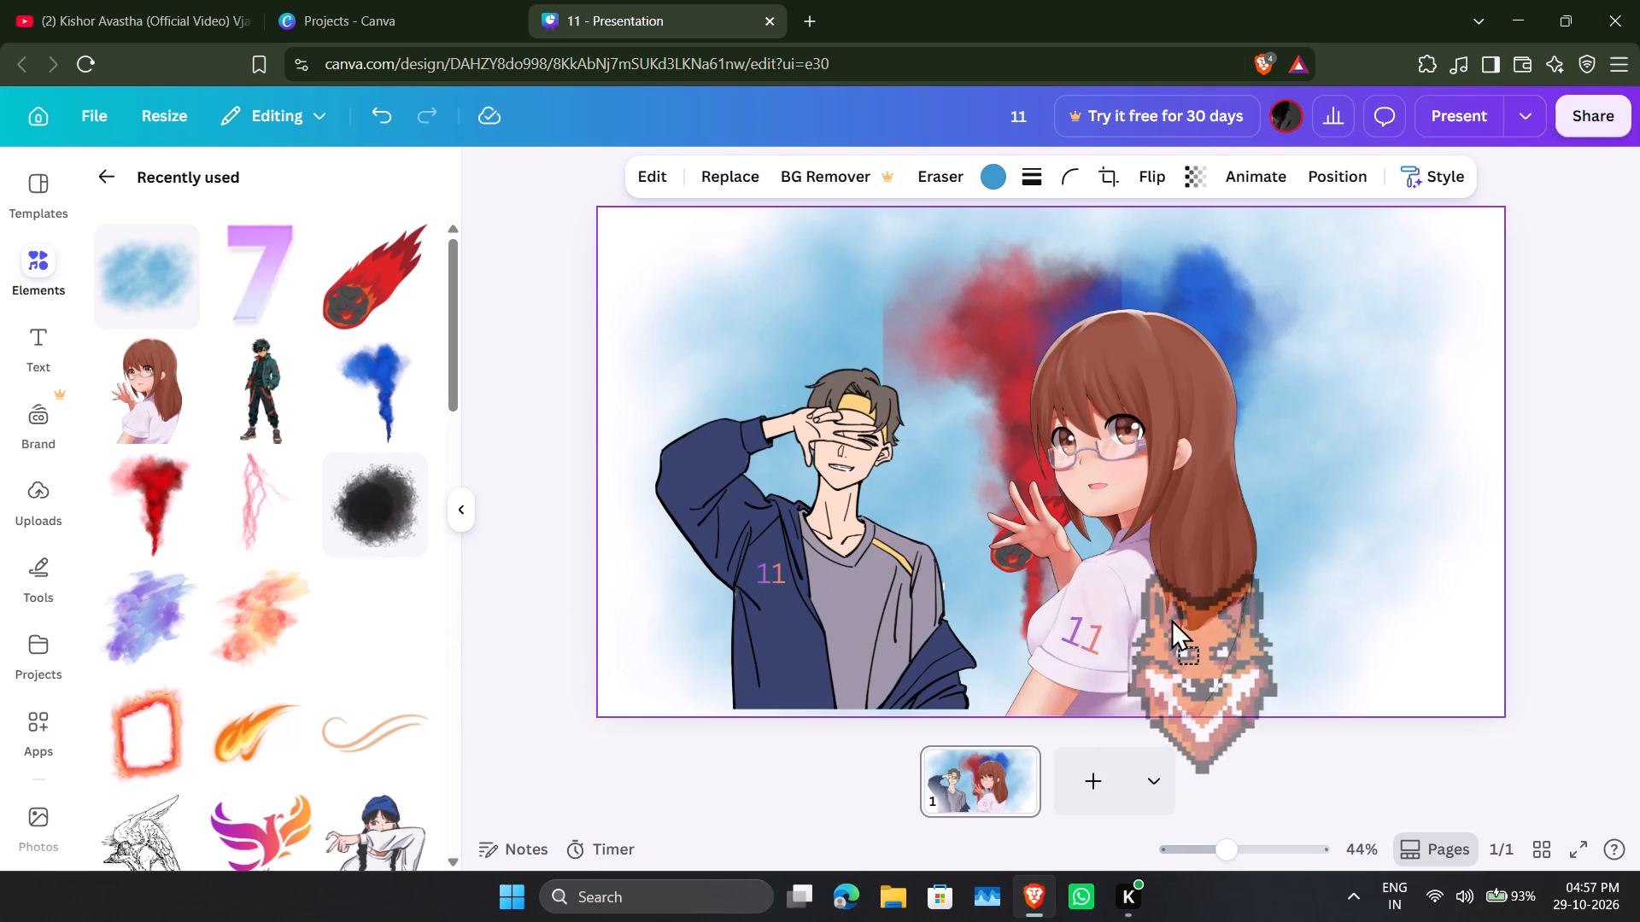
left_click_drag(1171, 618, 1144, 597)
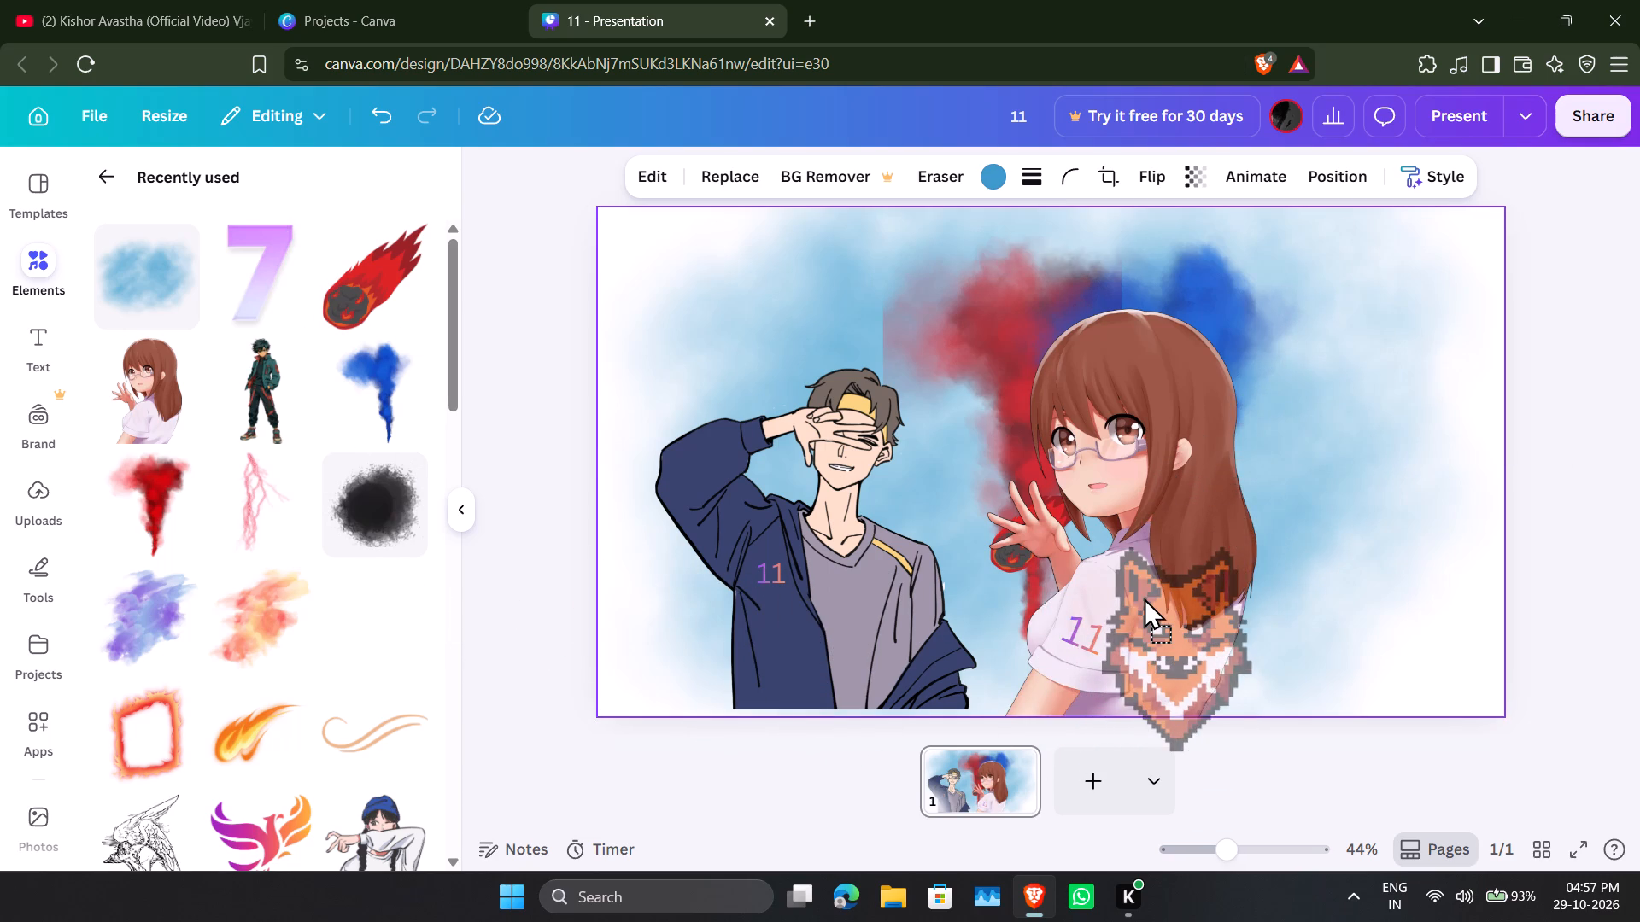
left_click_drag(1144, 597, 831, 569)
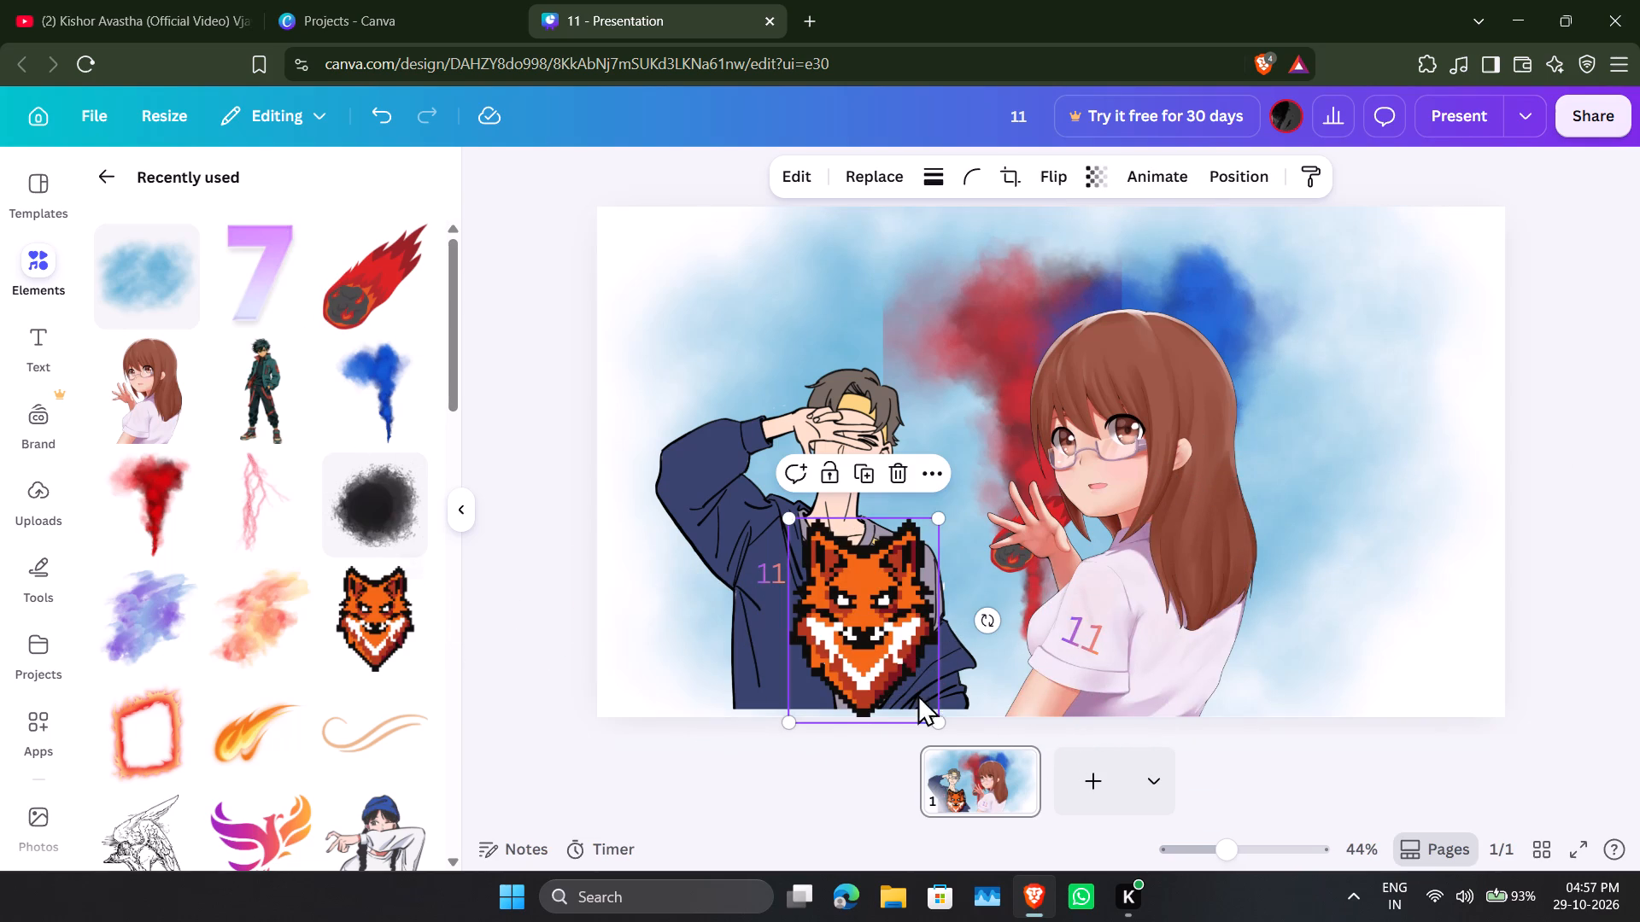
Shrink the fox head to a small badge and place it on the chest of the man's grey shirt.
left_click_drag(934, 725, 827, 544)
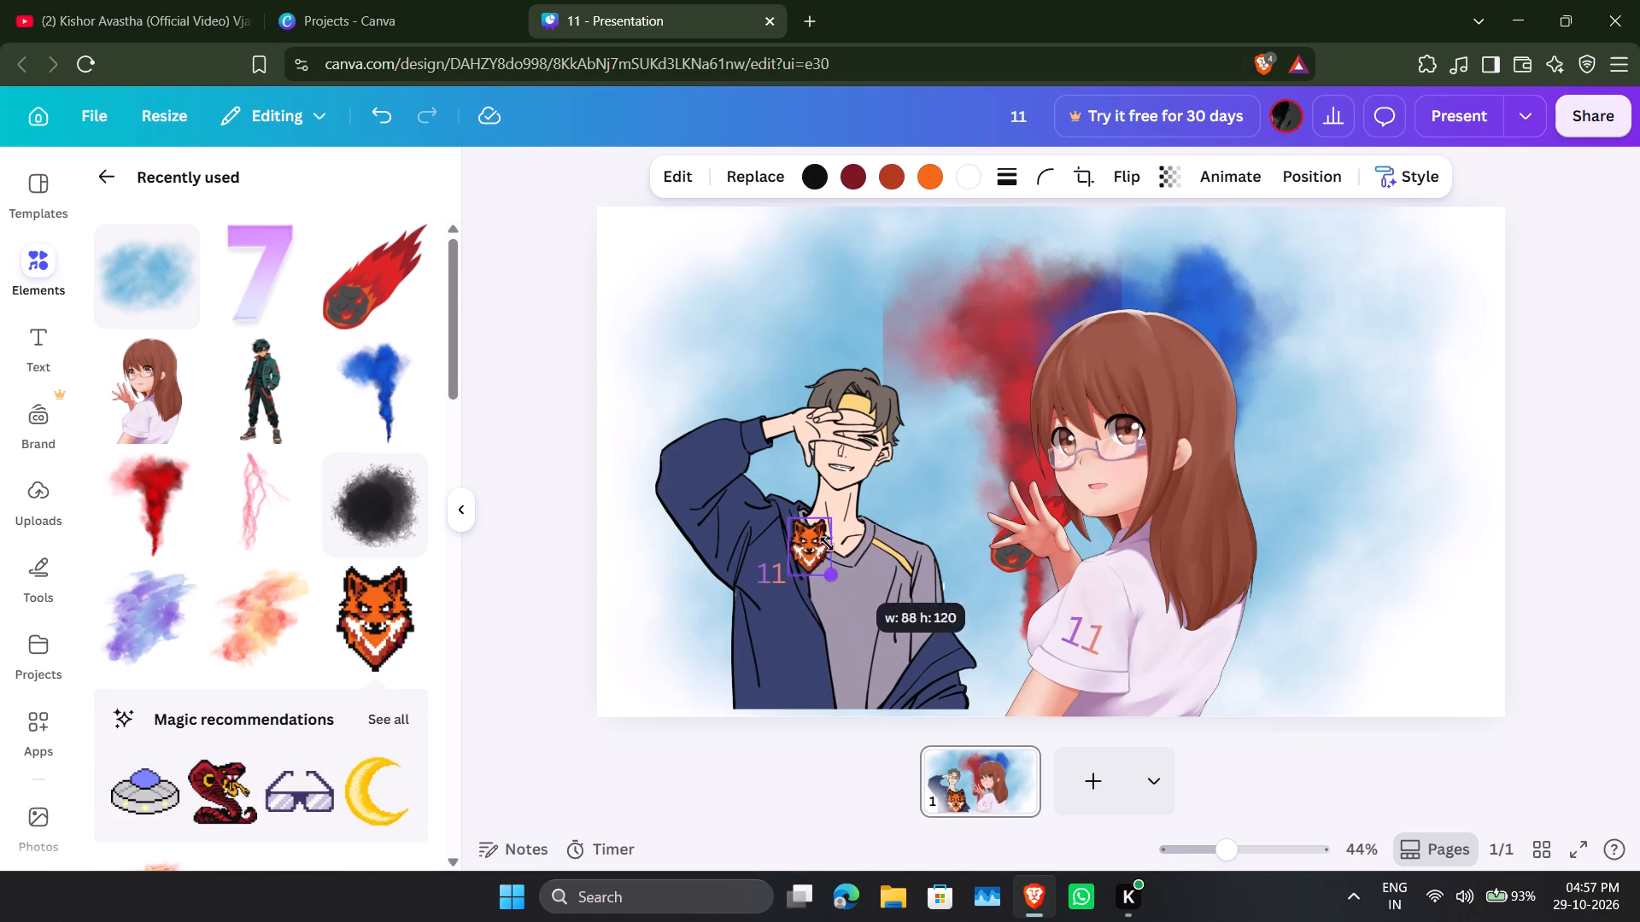
left_click_drag(827, 544, 824, 546)
left_click_drag(798, 531, 879, 598)
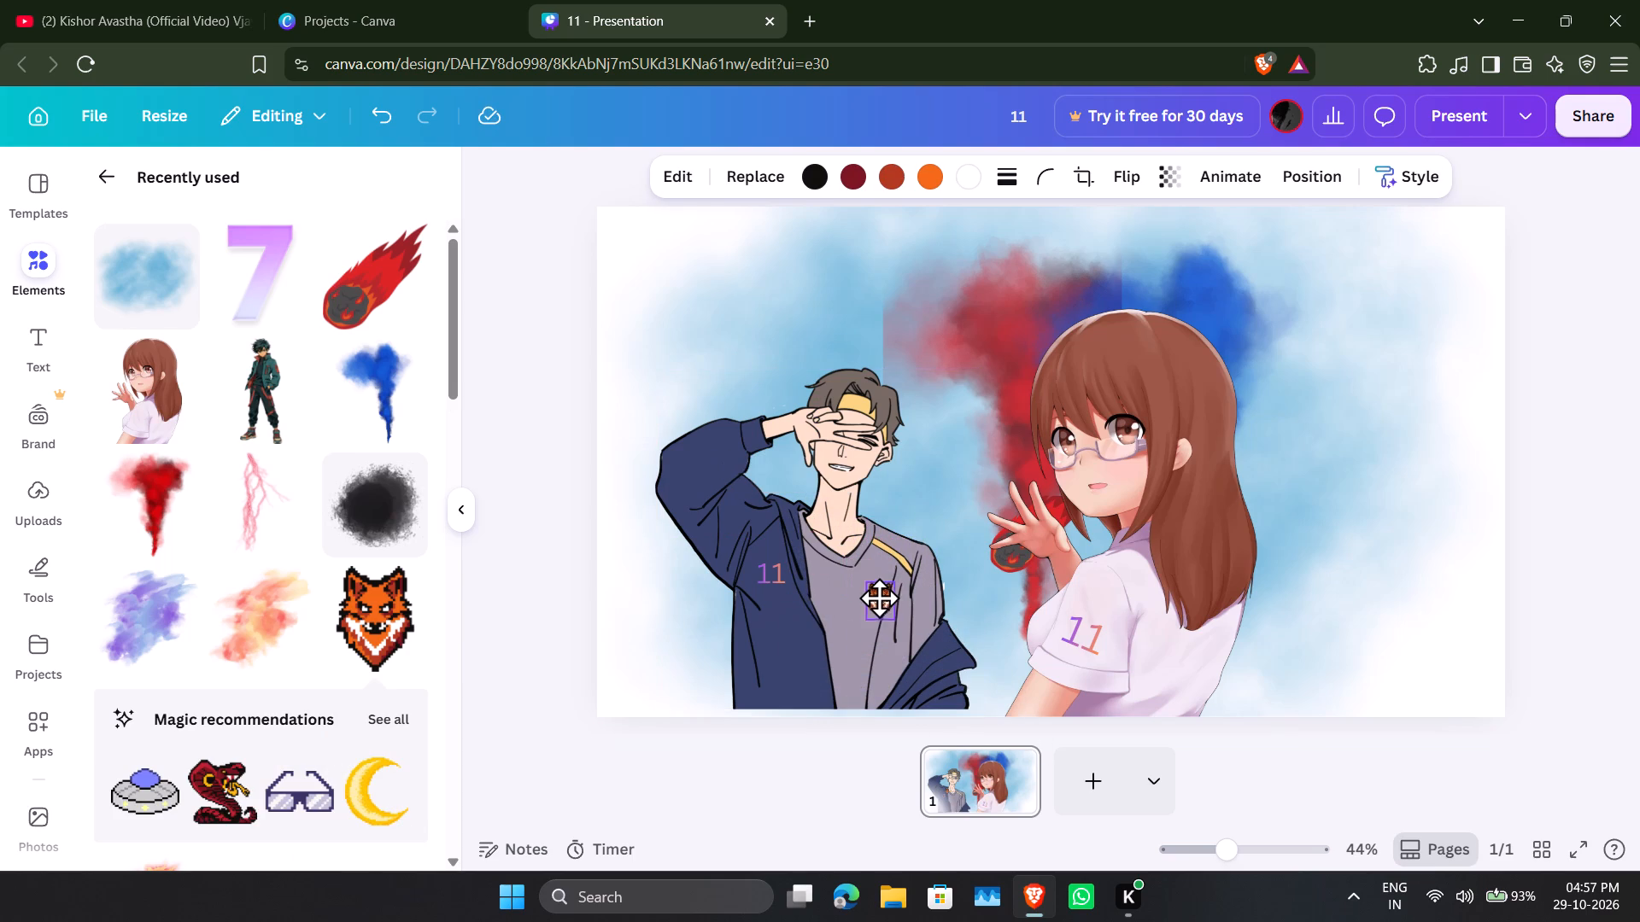
left_click_drag(879, 598, 882, 590)
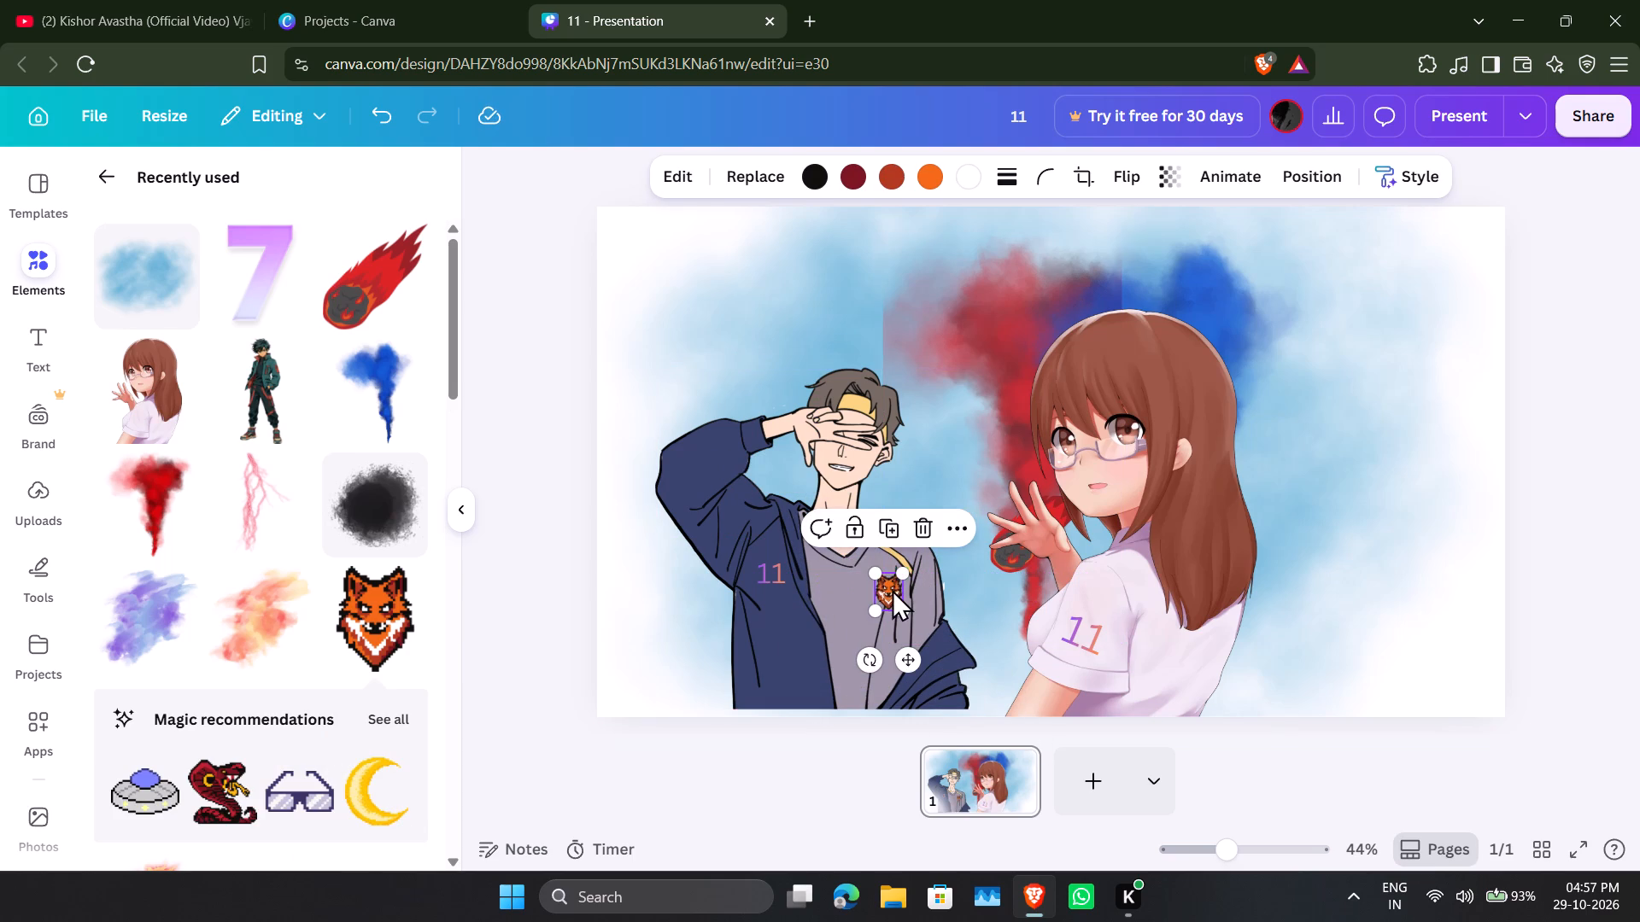
left_click_drag(892, 589, 881, 582)
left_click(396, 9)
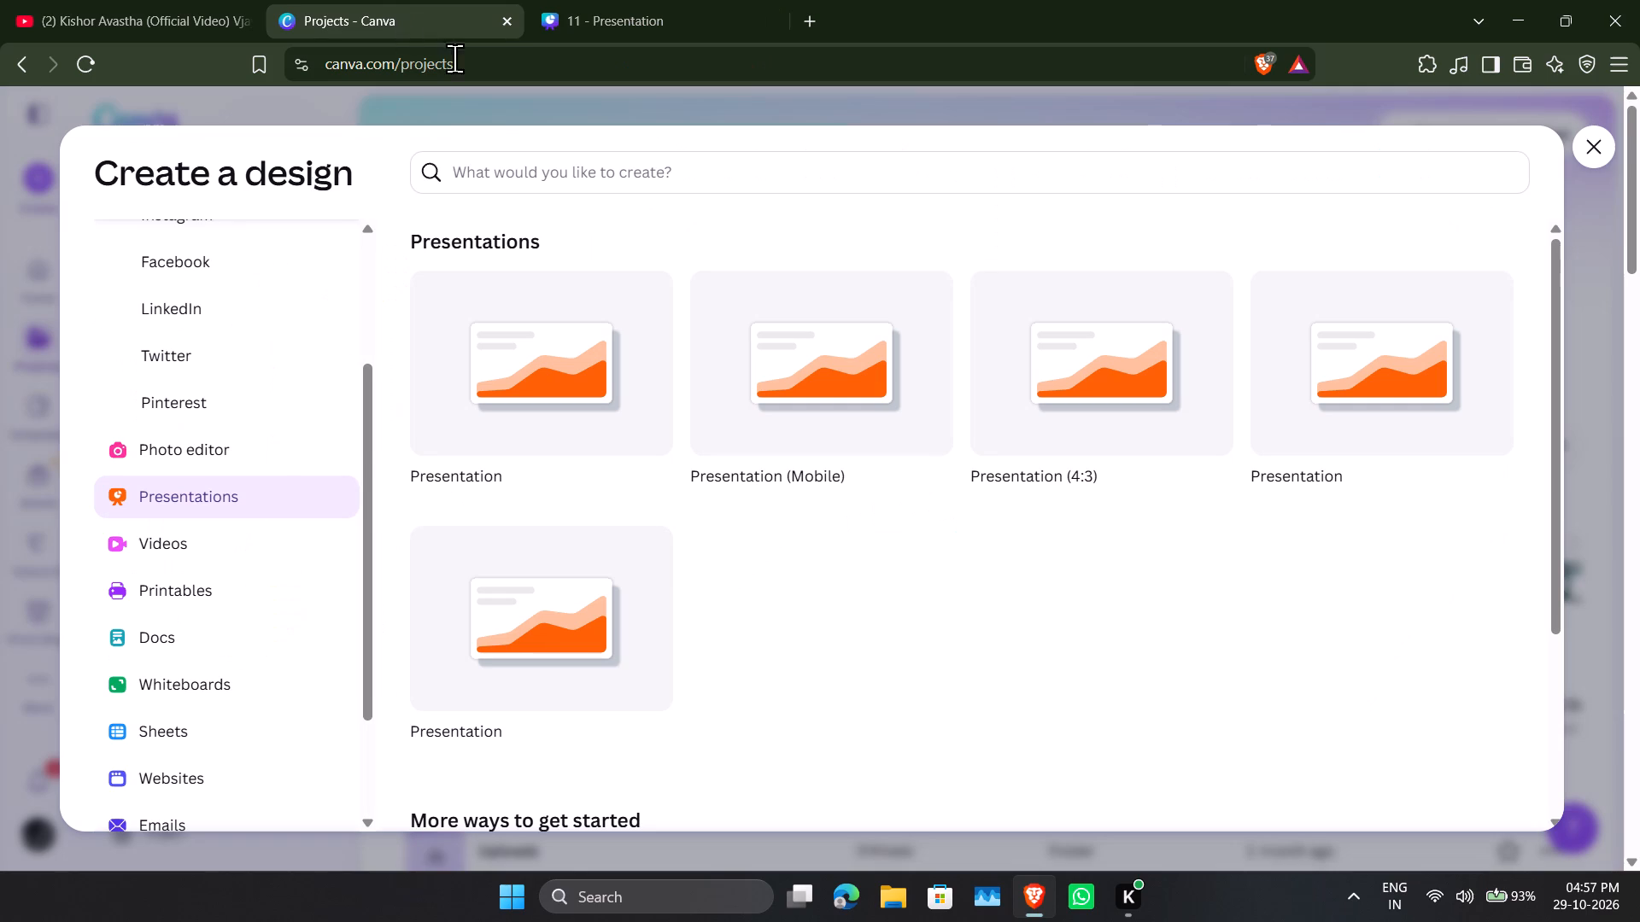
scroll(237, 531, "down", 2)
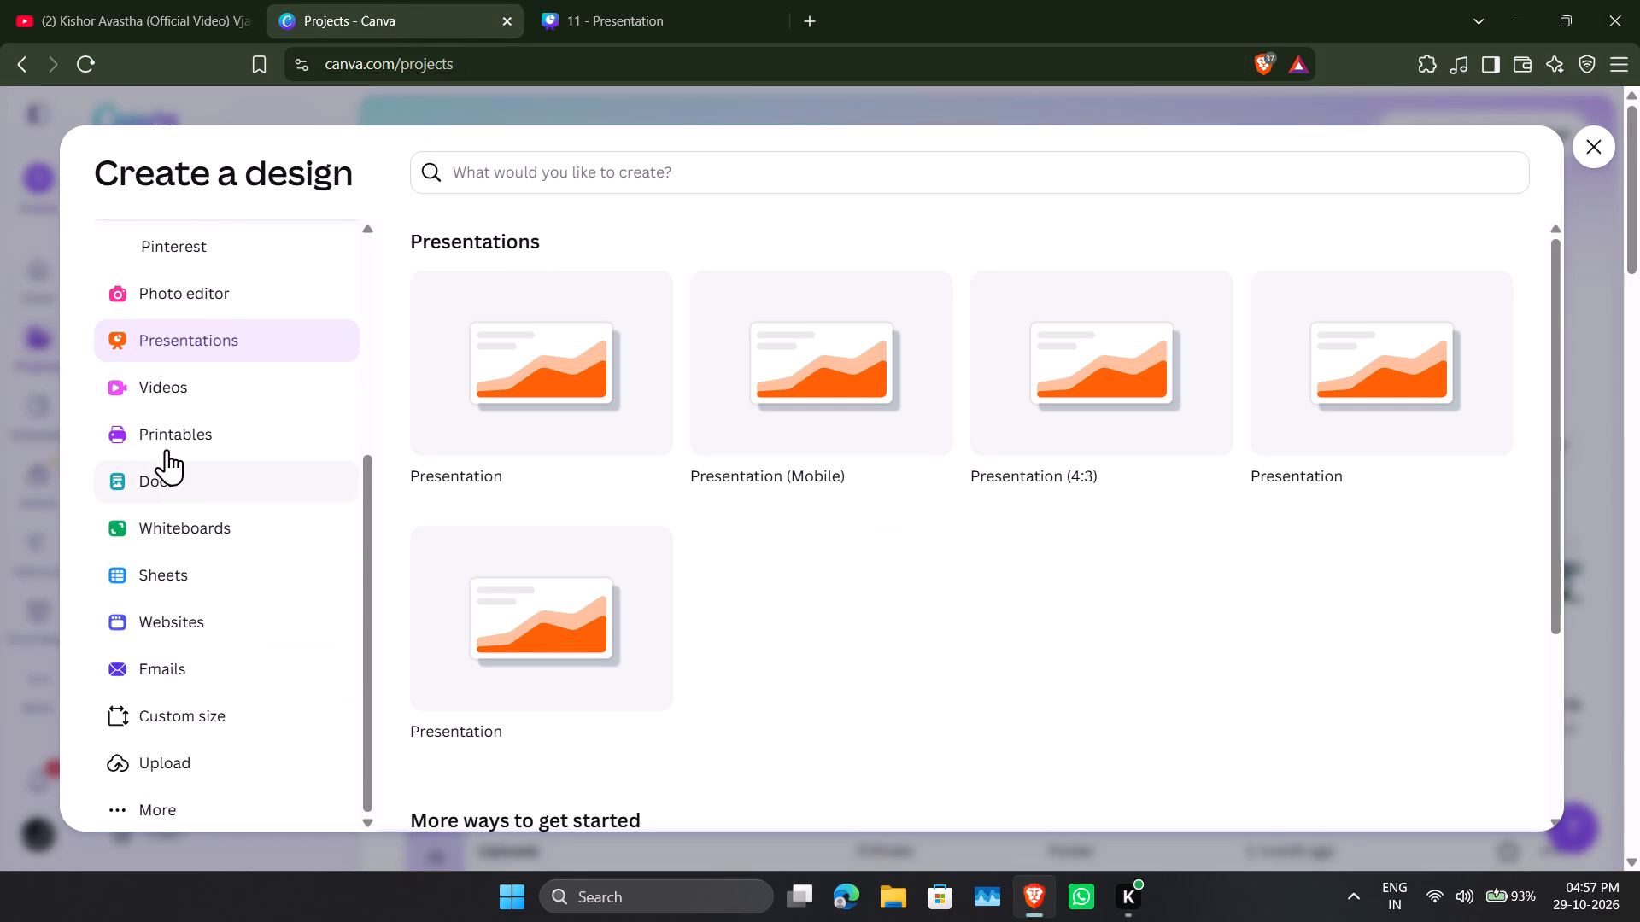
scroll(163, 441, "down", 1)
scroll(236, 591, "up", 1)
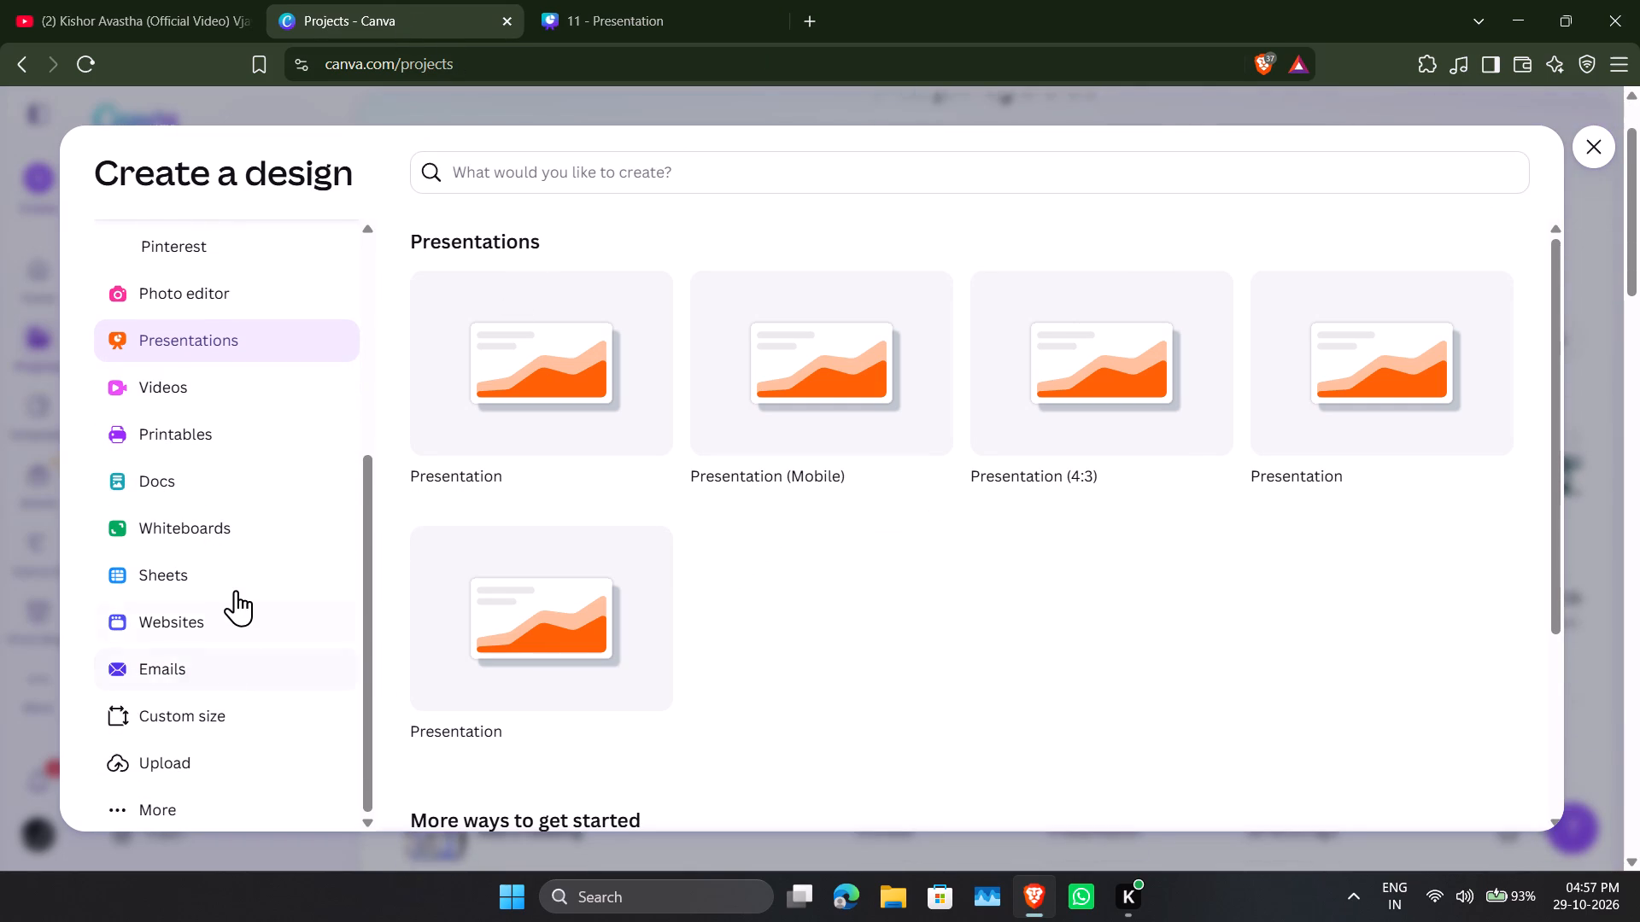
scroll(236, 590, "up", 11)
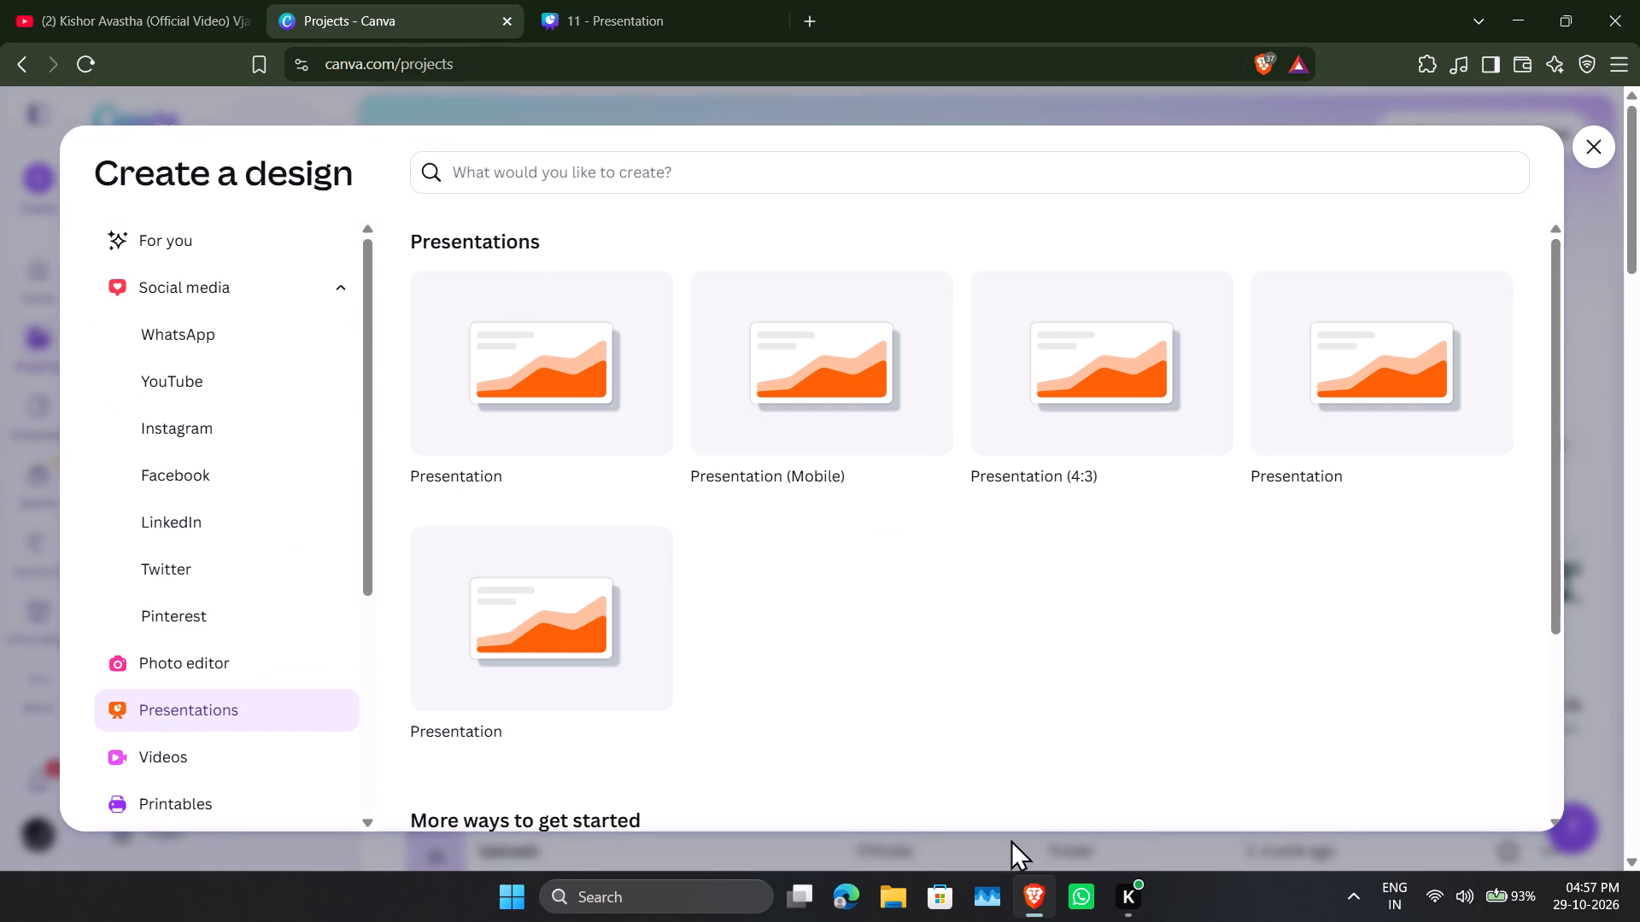